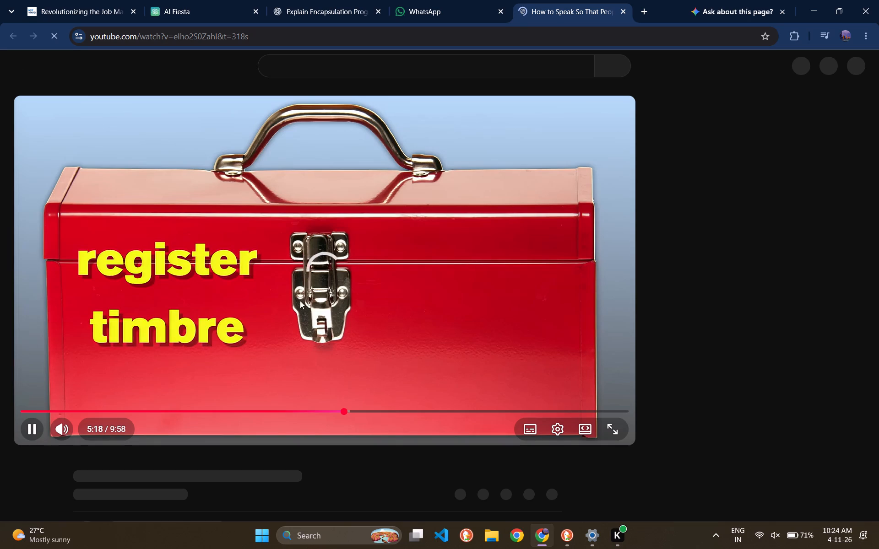
{"action": "left_click", "coordinate": [321, 316]}
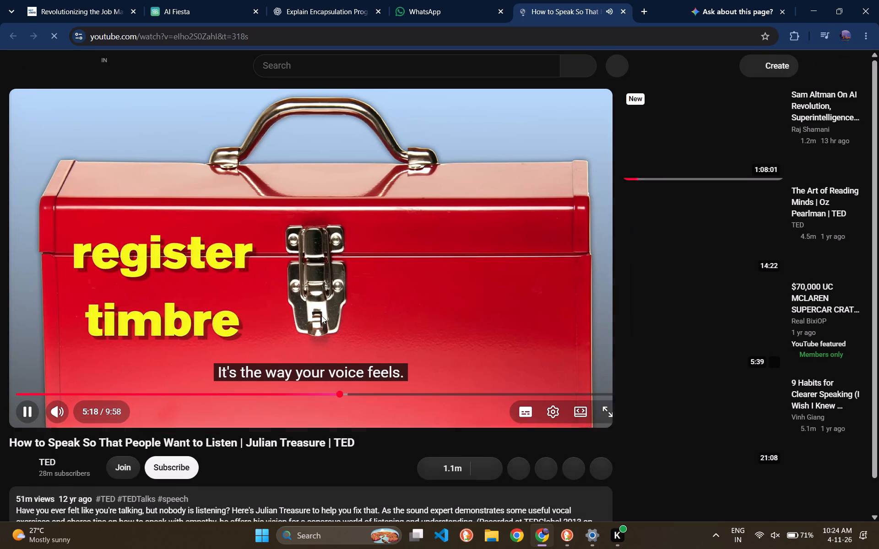
{"action": "left_click", "coordinate": [320, 316]}
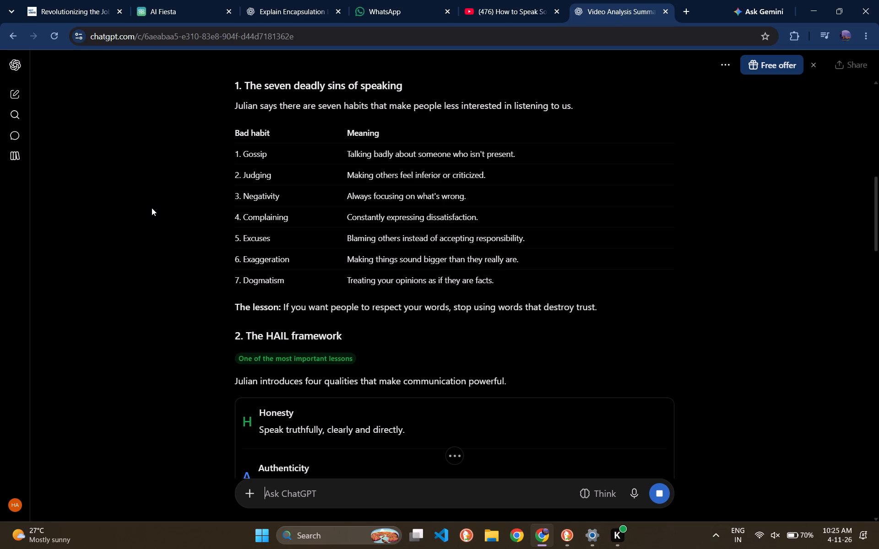
{"action": "scroll", "coordinate": [152, 208], "scroll_direction": "down", "scroll_amount": 1}
{"action": "scroll", "coordinate": [149, 196], "scroll_direction": "up", "scroll_amount": 2}
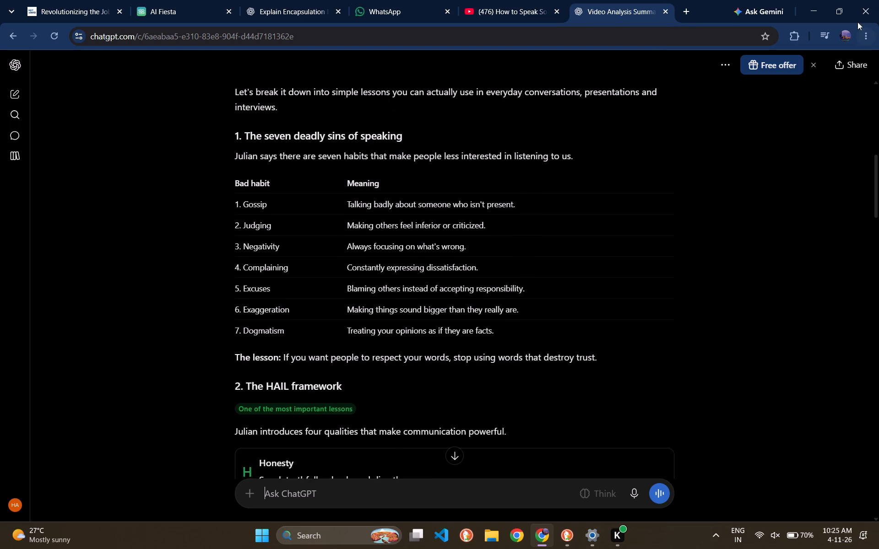
Open PowerPoint for the web in a new browser tab.
{"action": "left_click", "coordinate": [678, 9]}
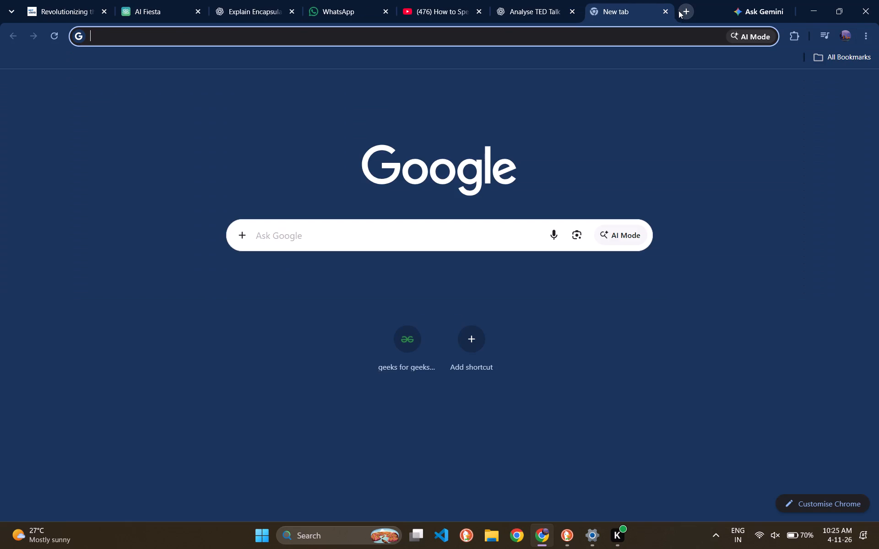
{"action": "type", "text": "powe"}
{"action": "key", "text": "Return"}
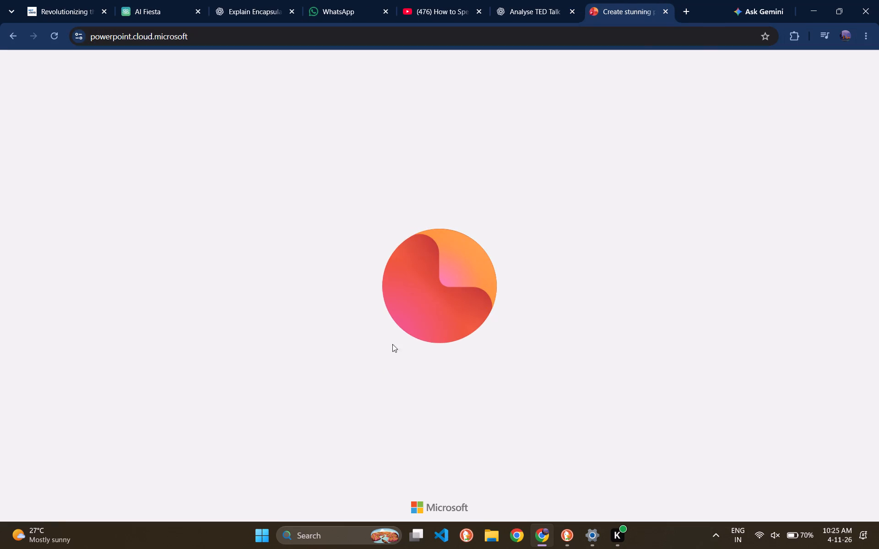
Switch to the Windows Settings window and close it.
{"action": "left_click", "coordinate": [603, 543]}
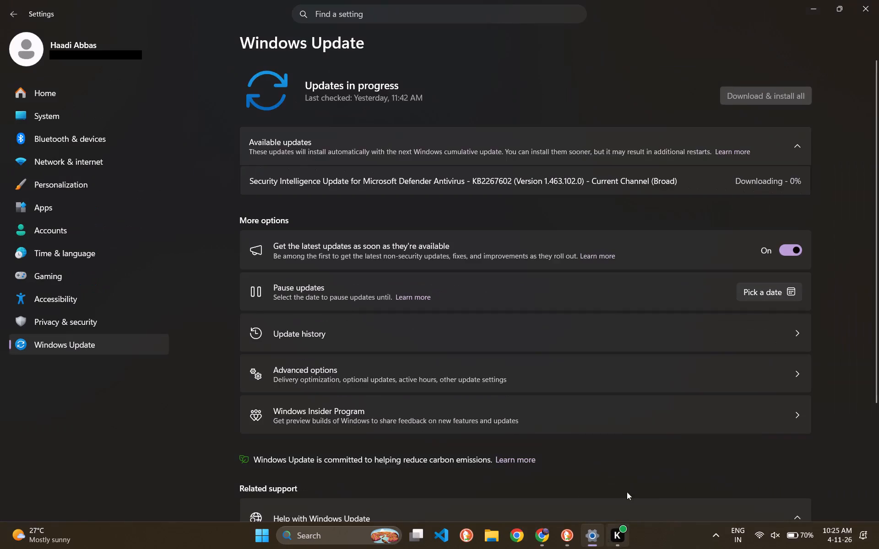
{"action": "left_click", "coordinate": [878, 0]}
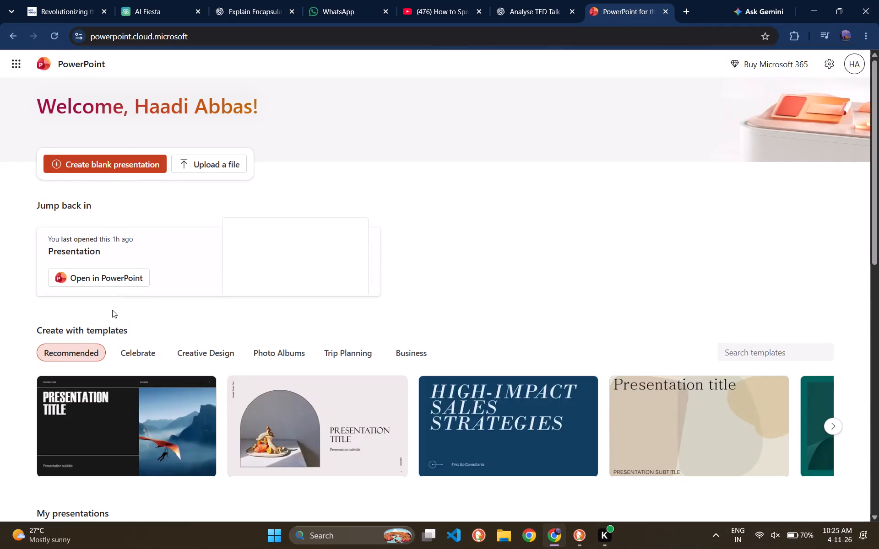
Open the recent file named Presentation from the PowerPoint start page.
{"action": "left_click", "coordinate": [119, 267]}
{"action": "left_click", "coordinate": [130, 281]}
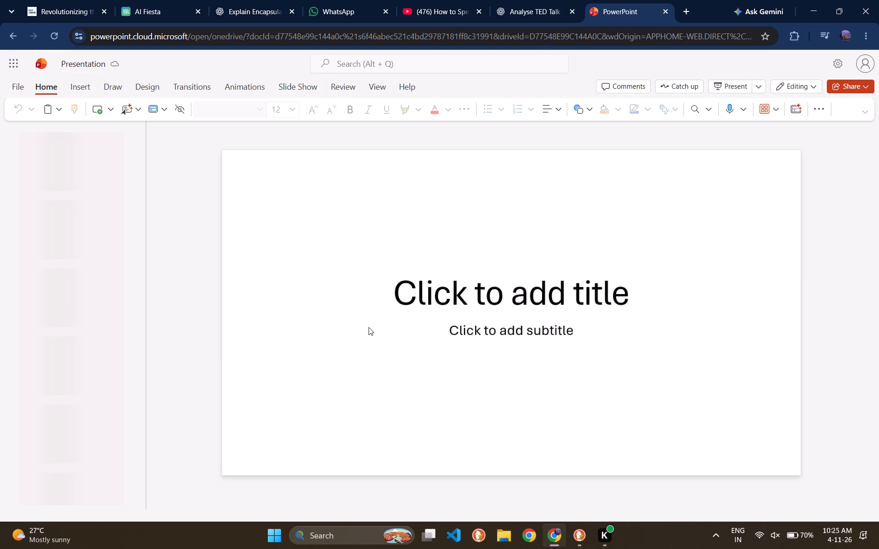
Open the stock images library to insert a picture on the blank title slide.
{"action": "left_click", "coordinate": [592, 330]}
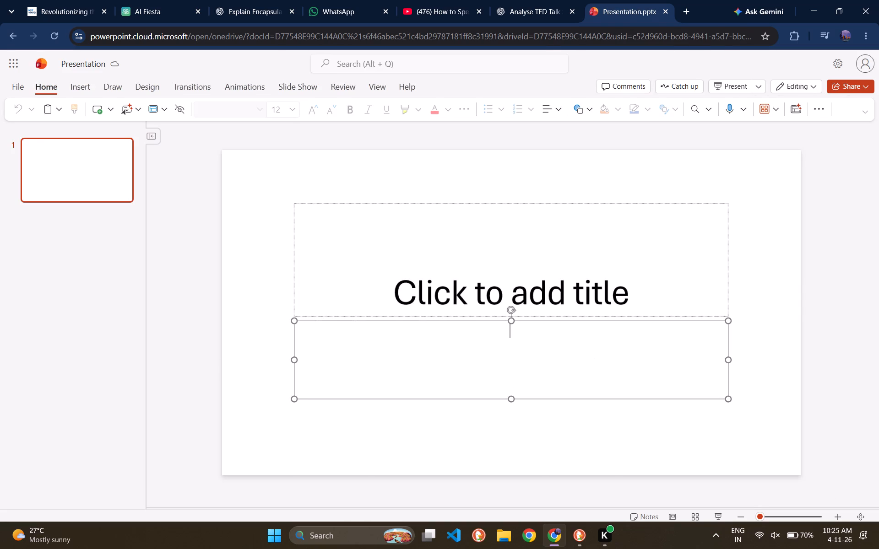
{"action": "left_click", "coordinate": [547, 302]}
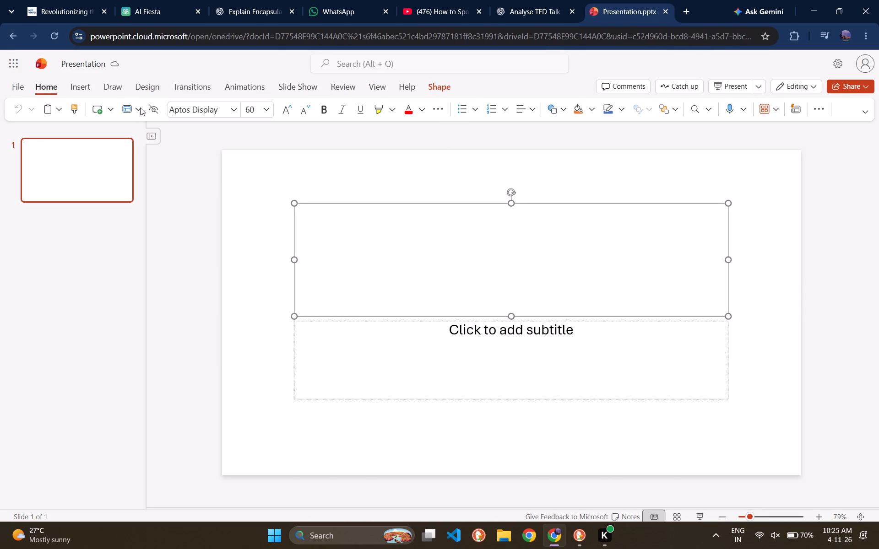
{"action": "left_click", "coordinate": [75, 86]}
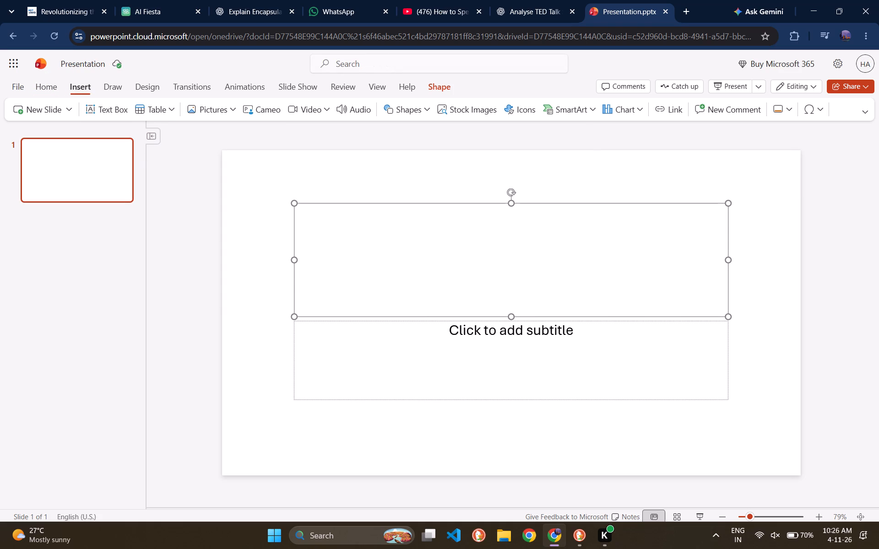
{"action": "left_click", "coordinate": [200, 121]}
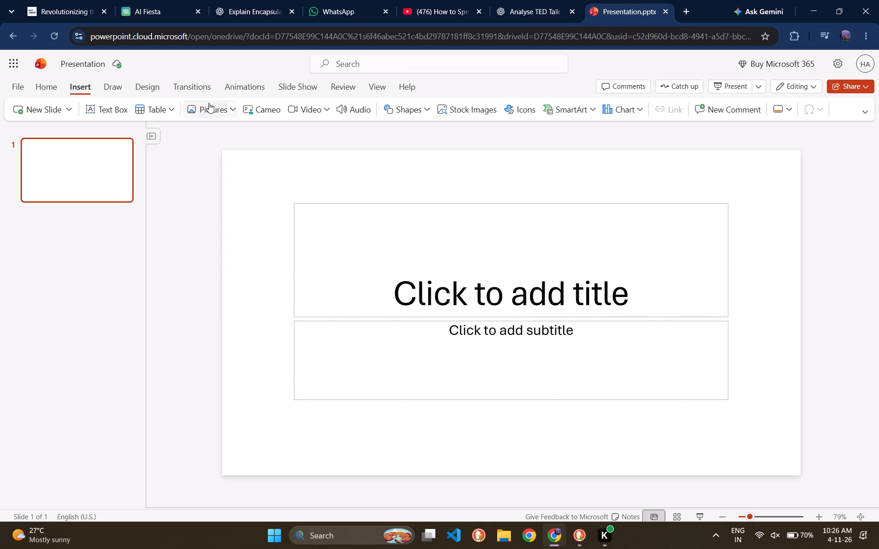
{"action": "left_click", "coordinate": [209, 103]}
{"action": "left_click", "coordinate": [212, 169]}
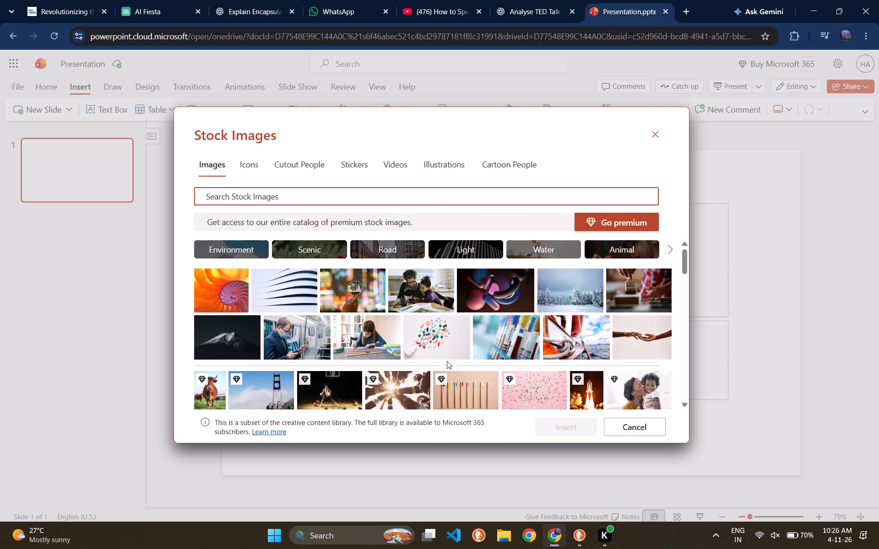
Browse the stock photos for an image that suits the presentation.
{"action": "scroll", "coordinate": [416, 319], "scroll_direction": "up", "scroll_amount": 1}
{"action": "scroll", "coordinate": [416, 319], "scroll_direction": "down", "scroll_amount": 2}
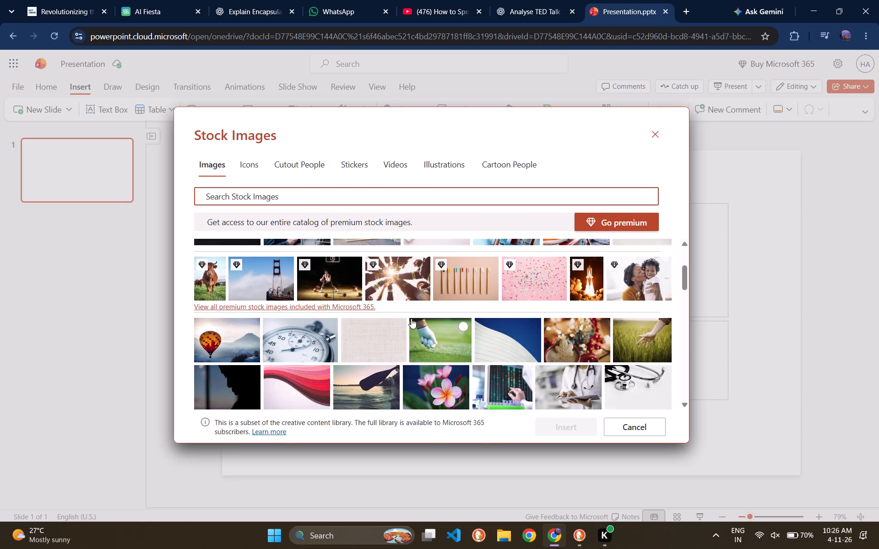
{"action": "scroll", "coordinate": [409, 318], "scroll_direction": "down", "scroll_amount": 5}
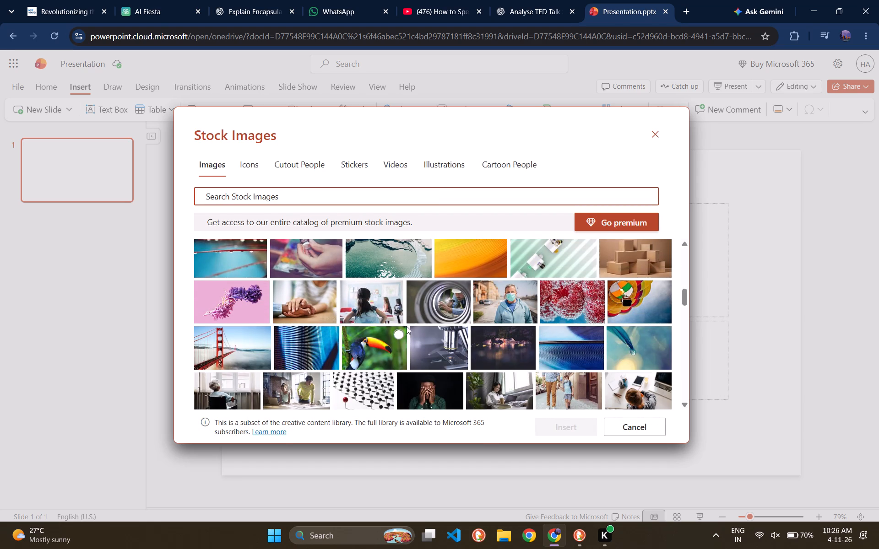
{"action": "scroll", "coordinate": [406, 326], "scroll_direction": "down", "scroll_amount": 6}
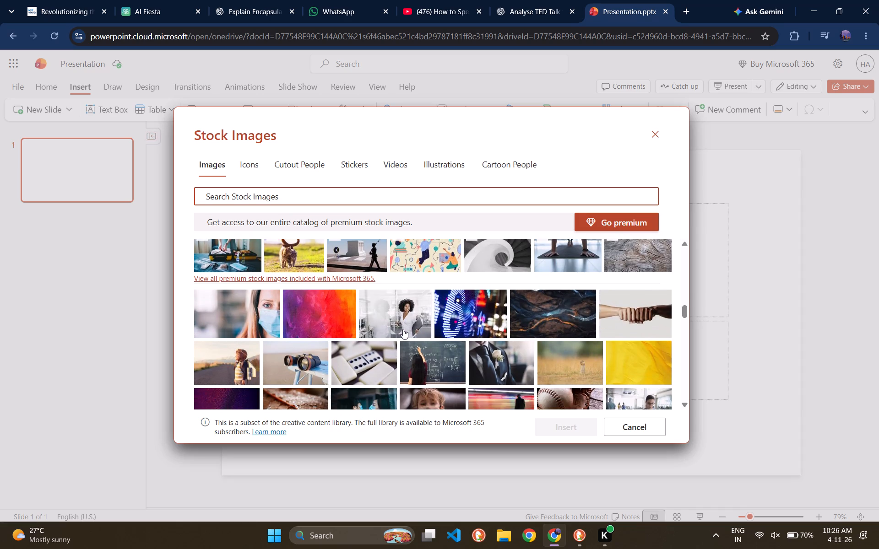
{"action": "scroll", "coordinate": [403, 329], "scroll_direction": "down", "scroll_amount": 6}
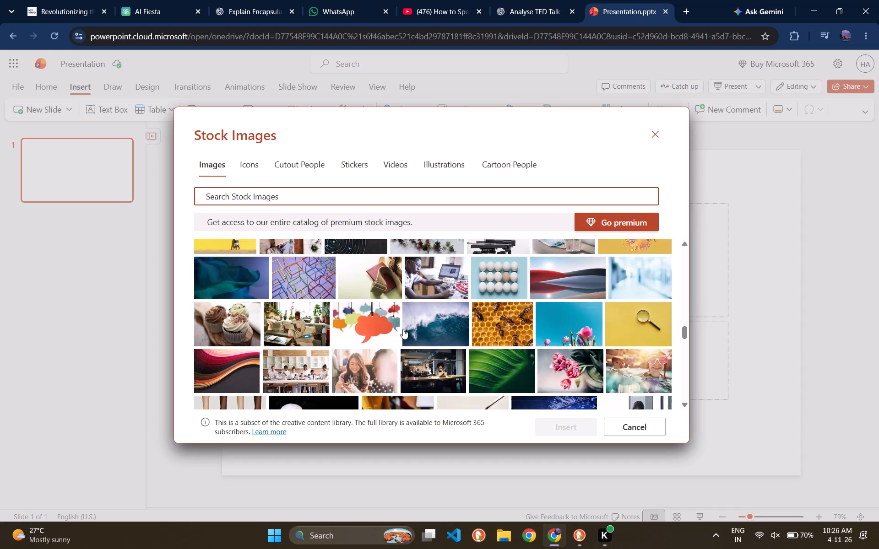
{"action": "scroll", "coordinate": [403, 329], "scroll_direction": "down", "scroll_amount": 2}
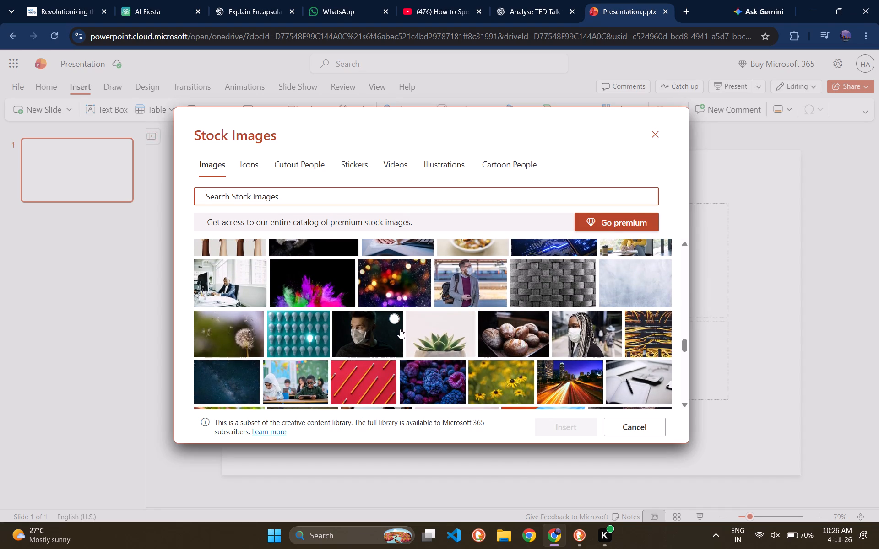
{"action": "scroll", "coordinate": [400, 329], "scroll_direction": "down", "scroll_amount": 2}
{"action": "scroll", "coordinate": [363, 304], "scroll_direction": "down", "scroll_amount": 2}
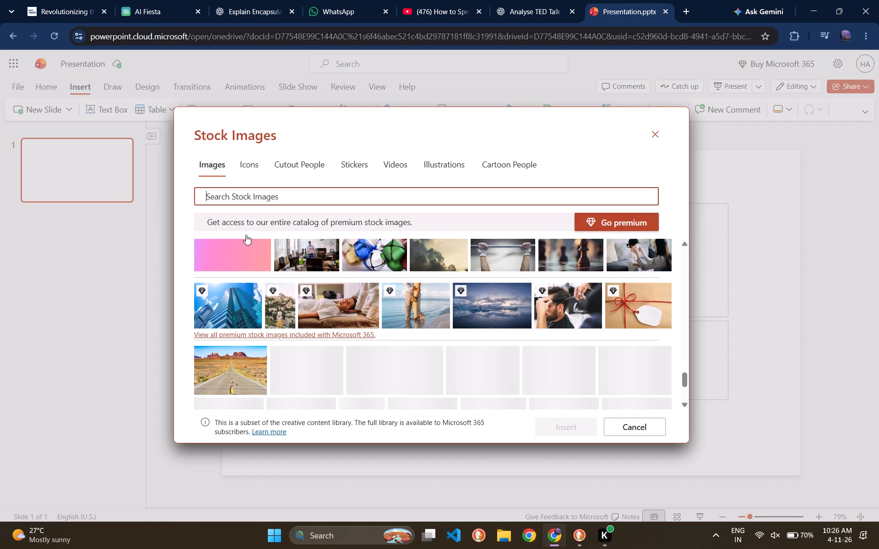
Insert the cutout of the grey-haired woman standing with a hand on her forehead from Cutout People.
{"action": "left_click", "coordinate": [295, 168]}
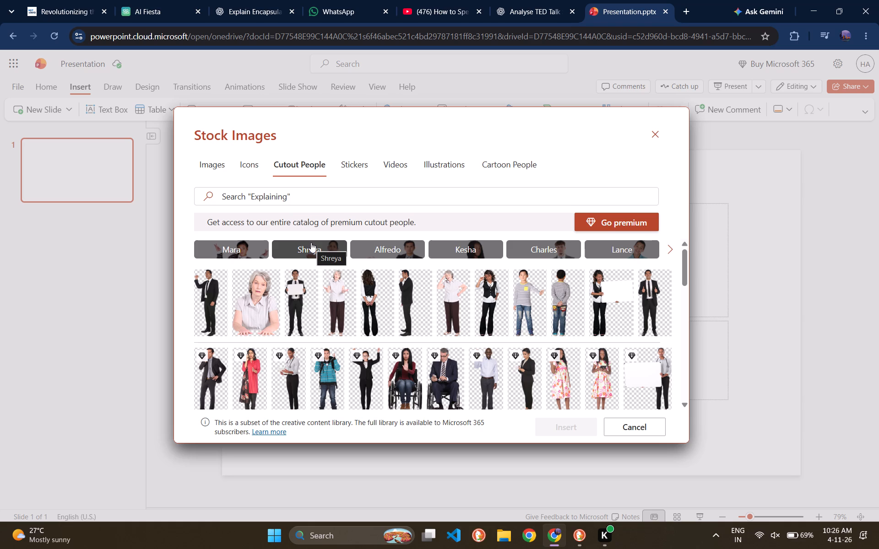
{"action": "left_click", "coordinate": [459, 309]}
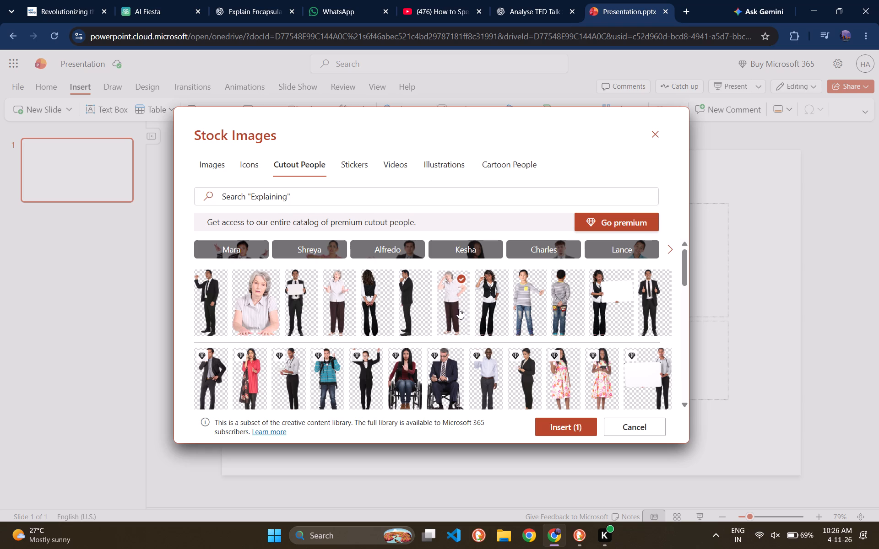
{"action": "left_click", "coordinate": [563, 429]}
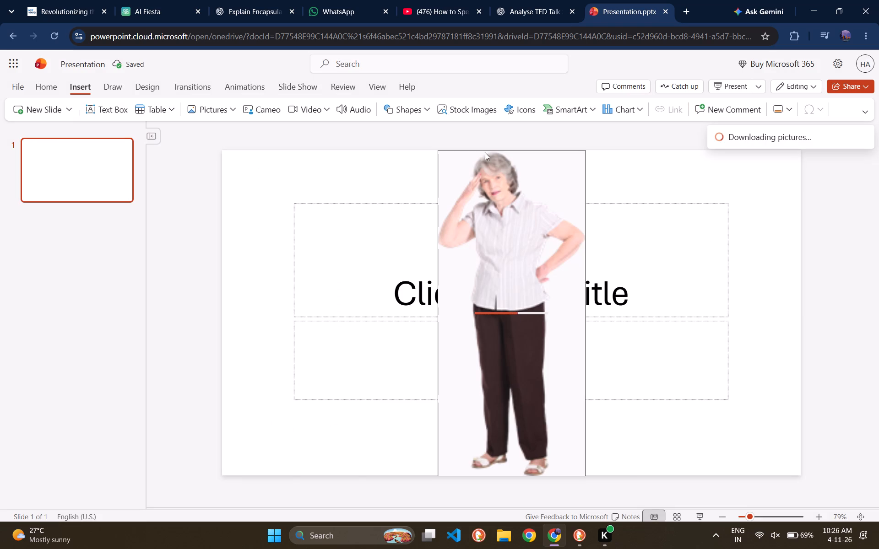
Shorten the picture of the grey-haired woman and move it against the slide's right edge.
{"action": "left_click_drag", "start_coordinate": [488, 151], "coordinate": [494, 172]}
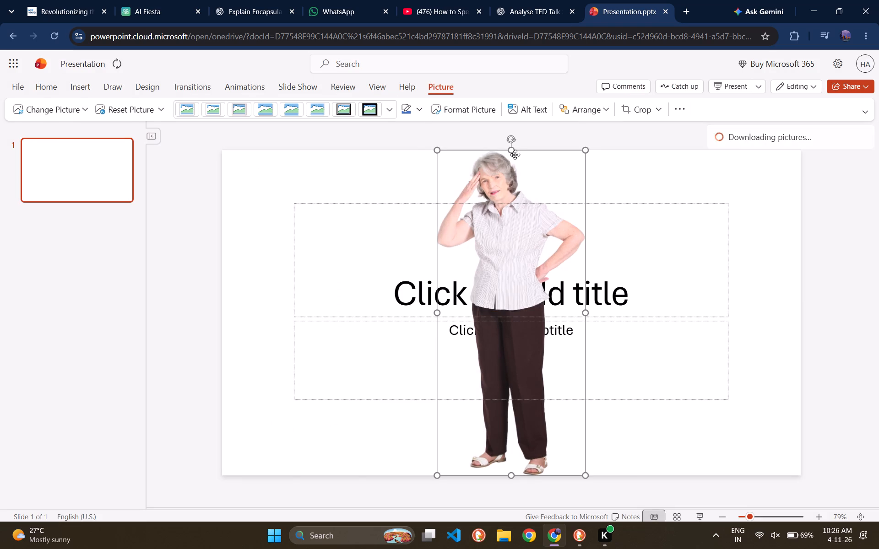
{"action": "left_click_drag", "start_coordinate": [510, 151], "coordinate": [505, 215]}
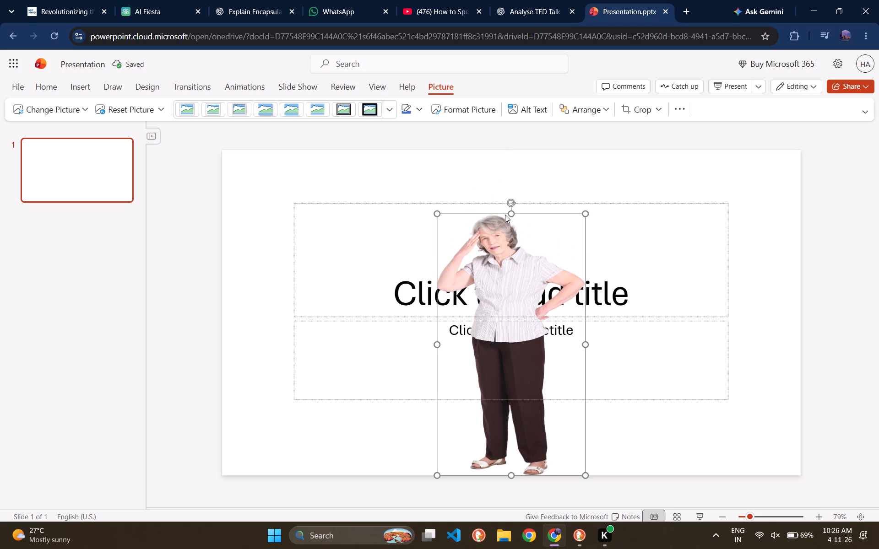
{"action": "left_click_drag", "start_coordinate": [510, 477], "coordinate": [519, 458]}
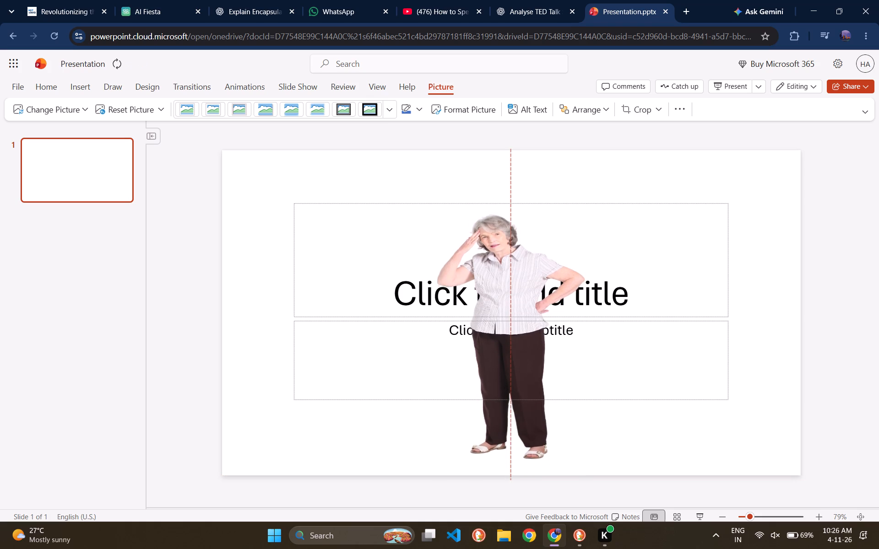
{"action": "left_click_drag", "start_coordinate": [519, 458], "coordinate": [519, 420]}
{"action": "left_click_drag", "start_coordinate": [511, 260], "coordinate": [725, 248]}
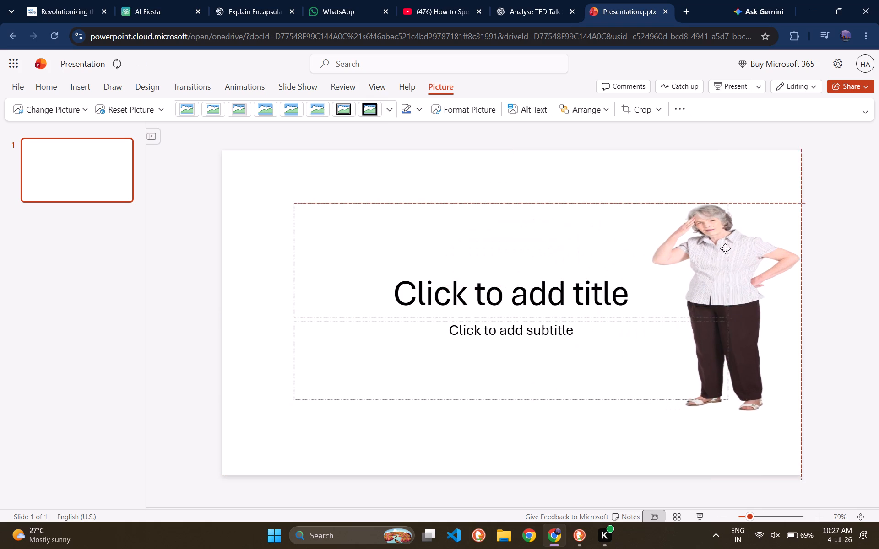
{"action": "left_click_drag", "start_coordinate": [725, 248], "coordinate": [730, 247]}
Enter "Wanna know how to speak" as the slide title.
{"action": "left_click", "coordinate": [652, 273]}
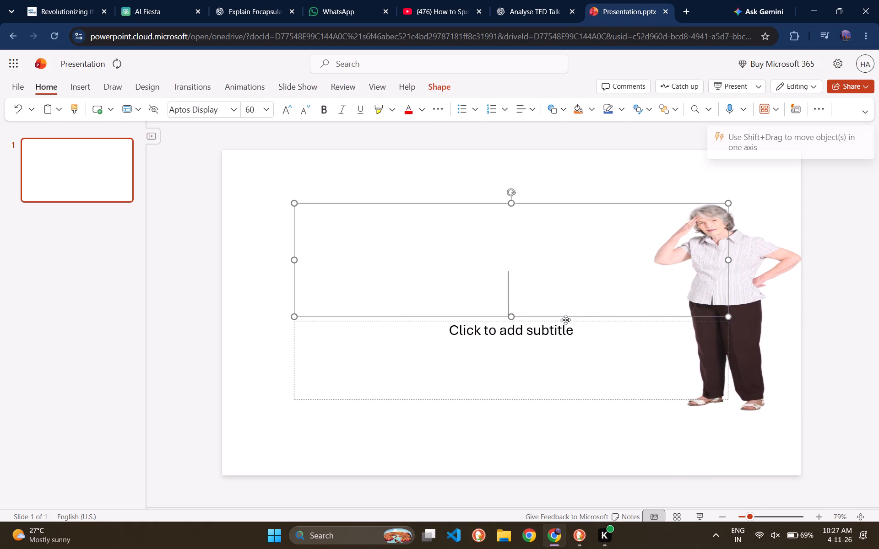
{"action": "type", "text": "Wanna know h"}
{"action": "type", "text": "ow to speak"}
{"action": "key", "text": "space"}
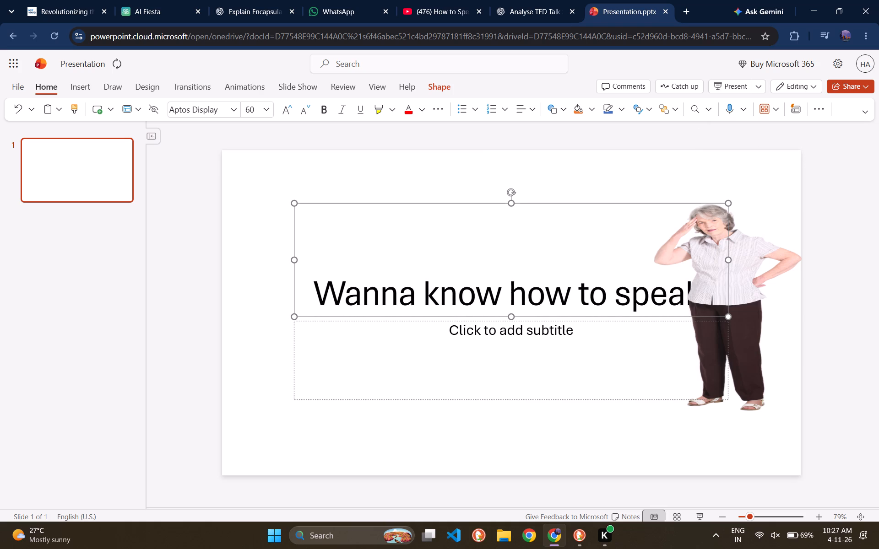
Widen the title box to the slide's left edge and trim its right and top sides so it fits beside the woman.
{"action": "left_click_drag", "start_coordinate": [511, 202], "coordinate": [492, 203]}
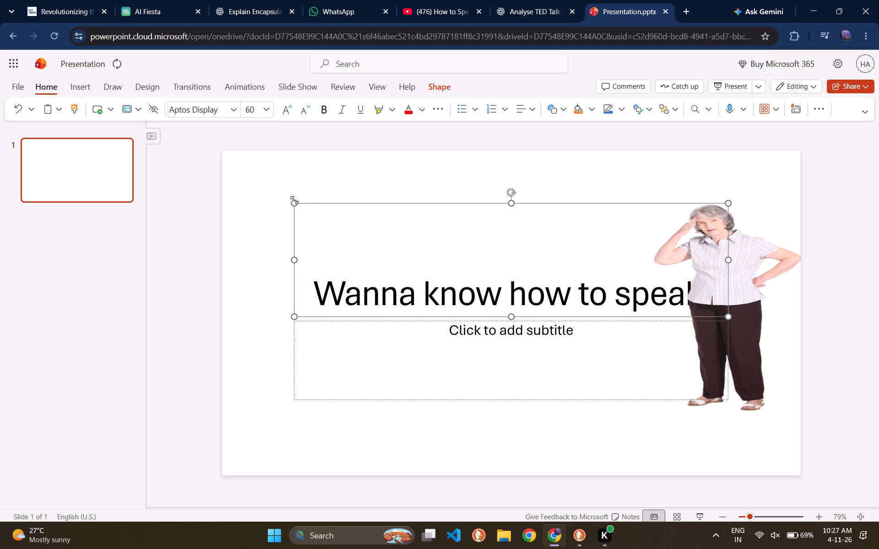
{"action": "left_click_drag", "start_coordinate": [294, 200], "coordinate": [228, 191]}
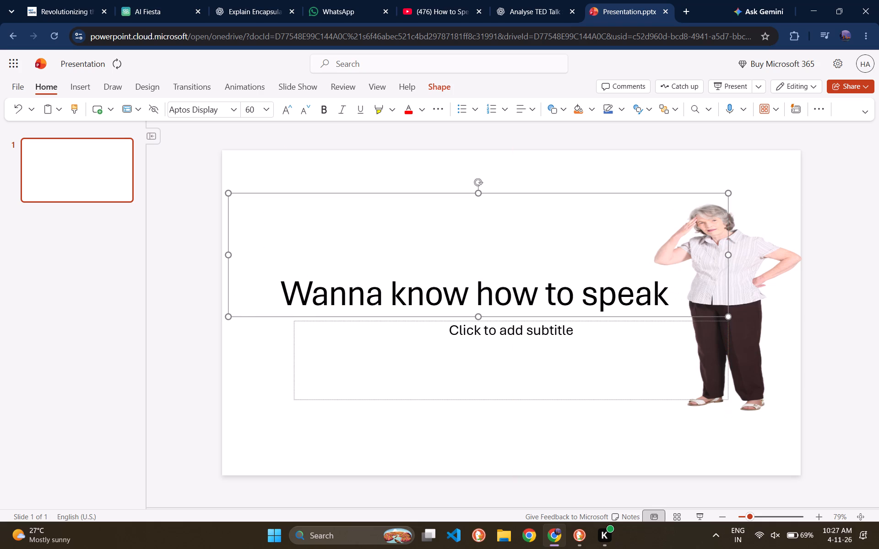
{"action": "left_click_drag", "start_coordinate": [728, 192], "coordinate": [674, 207]}
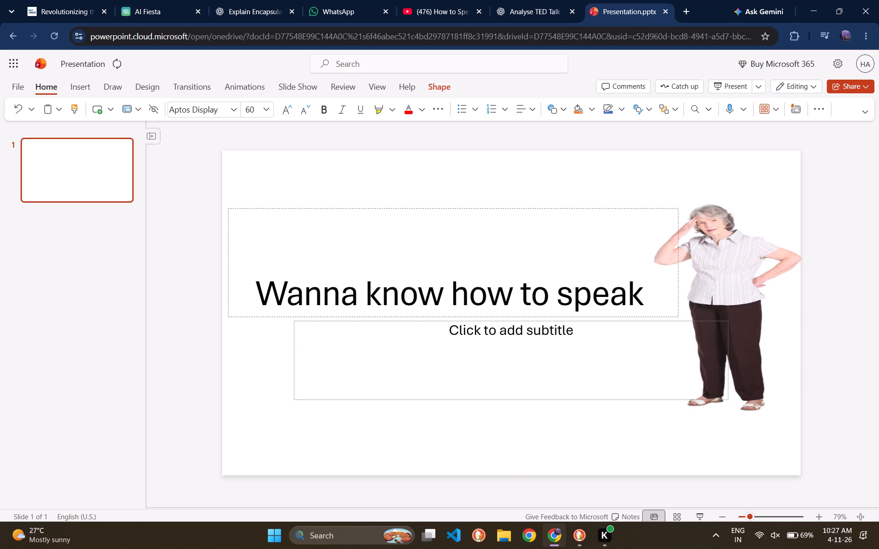
{"action": "left_click_drag", "start_coordinate": [674, 207], "coordinate": [646, 251]}
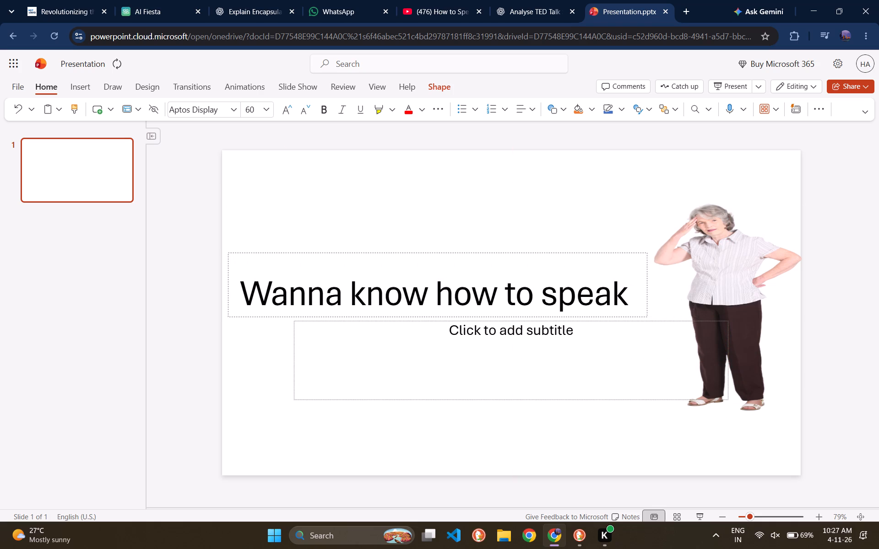
{"action": "left_click_drag", "start_coordinate": [646, 251], "coordinate": [643, 251]}
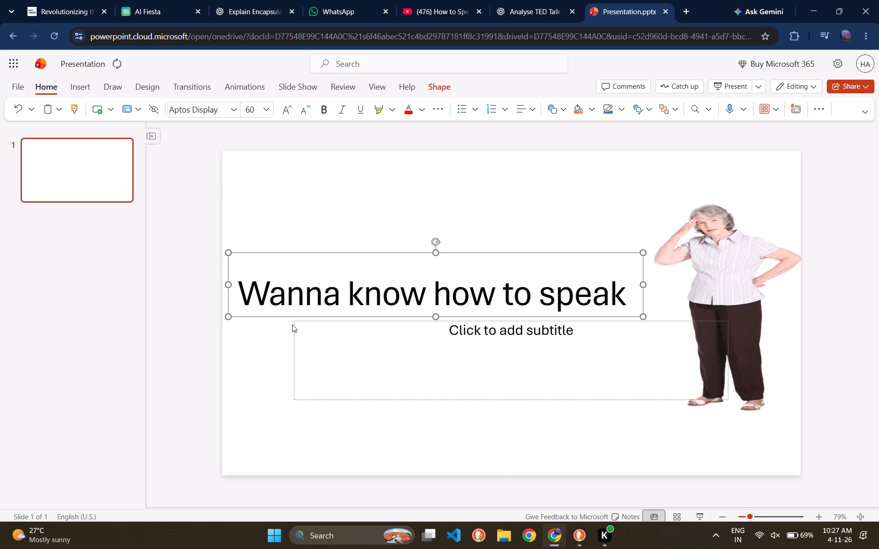
Align the subtitle box's left edge with the title box and enter "Follow These Steps" as the subtitle.
{"action": "left_click_drag", "start_coordinate": [294, 323], "coordinate": [228, 323]}
{"action": "left_click", "coordinate": [339, 360]}
{"action": "type", "text": "Follow"}
{"action": "key", "text": "space"}
{"action": "left_click", "coordinate": [347, 360]}
{"action": "key", "text": "shift+t"}
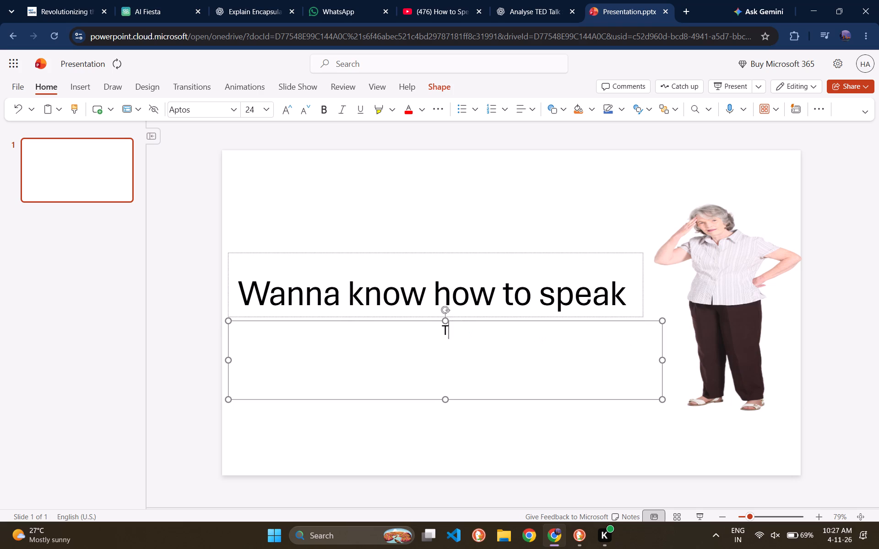
{"action": "key", "text": "BackSpace"}
{"action": "type", "text": "Follow These Steps"}
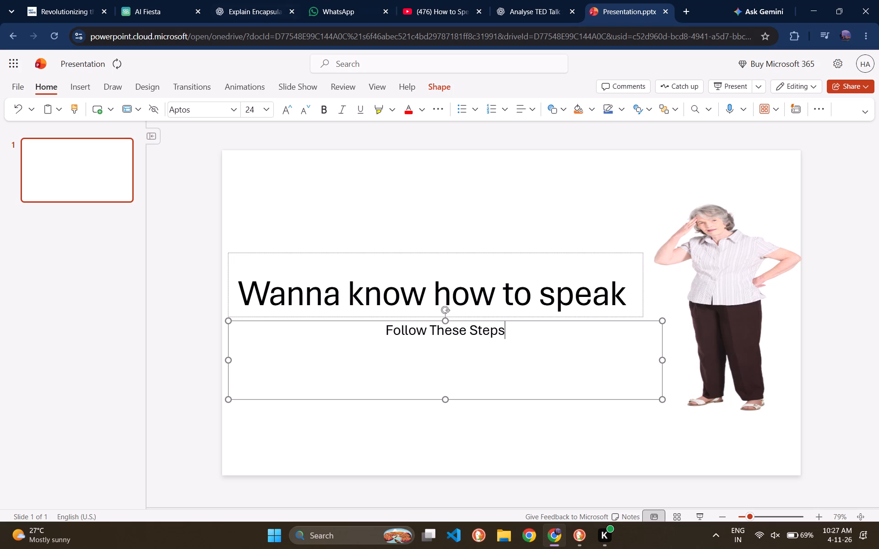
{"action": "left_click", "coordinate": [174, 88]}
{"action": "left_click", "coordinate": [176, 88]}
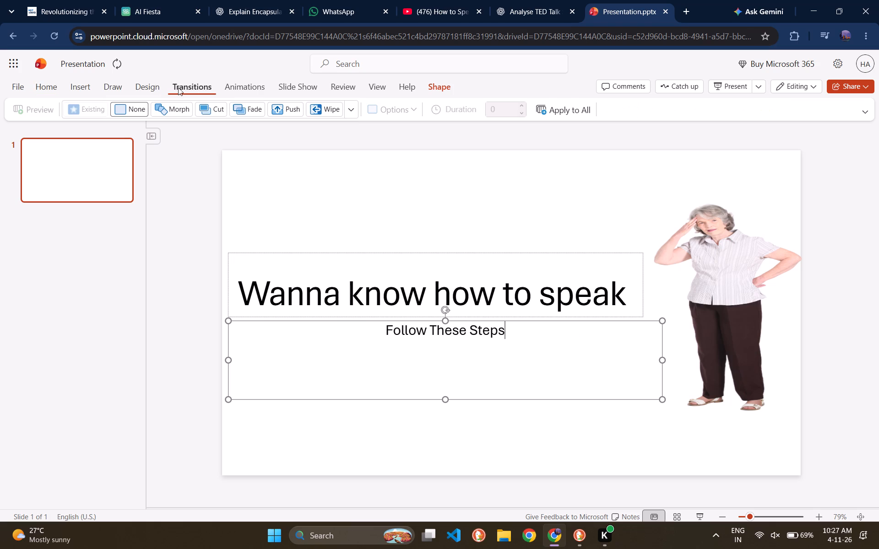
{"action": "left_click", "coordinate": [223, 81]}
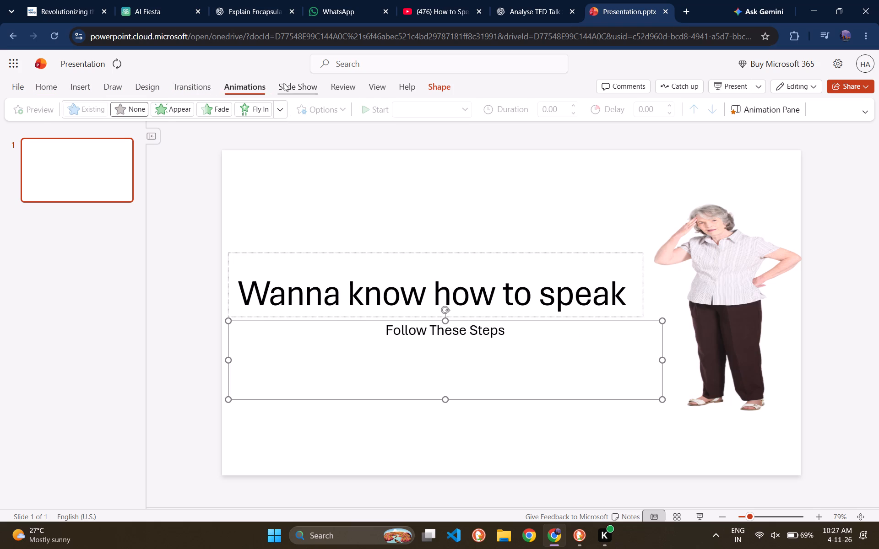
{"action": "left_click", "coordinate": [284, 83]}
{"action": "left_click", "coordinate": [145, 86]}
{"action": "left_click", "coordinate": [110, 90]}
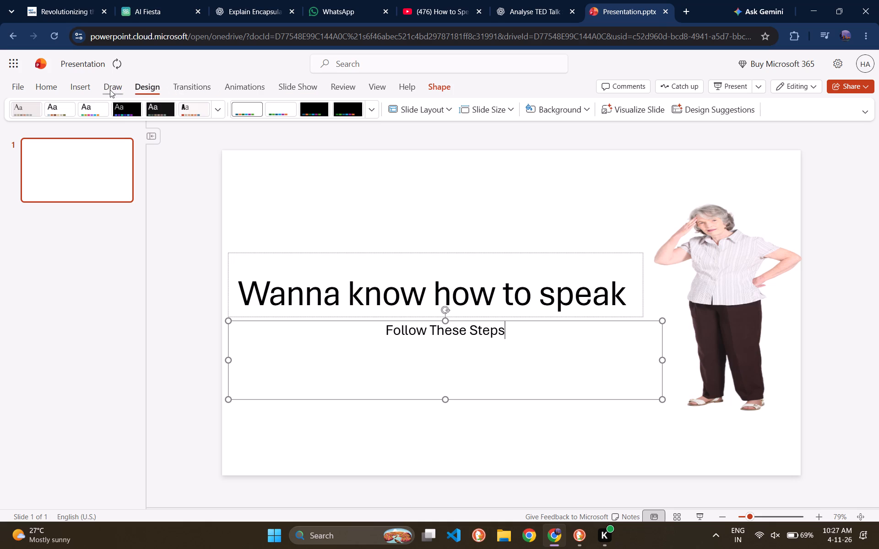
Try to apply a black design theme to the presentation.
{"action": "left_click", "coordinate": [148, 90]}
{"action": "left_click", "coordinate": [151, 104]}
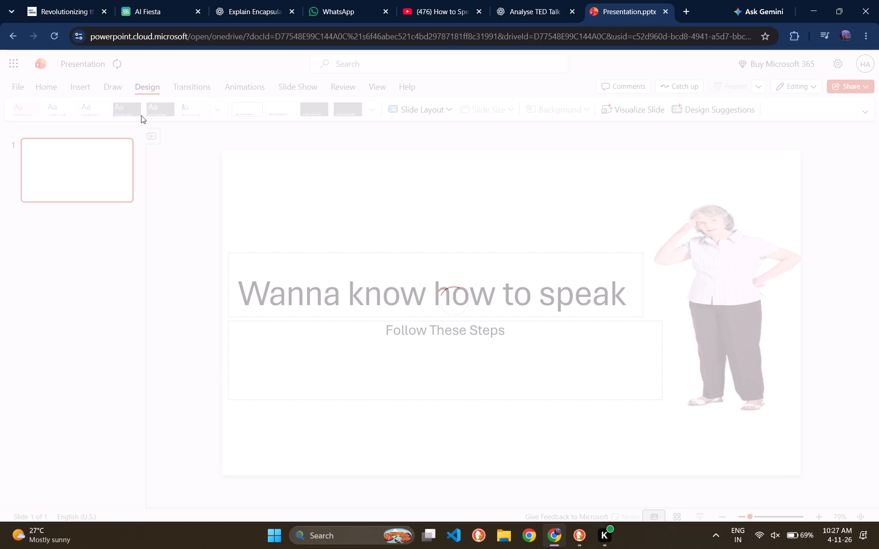
Close the presentation and reopen the PowerPoint start page.
{"action": "left_click", "coordinate": [663, 11]}
{"action": "left_click", "coordinate": [680, 15]}
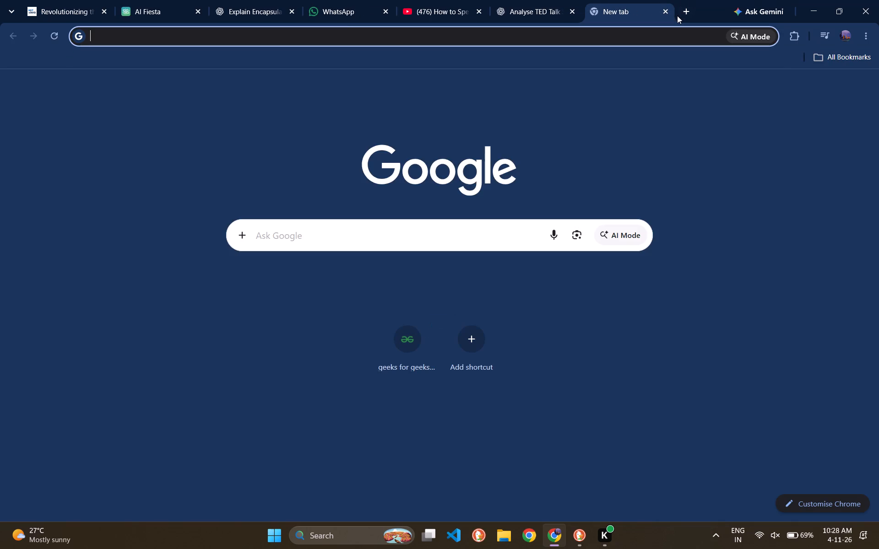
{"action": "type", "text": "pow"}
{"action": "key", "text": "Return"}
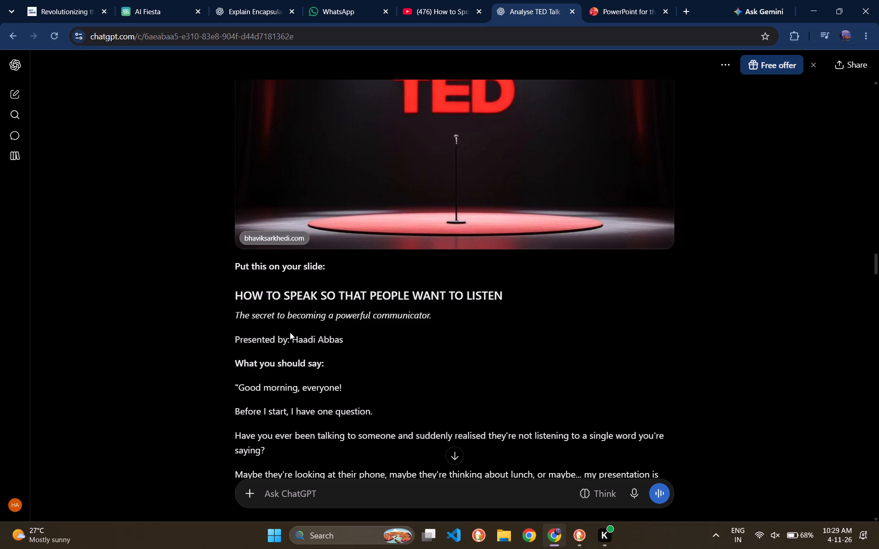
Switch to the NxtWave learning portal and reload its home page with the day's class schedule.
{"action": "left_click", "coordinate": [36, 0]}
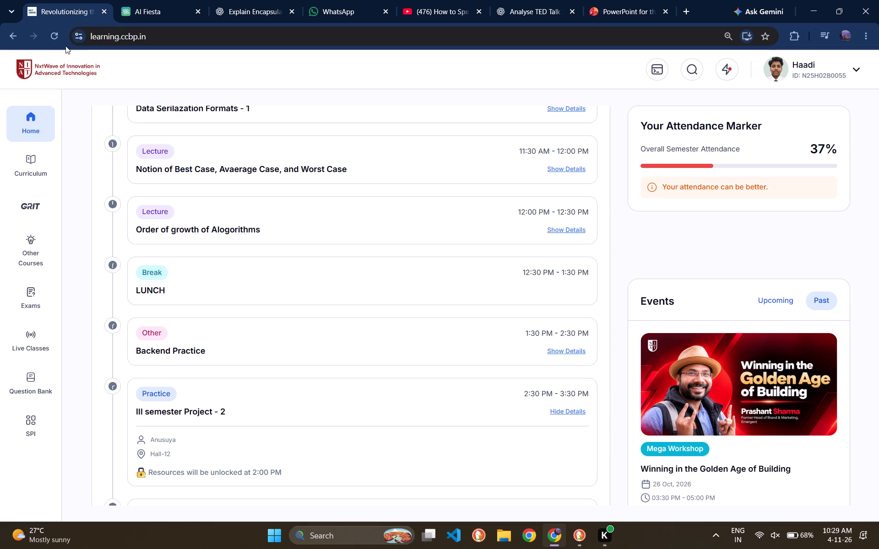
{"action": "left_click", "coordinate": [57, 35]}
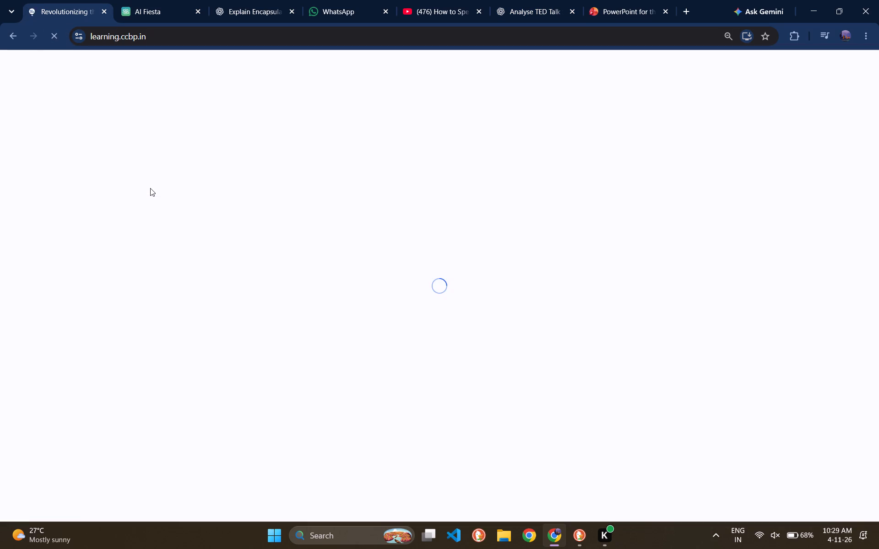
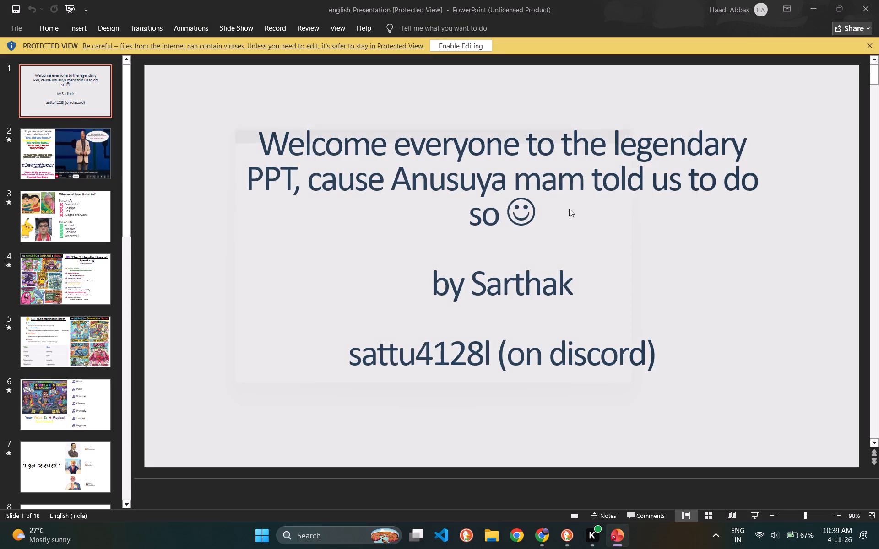
Dismiss the Microsoft 365 purchase and free-trial offers covering the english_Presentation file.
{"action": "left_click", "coordinate": [664, 119]}
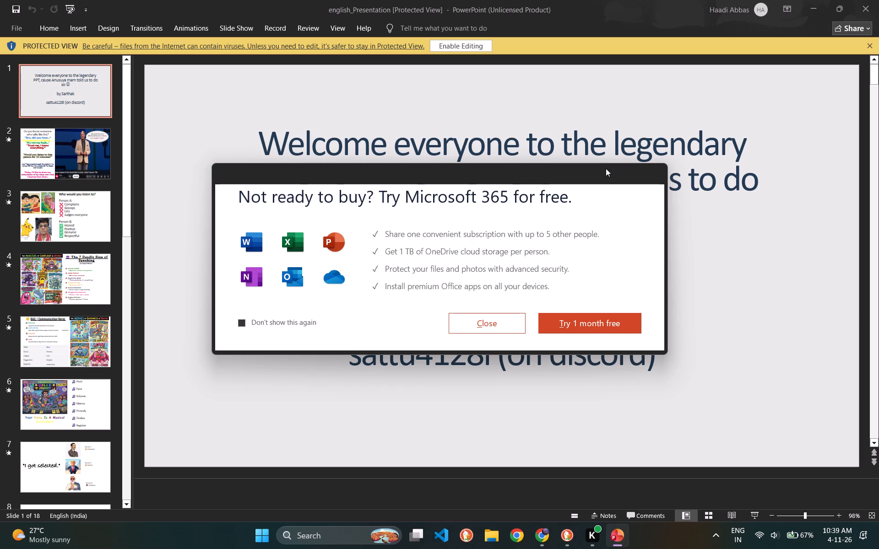
{"action": "left_click", "coordinate": [497, 318]}
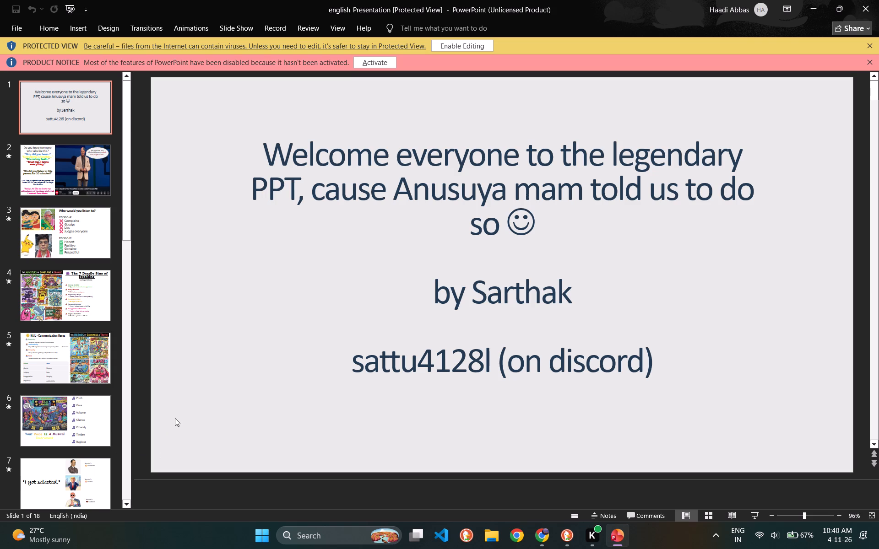
Look through the opening slides of english_Presentation, from the welcome title to slide 4 on the deadly sins of speaking.
{"action": "right_click_drag", "start_coordinate": [175, 418], "coordinate": [168, 425]}
{"action": "left_click", "coordinate": [384, 358]}
{"action": "scroll", "coordinate": [384, 357], "scroll_direction": "down", "scroll_amount": 2}
{"action": "scroll", "coordinate": [384, 357], "scroll_direction": "up", "scroll_amount": 1}
{"action": "left_click", "coordinate": [75, 194]}
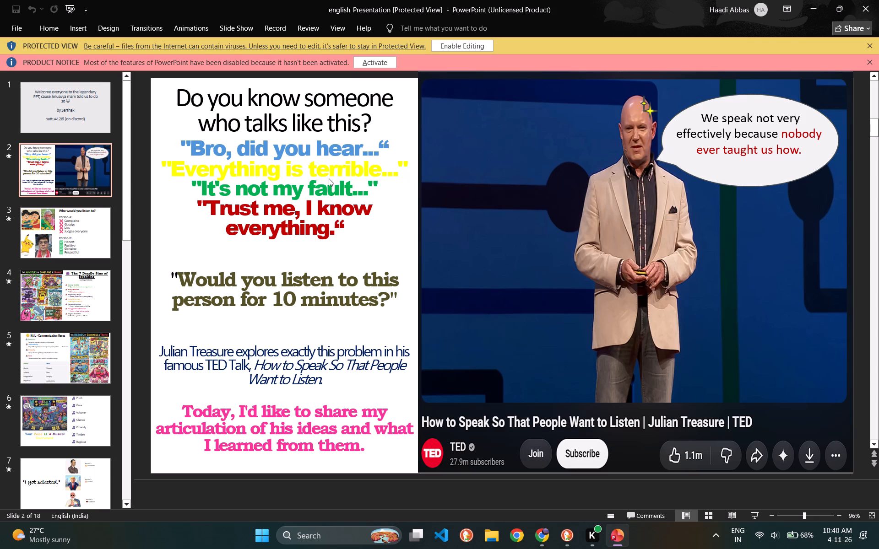
{"action": "left_click", "coordinate": [39, 229]}
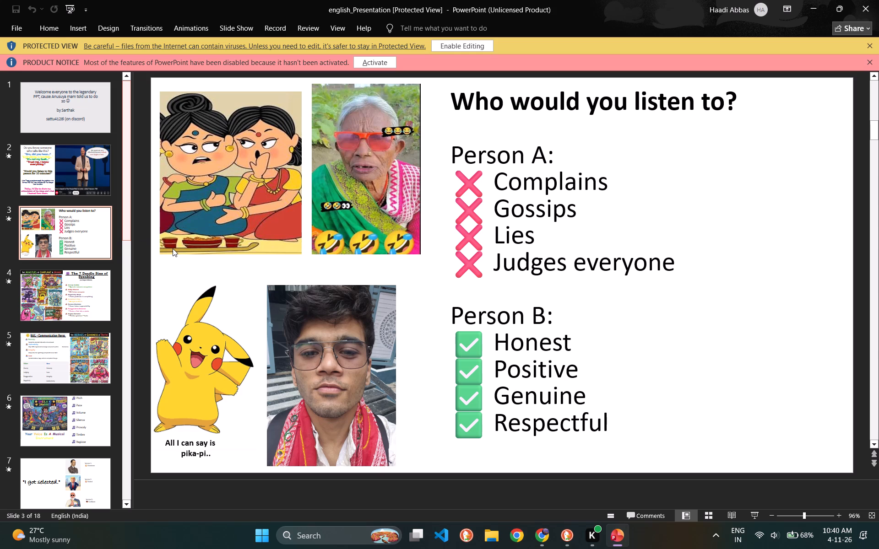
{"action": "right_click", "coordinate": [126, 248]}
{"action": "left_click", "coordinate": [78, 294]}
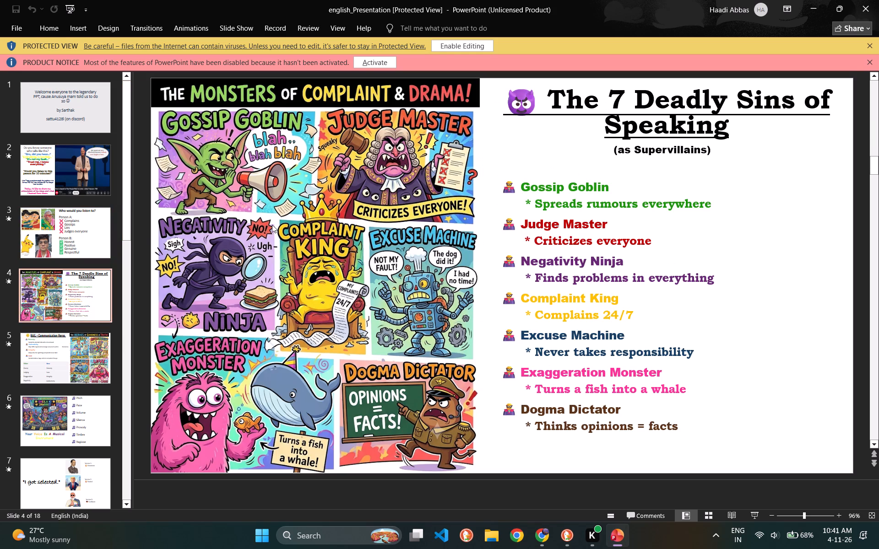
Continue reviewing slides 5 to 9, covering HAIL, the voice as an instrument, delivery versions, silence and the first warm-up exercise.
{"action": "scroll", "coordinate": [30, 257], "scroll_direction": "down", "scroll_amount": 3}
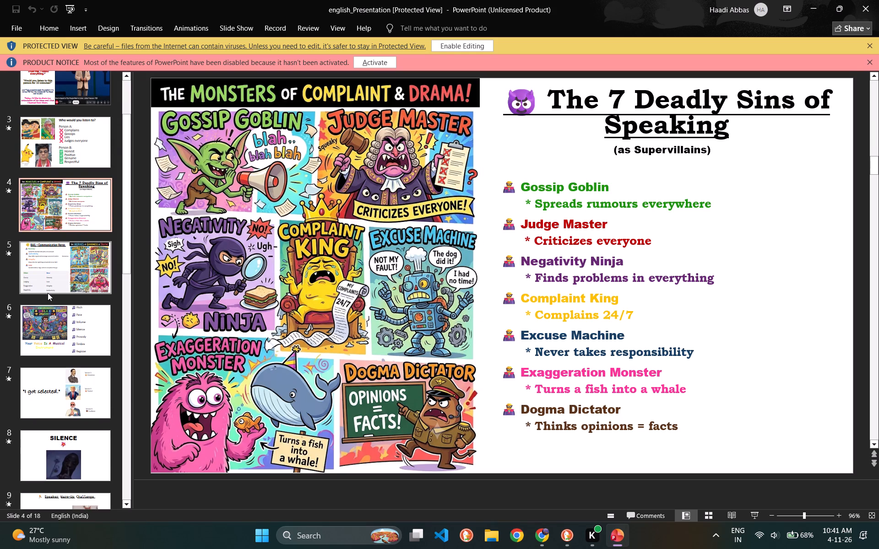
{"action": "left_click", "coordinate": [55, 278]}
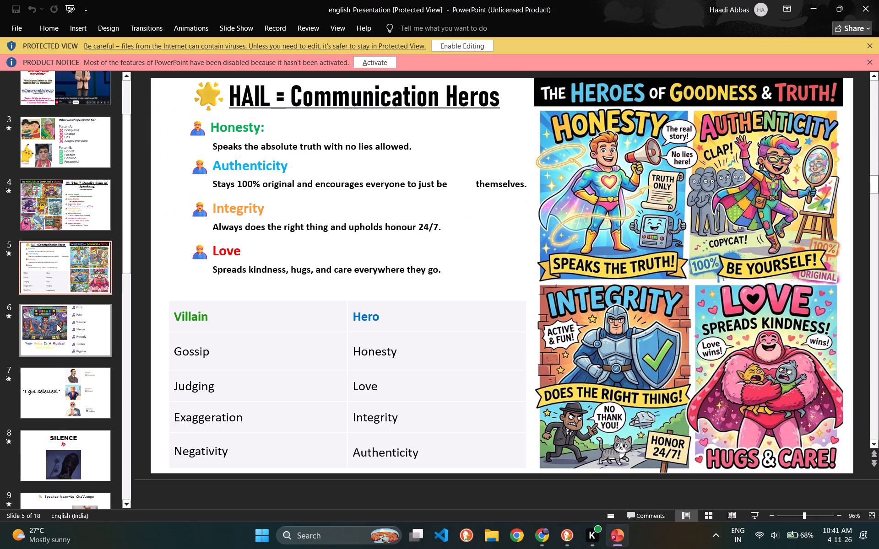
{"action": "left_click", "coordinate": [55, 328]}
{"action": "scroll", "coordinate": [57, 328], "scroll_direction": "down", "scroll_amount": 3}
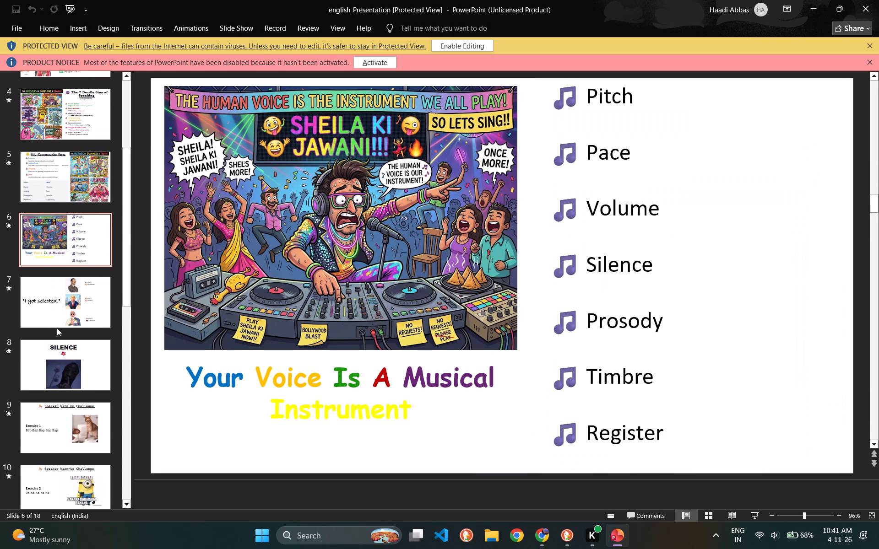
{"action": "left_click", "coordinate": [56, 305]}
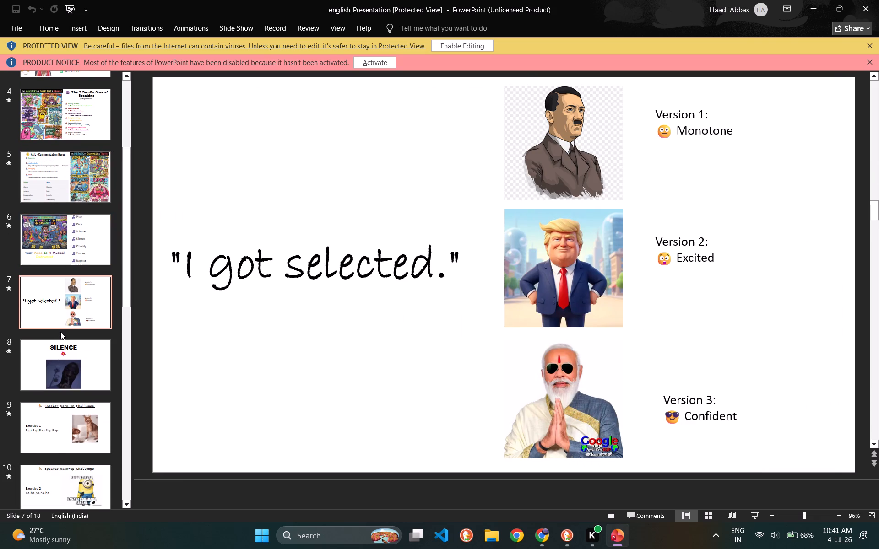
{"action": "left_click", "coordinate": [60, 331]}
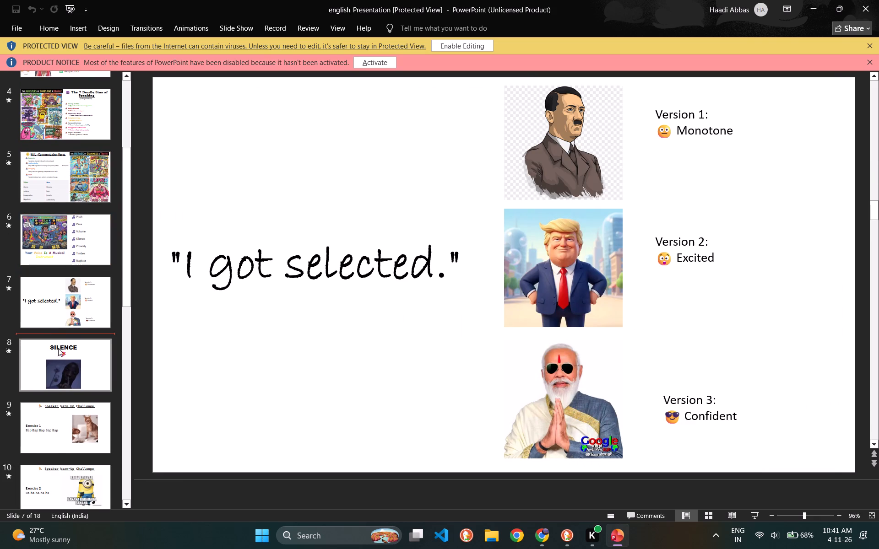
{"action": "left_click", "coordinate": [61, 349]}
{"action": "scroll", "coordinate": [66, 339], "scroll_direction": "down", "scroll_amount": 3}
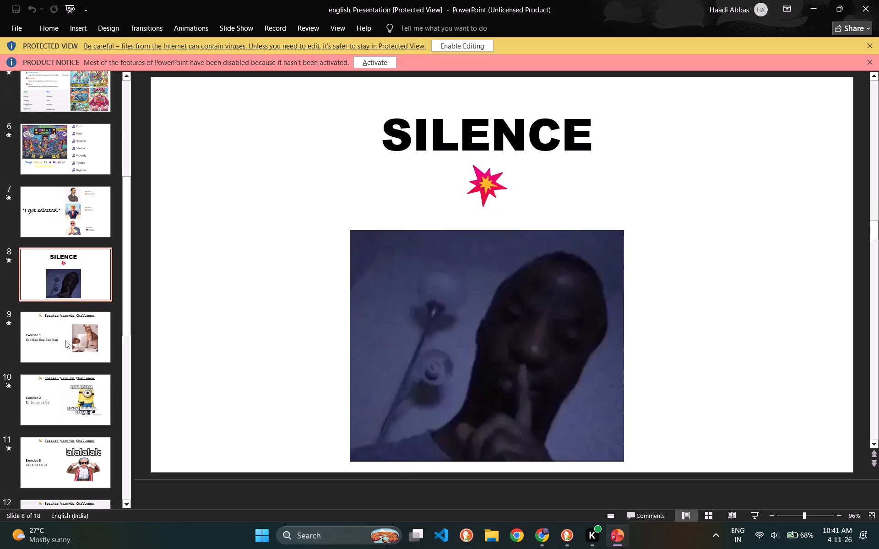
{"action": "left_click", "coordinate": [65, 340]}
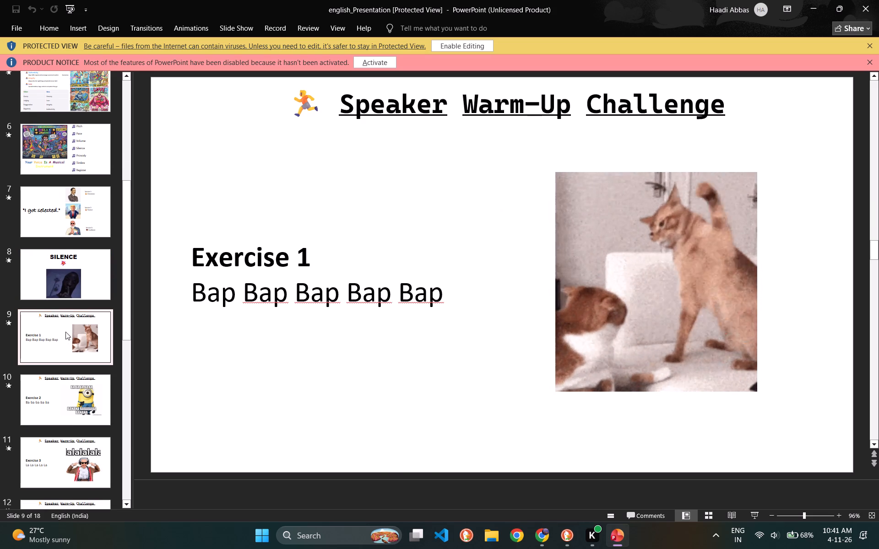
Review the remaining Speaker Warm-Up Challenge exercises on slides 10 to 13, ending with the Siren Voice exercise.
{"action": "scroll", "coordinate": [61, 333], "scroll_direction": "down", "scroll_amount": 1}
{"action": "left_click", "coordinate": [46, 353]}
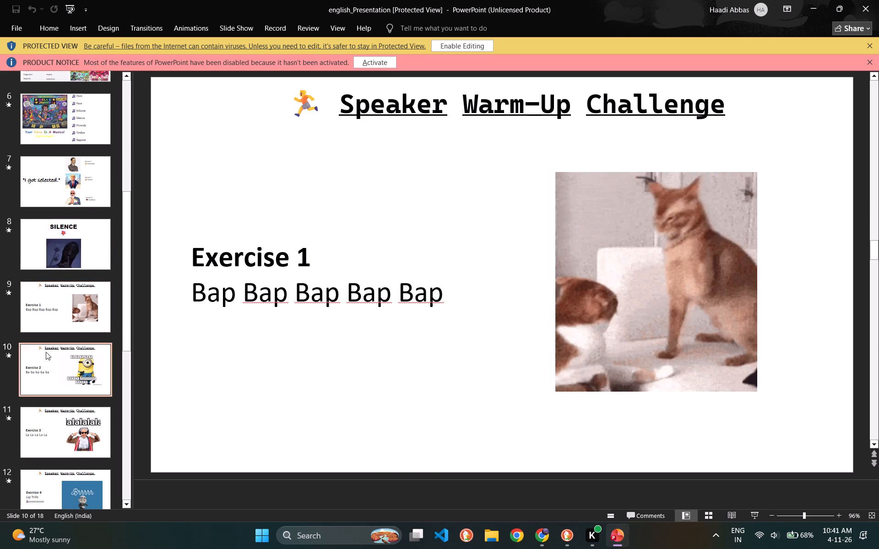
{"action": "scroll", "coordinate": [63, 307], "scroll_direction": "down", "scroll_amount": 3}
{"action": "left_click", "coordinate": [59, 338]}
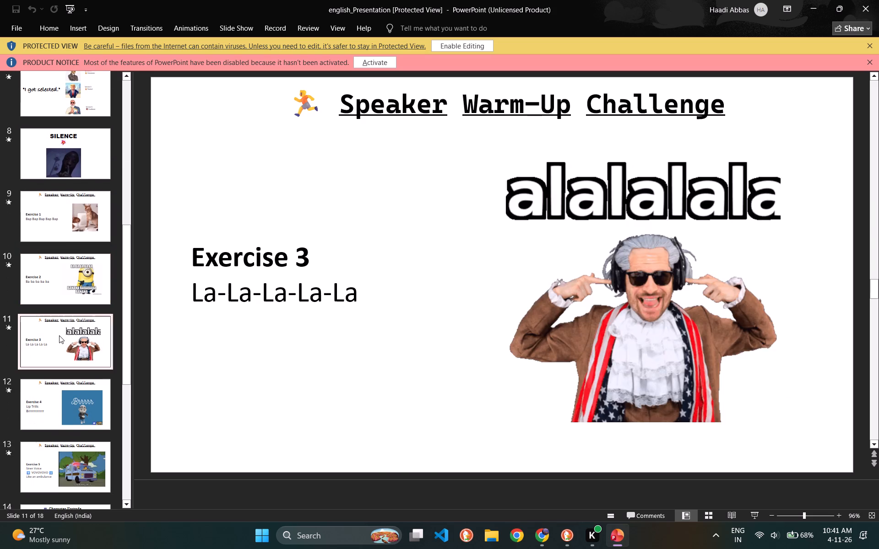
{"action": "scroll", "coordinate": [69, 308], "scroll_direction": "down", "scroll_amount": 4}
{"action": "left_click", "coordinate": [69, 296]}
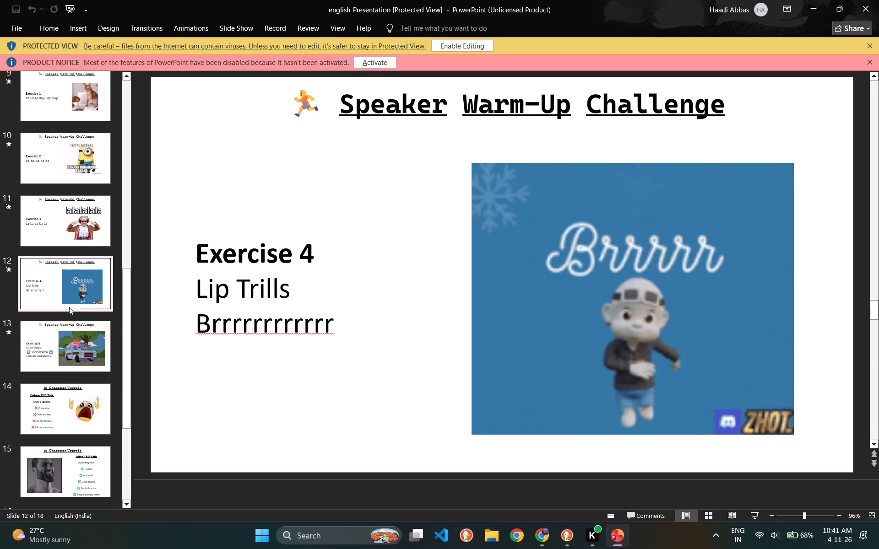
{"action": "left_click", "coordinate": [76, 326]}
Look through slides 14 to 17, covering the before-and-after Character Upgrade, My Biggest Learning and the quote about why people listen.
{"action": "scroll", "coordinate": [65, 310], "scroll_direction": "down", "scroll_amount": 2}
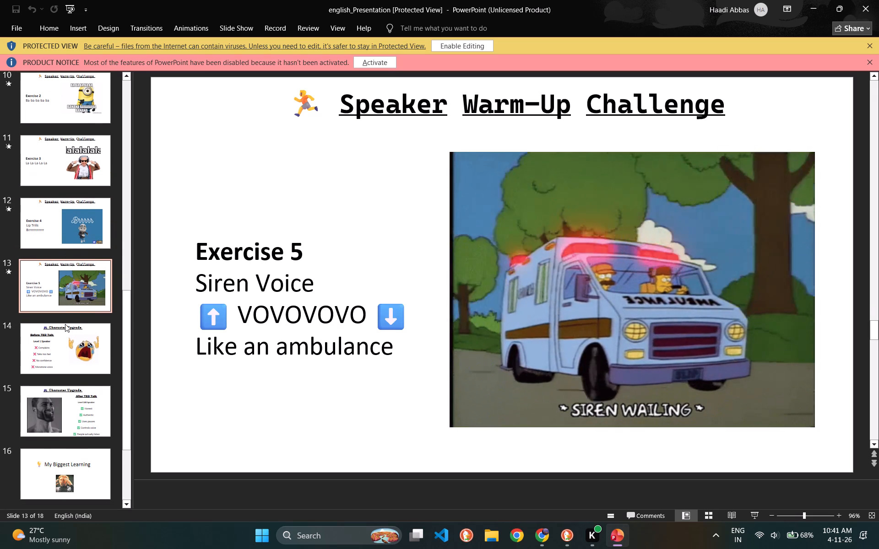
{"action": "scroll", "coordinate": [65, 328], "scroll_direction": "down", "scroll_amount": 2}
{"action": "left_click", "coordinate": [62, 335]}
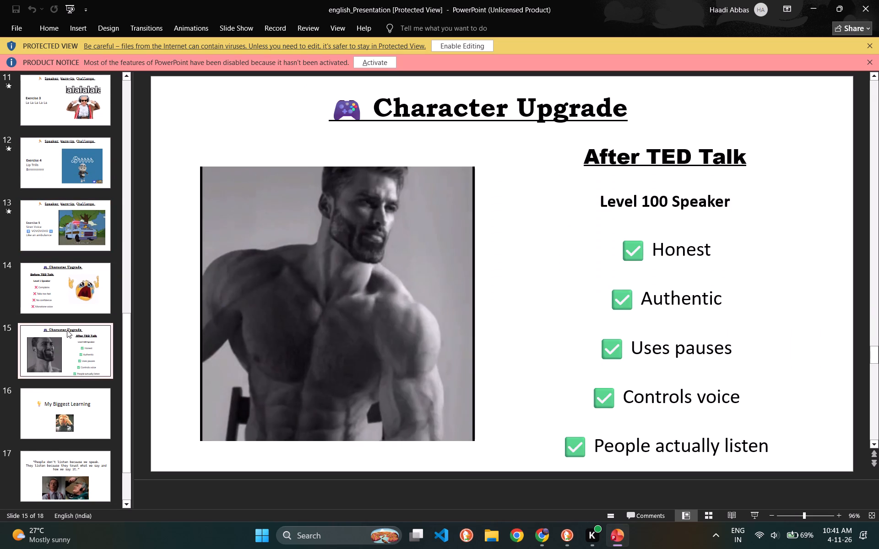
{"action": "left_click", "coordinate": [69, 296]}
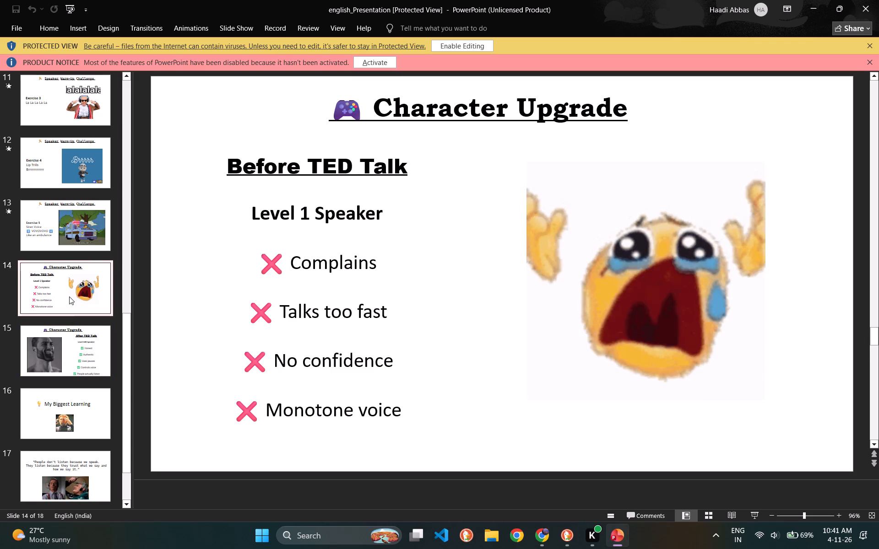
{"action": "scroll", "coordinate": [69, 296], "scroll_direction": "down", "scroll_amount": 4}
{"action": "left_click", "coordinate": [51, 355]}
{"action": "scroll", "coordinate": [62, 307], "scroll_direction": "down", "scroll_amount": 2}
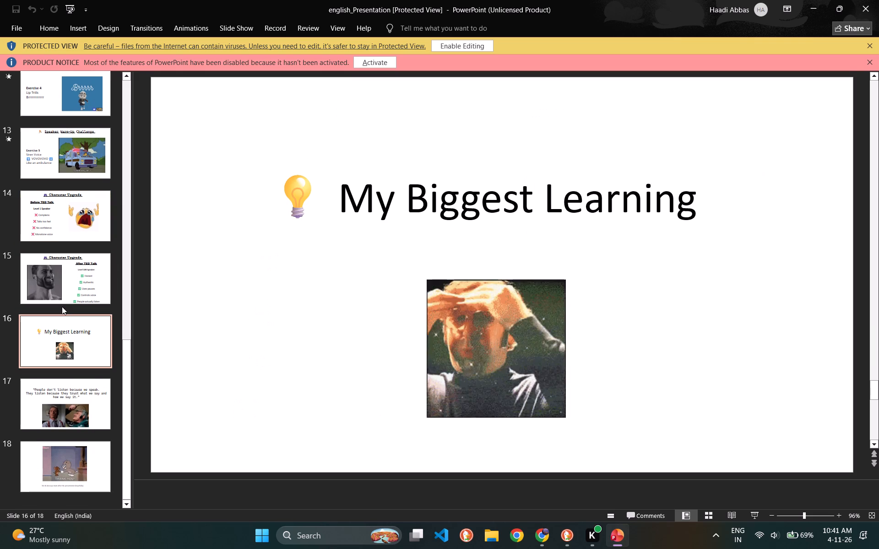
{"action": "left_click", "coordinate": [56, 381]}
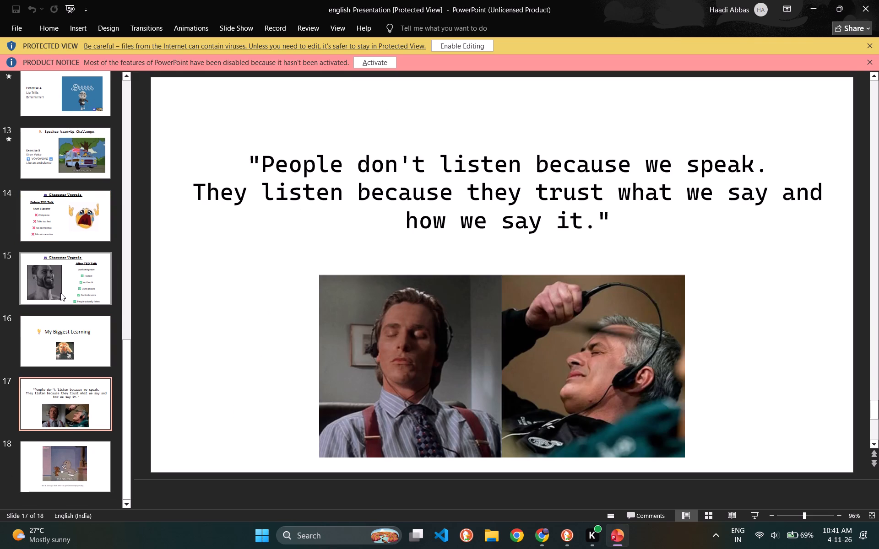
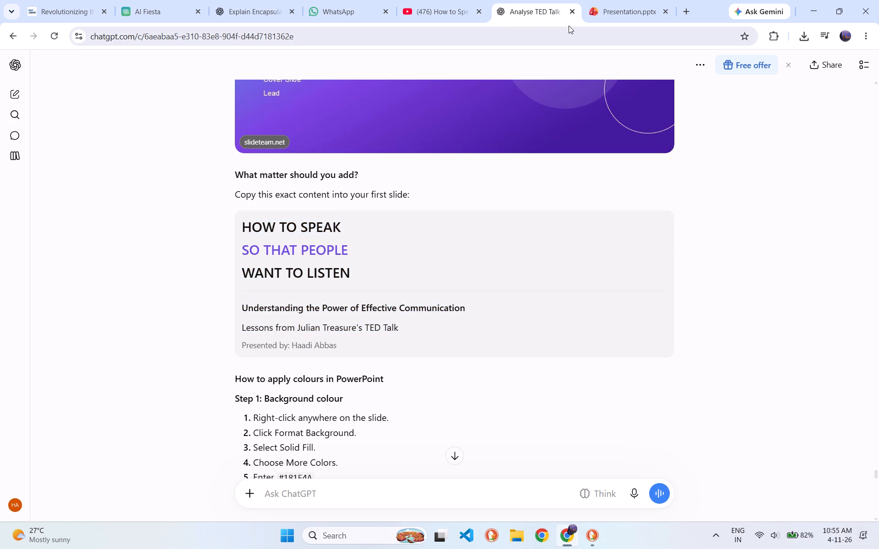
{"action": "left_click", "coordinate": [602, 10]}
{"action": "key", "text": "ctrl+v"}
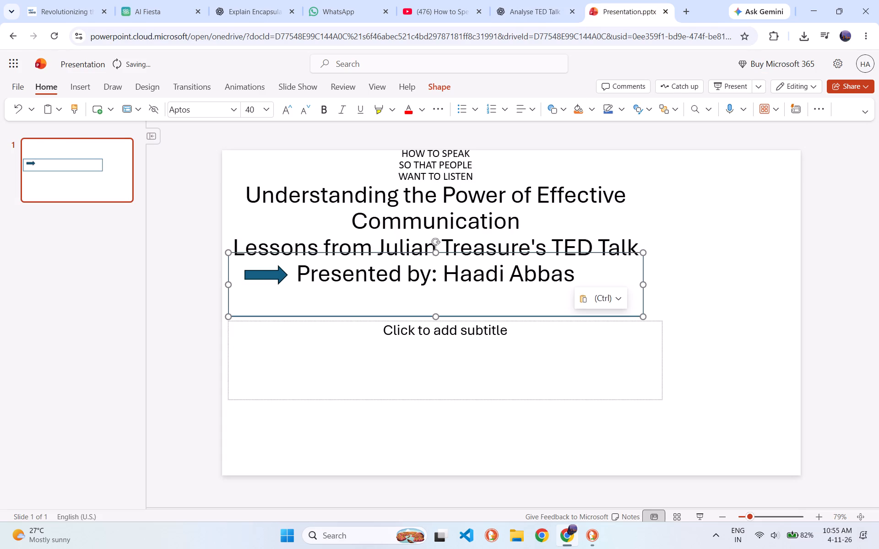
Set the font size of all the pasted title text to 40.
{"action": "left_click", "coordinate": [429, 191]}
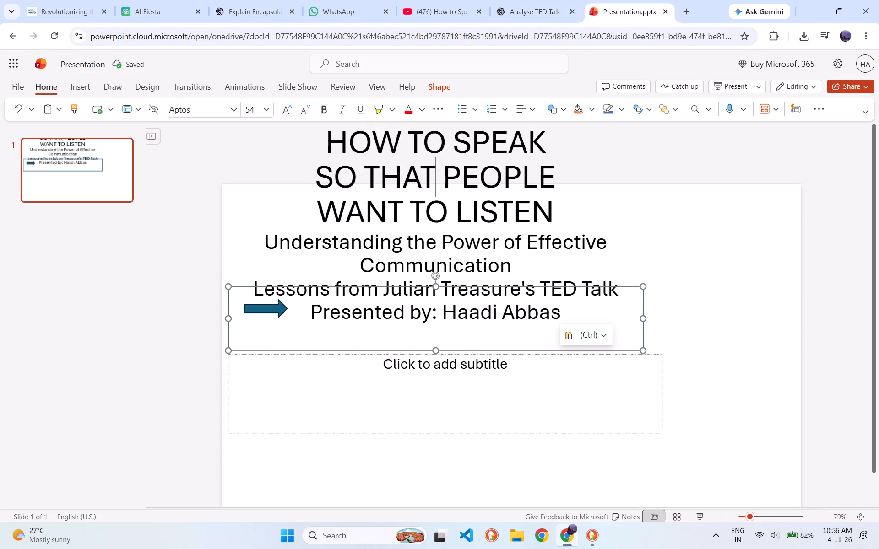
{"action": "left_click", "coordinate": [260, 113]}
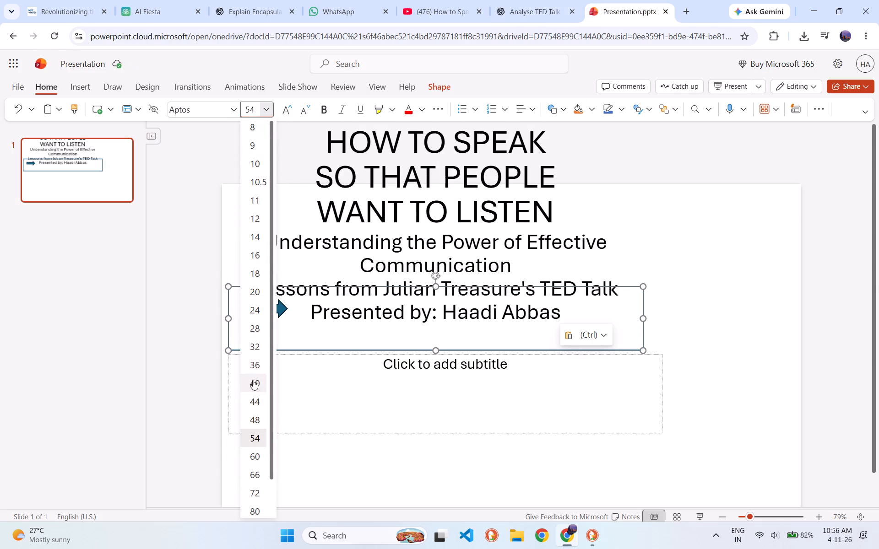
{"action": "left_click", "coordinate": [252, 381]}
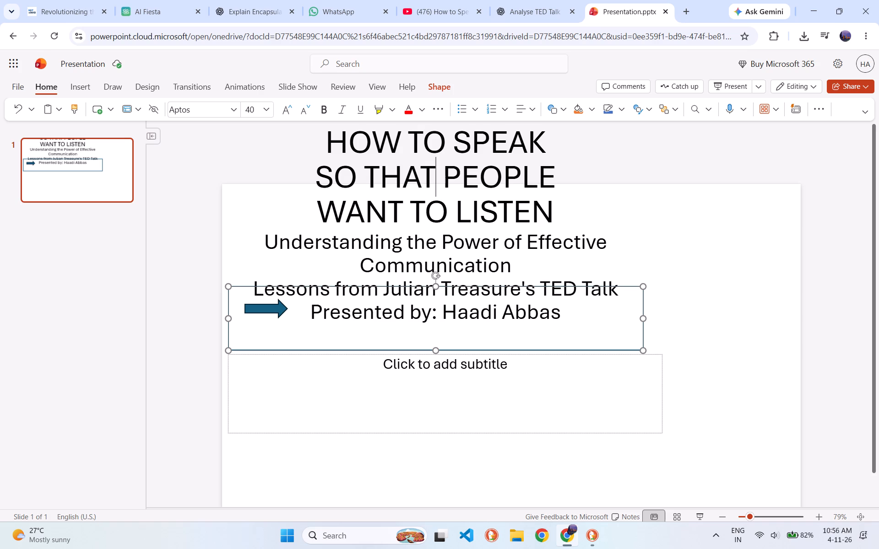
{"action": "left_click_drag", "start_coordinate": [329, 142], "coordinate": [565, 312]}
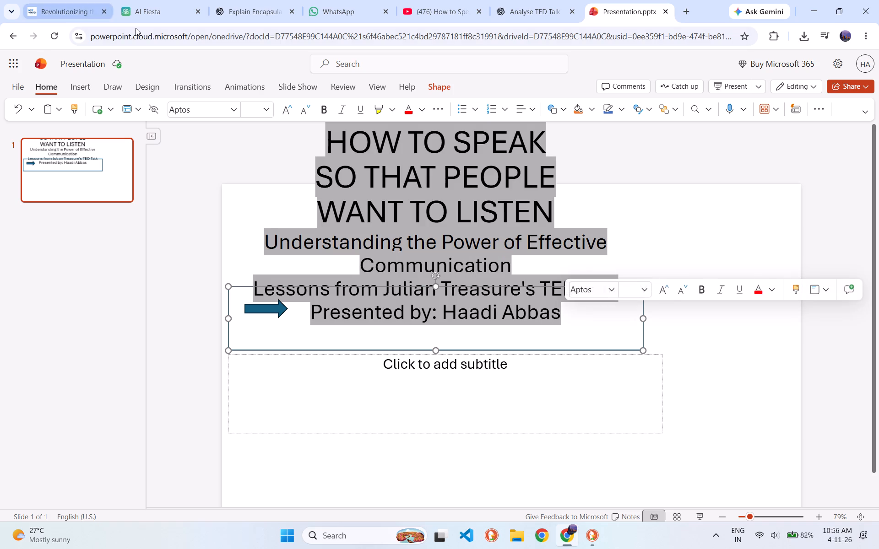
{"action": "left_click", "coordinate": [255, 113]}
{"action": "type", "text": "40"}
{"action": "key", "text": "Return"}
{"action": "left_click", "coordinate": [416, 318]}
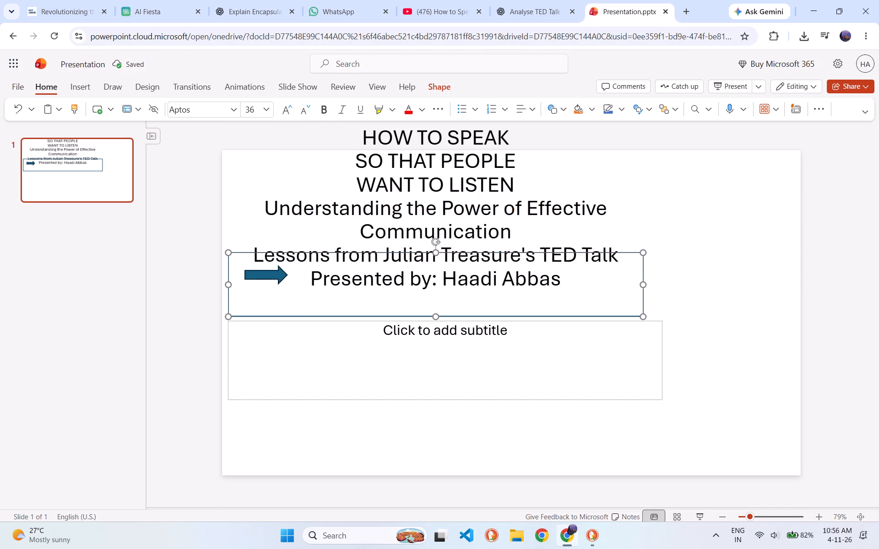
Left-align all the text in the title box.
{"action": "left_click_drag", "start_coordinate": [409, 205], "coordinate": [392, 280]}
{"action": "left_click_drag", "start_coordinate": [475, 310], "coordinate": [482, 310]}
{"action": "left_click", "coordinate": [564, 309]}
{"action": "left_click_drag", "start_coordinate": [570, 289], "coordinate": [351, 146]}
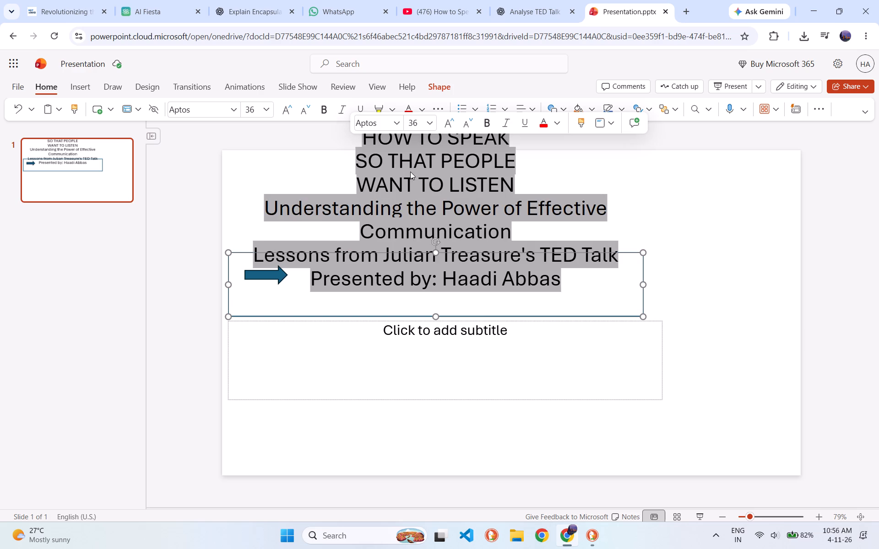
{"action": "left_click_drag", "start_coordinate": [451, 160], "coordinate": [580, 303]}
{"action": "left_click", "coordinate": [590, 304]}
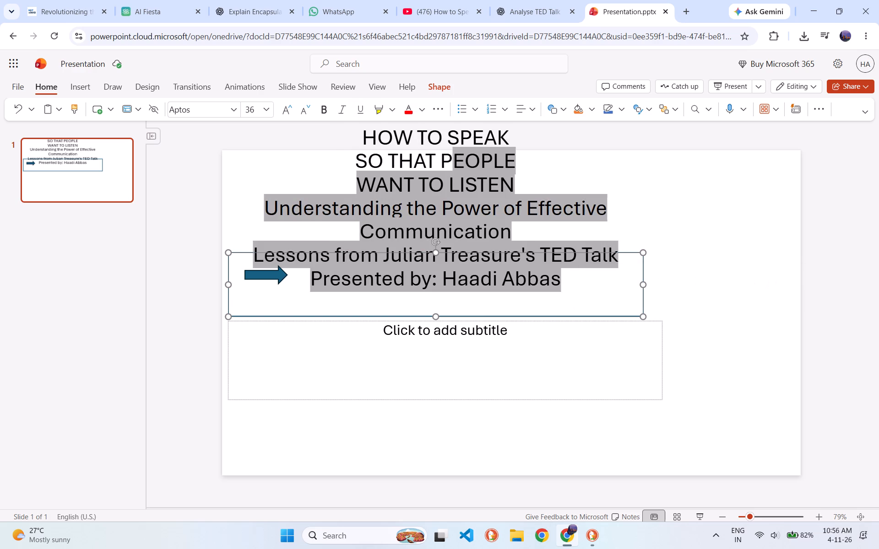
{"action": "left_click_drag", "start_coordinate": [365, 147], "coordinate": [566, 306]}
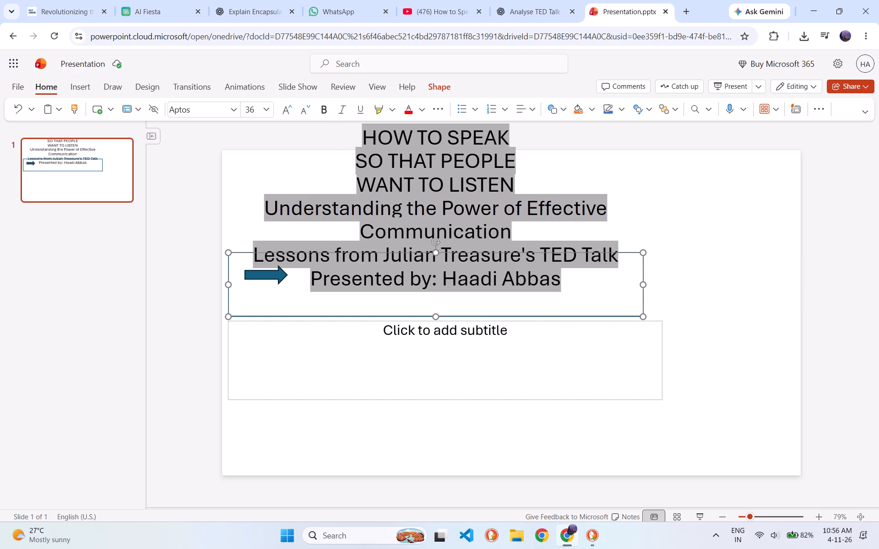
{"action": "left_click_drag", "start_coordinate": [566, 306], "coordinate": [570, 307]}
{"action": "right_click", "coordinate": [467, 196]}
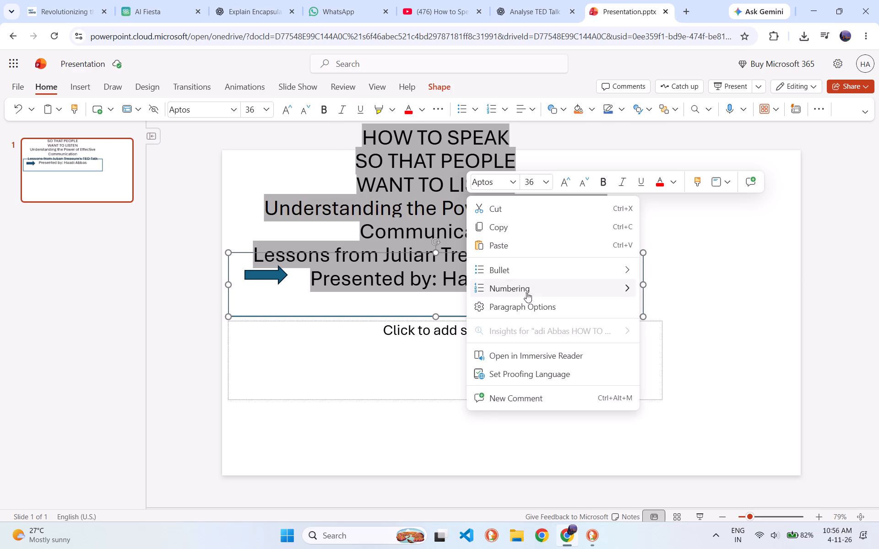
{"action": "left_click", "coordinate": [724, 181]}
{"action": "left_click", "coordinate": [738, 232]}
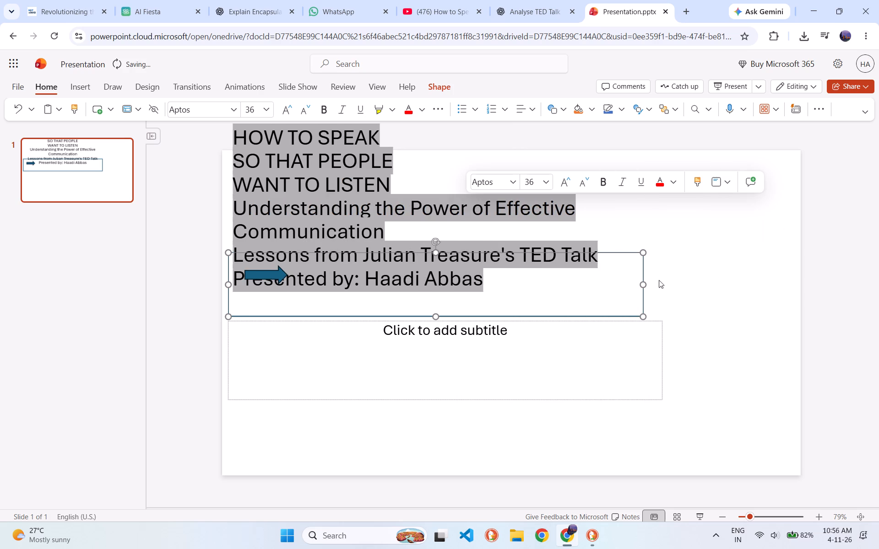
{"action": "left_click", "coordinate": [416, 153]}
{"action": "left_click", "coordinate": [309, 160]}
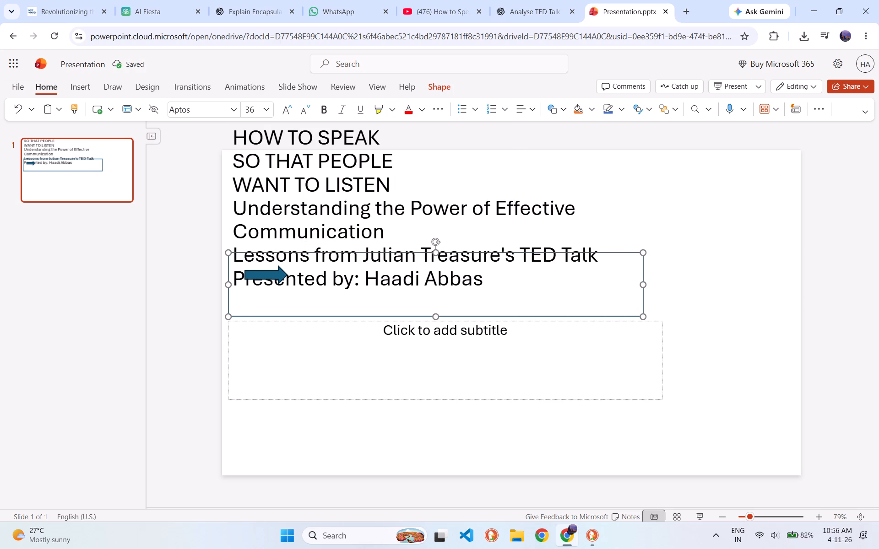
Enlarge the title box upward around its text, then pull its top-left corner slightly inward.
{"action": "left_click_drag", "start_coordinate": [434, 253], "coordinate": [433, 212]}
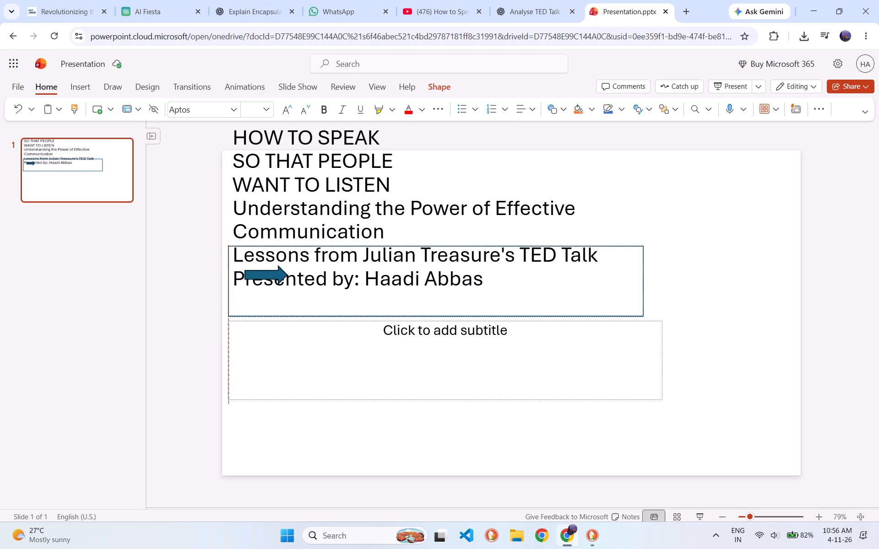
{"action": "left_click_drag", "start_coordinate": [433, 212], "coordinate": [408, 129]}
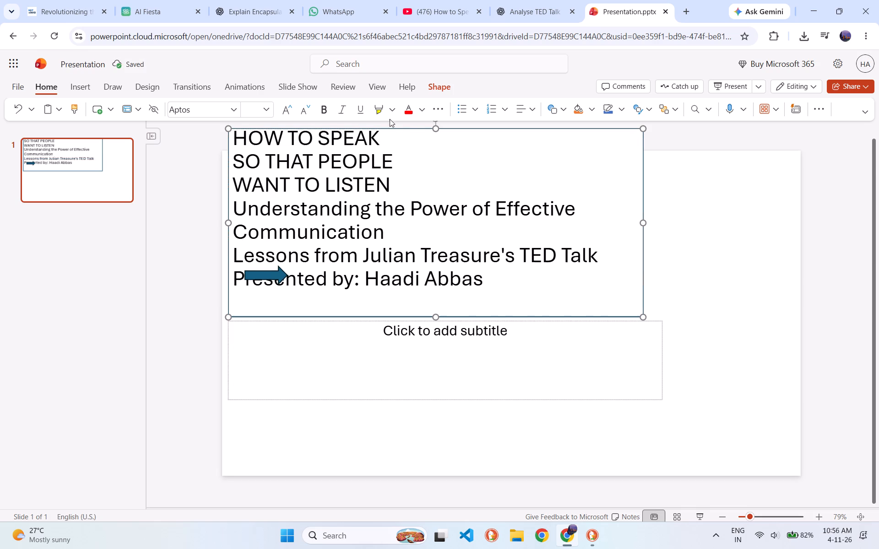
{"action": "left_click_drag", "start_coordinate": [225, 133], "coordinate": [232, 149]}
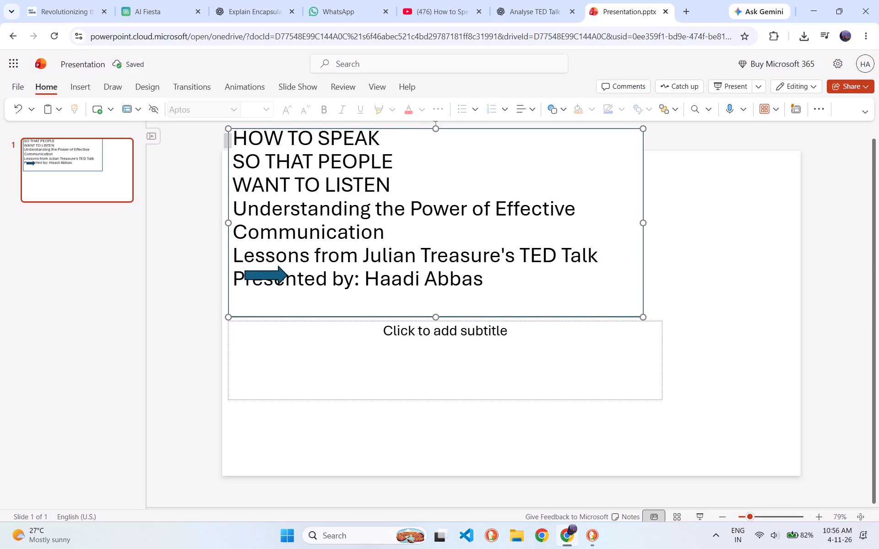
{"action": "left_click_drag", "start_coordinate": [232, 149], "coordinate": [232, 145]}
{"action": "left_click_drag", "start_coordinate": [230, 128], "coordinate": [234, 141]}
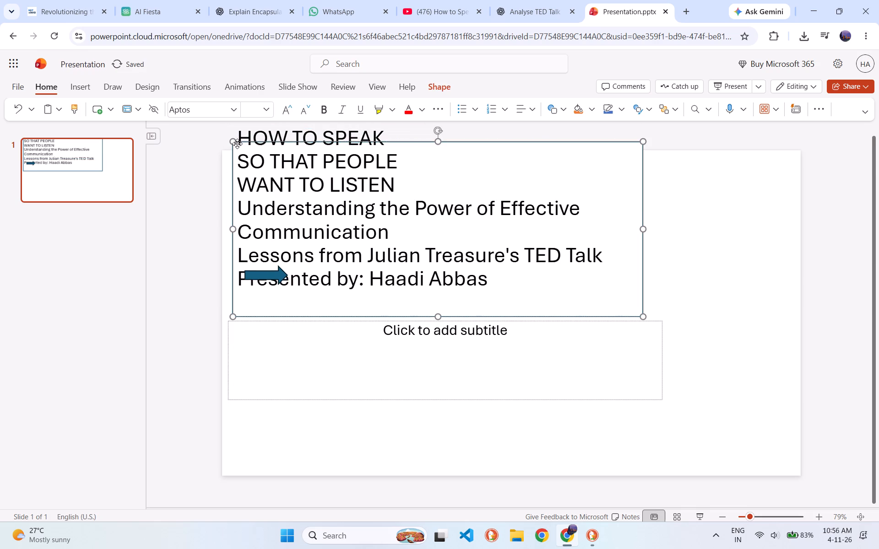
Extend the title box downward and move its top-left corner close to the slide's top-left corner.
{"action": "left_click_drag", "start_coordinate": [438, 316], "coordinate": [438, 367]}
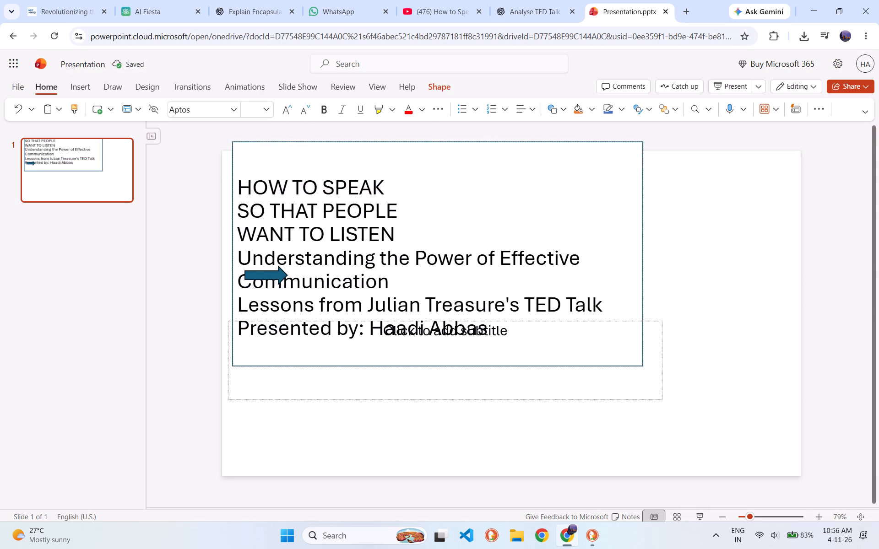
{"action": "left_click_drag", "start_coordinate": [438, 367], "coordinate": [438, 368]}
{"action": "left_click_drag", "start_coordinate": [232, 140], "coordinate": [231, 188]}
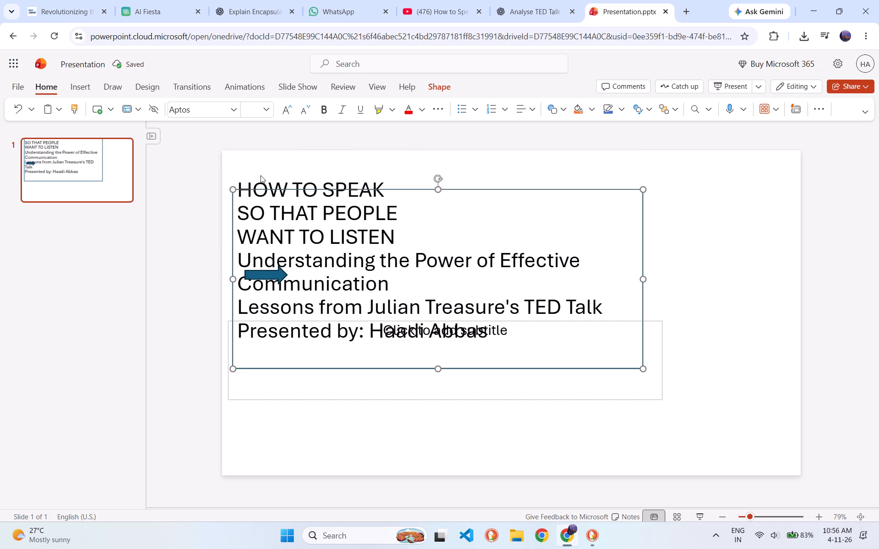
{"action": "left_click_drag", "start_coordinate": [232, 189], "coordinate": [223, 157]}
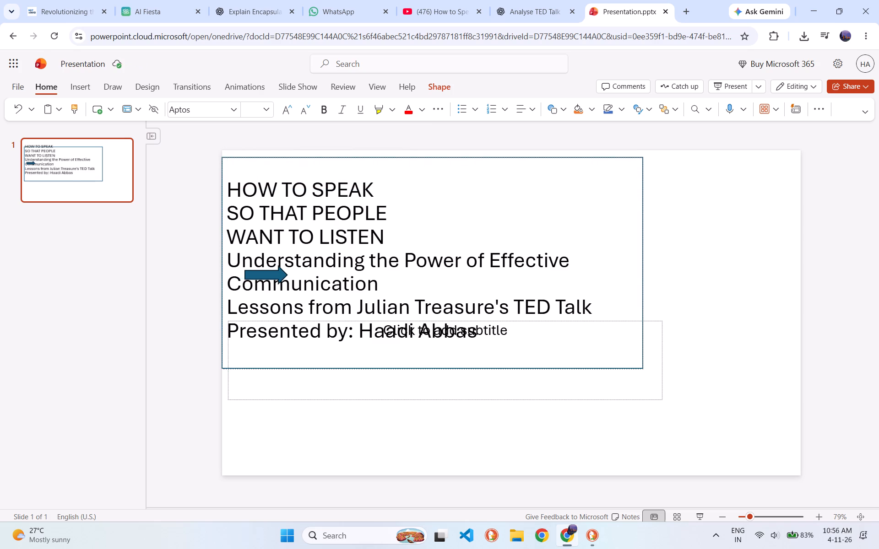
{"action": "left_click_drag", "start_coordinate": [223, 157], "coordinate": [225, 152]}
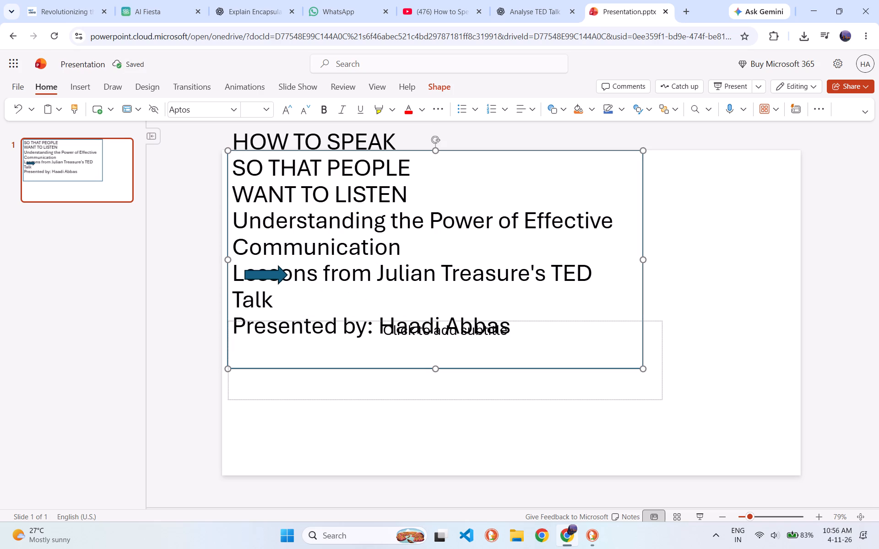
Set the font size of all the text in the title box to 38.
{"action": "left_click", "coordinate": [264, 174]}
{"action": "key", "text": "ctrl+a"}
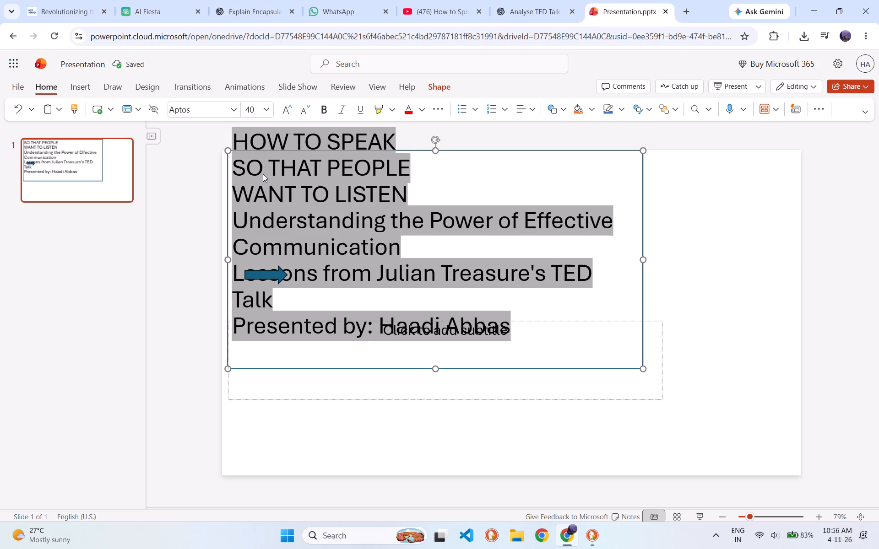
{"action": "left_click", "coordinate": [251, 115]}
{"action": "type", "text": "49"}
{"action": "key", "text": "BackSpace"}
{"action": "key", "text": "BackSpace"}
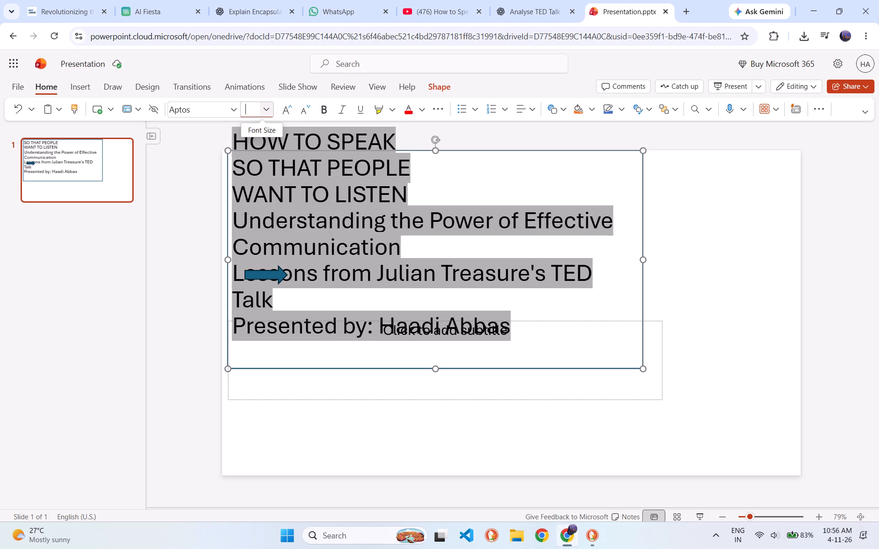
{"action": "type", "text": "38"}
{"action": "key", "text": "Return"}
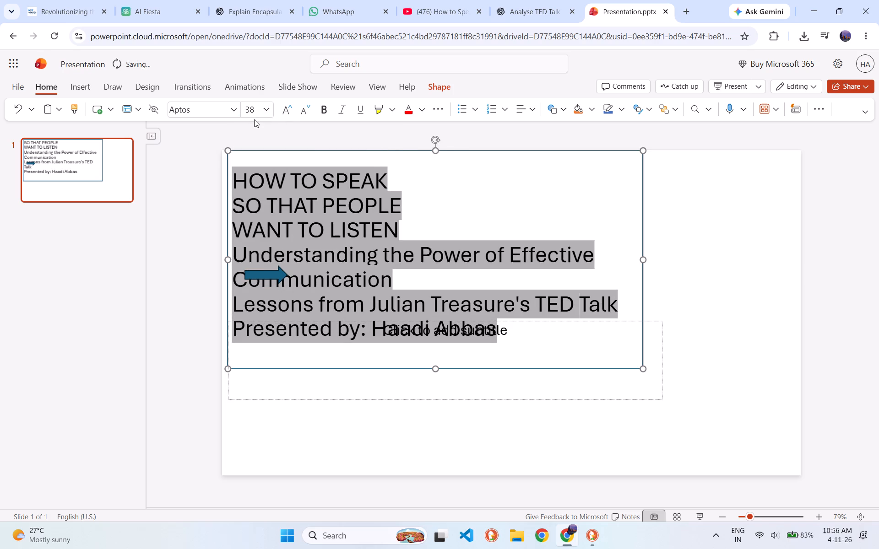
{"action": "left_click", "coordinate": [266, 205]}
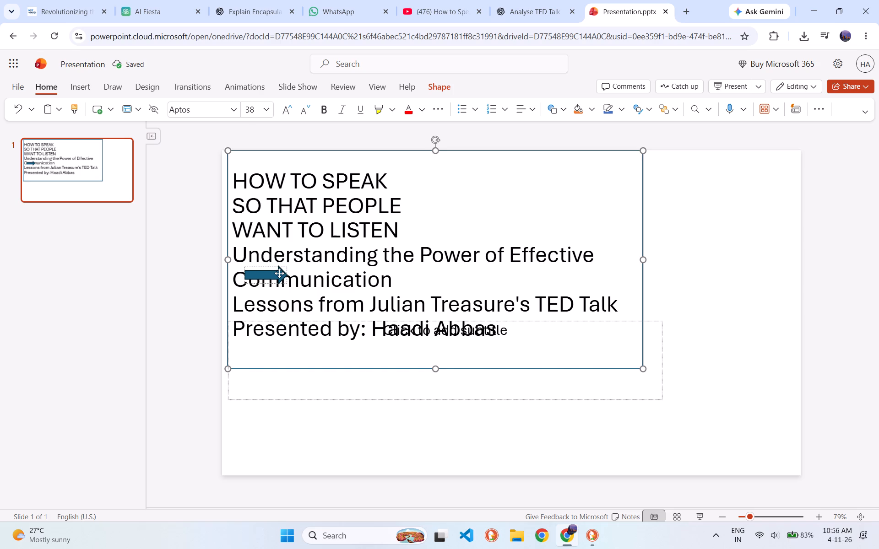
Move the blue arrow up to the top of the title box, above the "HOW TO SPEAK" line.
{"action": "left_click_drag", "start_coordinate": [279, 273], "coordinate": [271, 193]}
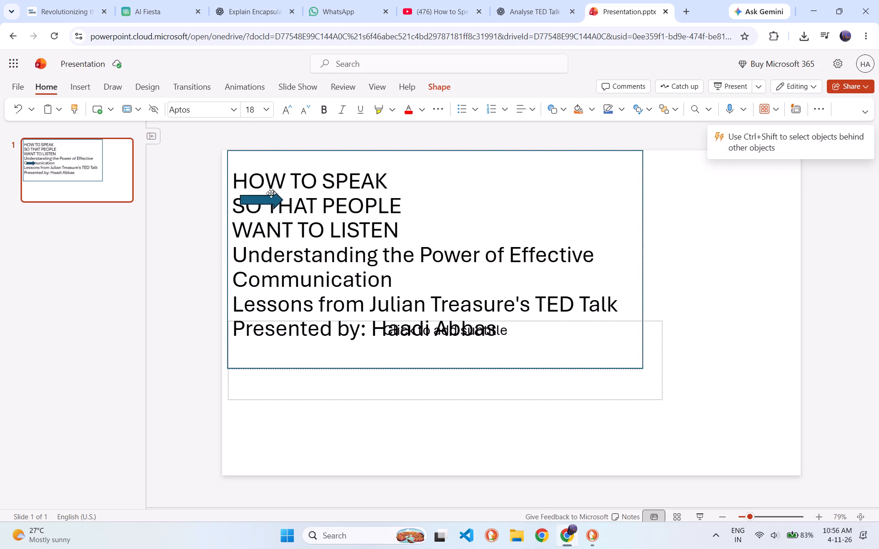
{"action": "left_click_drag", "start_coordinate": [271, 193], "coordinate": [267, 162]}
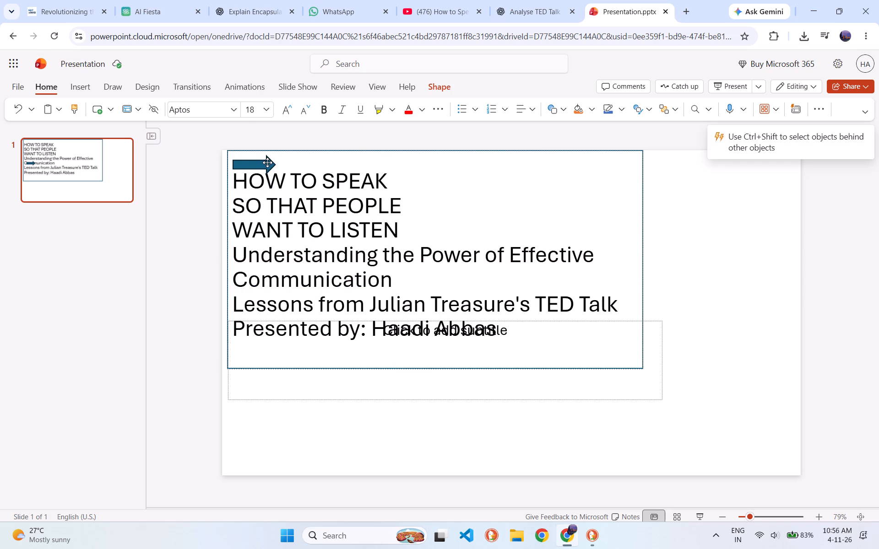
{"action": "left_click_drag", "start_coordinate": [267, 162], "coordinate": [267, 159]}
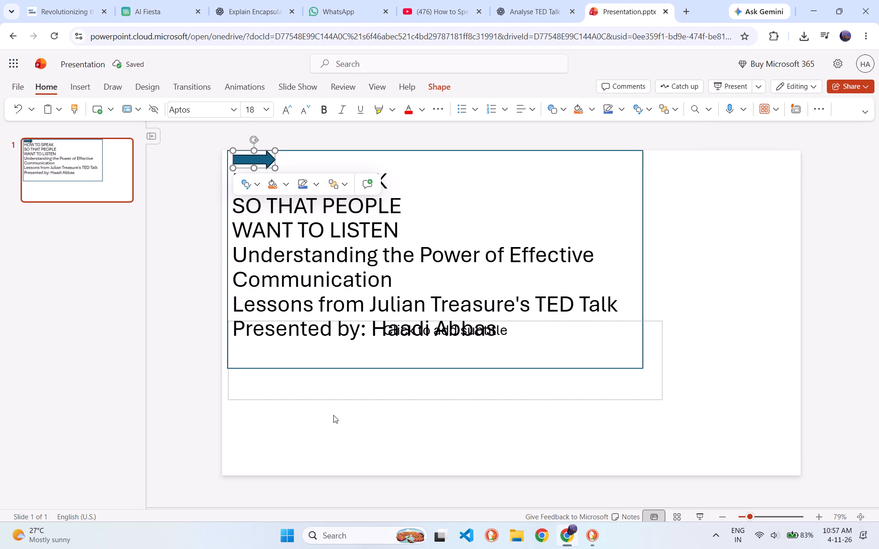
Shift the title box slightly down and to the right so it starts just below the blue arrow.
{"action": "left_click_drag", "start_coordinate": [643, 366], "coordinate": [652, 382]}
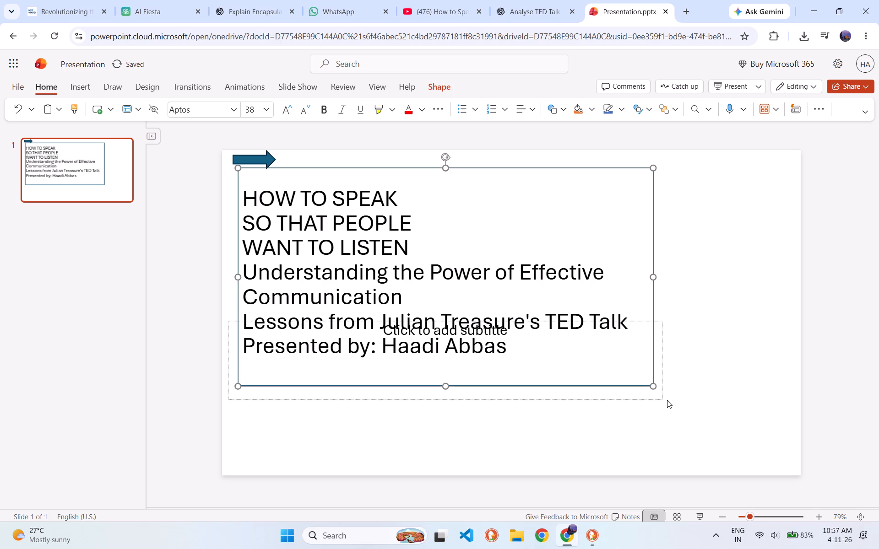
Move the empty subtitle placeholder down below the title box, against the slide's bottom edge.
{"action": "left_click_drag", "start_coordinate": [659, 397], "coordinate": [714, 469]}
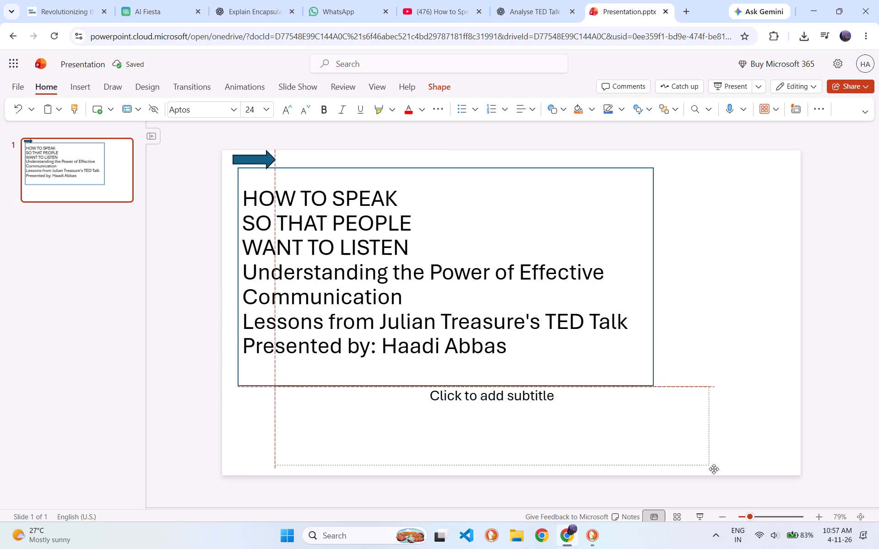
{"action": "left_click_drag", "start_coordinate": [714, 469], "coordinate": [661, 471]}
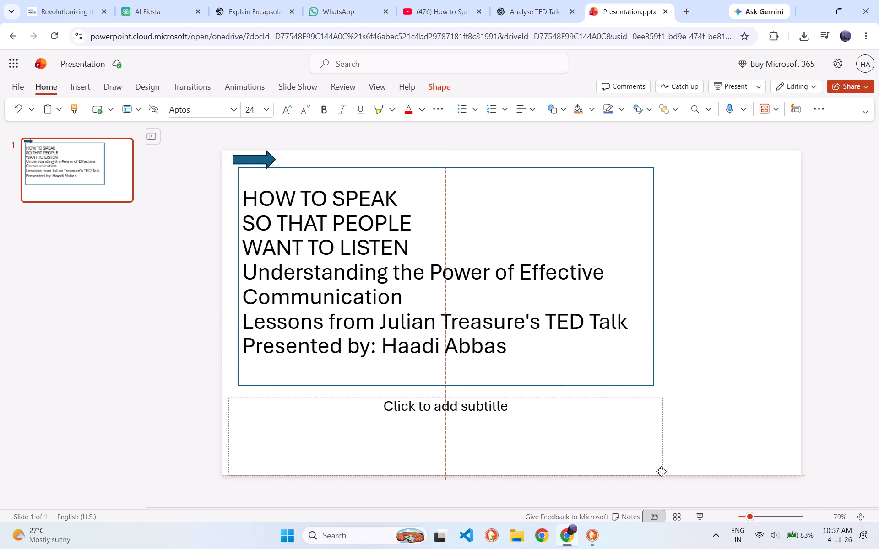
{"action": "left_click_drag", "start_coordinate": [661, 471], "coordinate": [658, 471]}
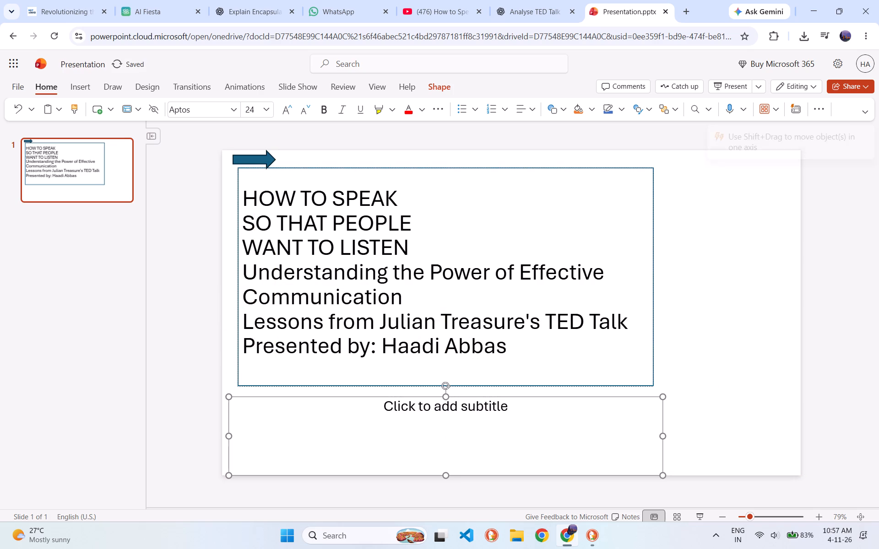
Move the blue arrow into the title box's top-left corner and shorten it to about half its length.
{"action": "left_click_drag", "start_coordinate": [259, 159], "coordinate": [269, 182]}
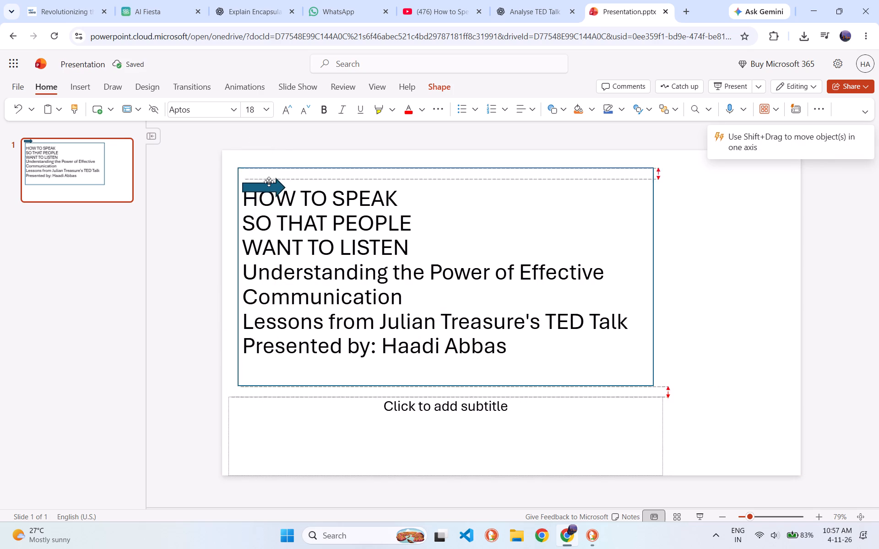
{"action": "left_click_drag", "start_coordinate": [269, 182], "coordinate": [269, 180]}
{"action": "left_click_drag", "start_coordinate": [285, 180], "coordinate": [273, 183]}
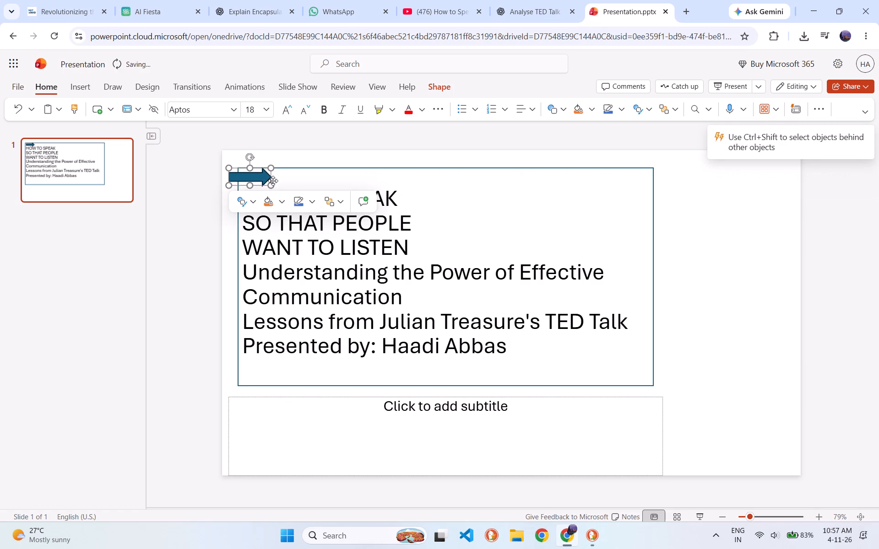
{"action": "left_click_drag", "start_coordinate": [270, 186], "coordinate": [258, 185]}
{"action": "left_click_drag", "start_coordinate": [228, 186], "coordinate": [235, 185]}
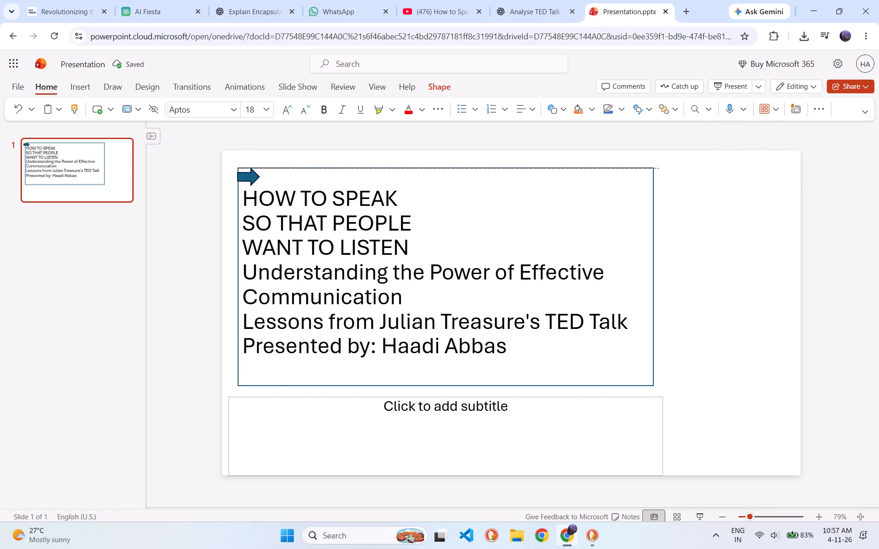
{"action": "left_click_drag", "start_coordinate": [235, 185], "coordinate": [236, 185]}
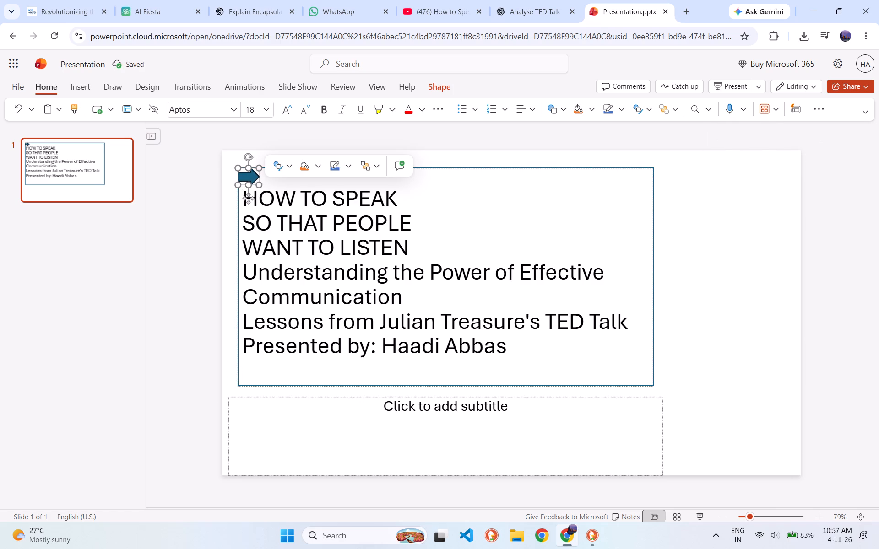
Indent the "HOW TO SPEAK" line by six spaces and place the blue arrow in the gap before it.
{"action": "left_click", "coordinate": [253, 180]}
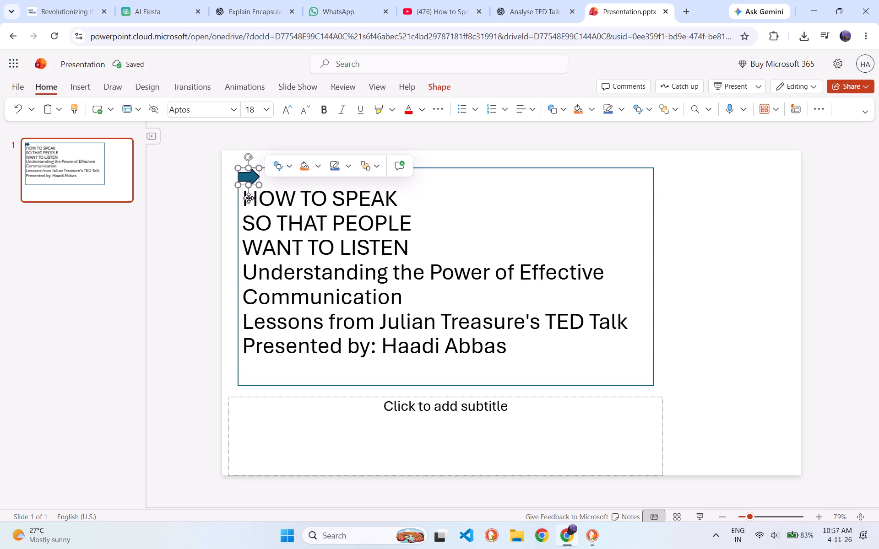
{"action": "left_click", "coordinate": [248, 198]}
{"action": "left_click", "coordinate": [248, 205]}
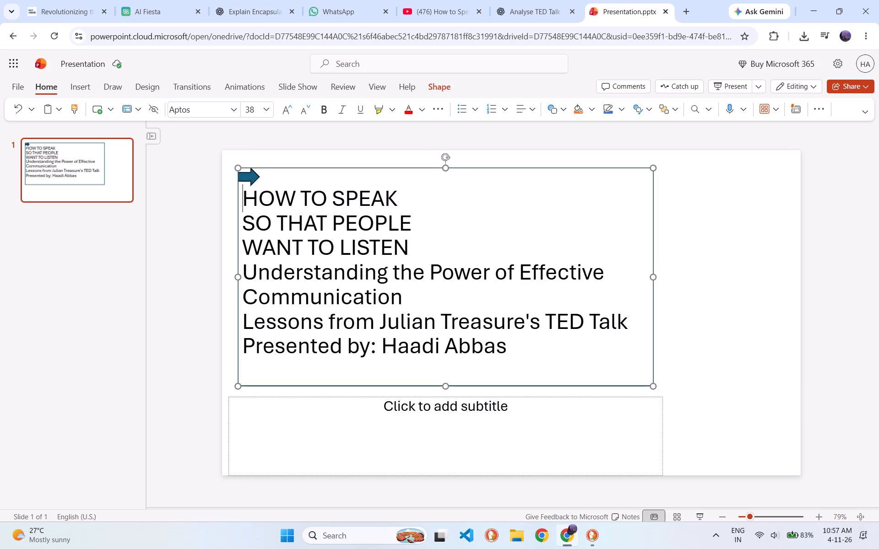
{"action": "key", "text": "space"}
{"action": "key", "text": "space"}
{"action": "key", "text": "space"}
{"action": "key", "text": "space"}
{"action": "key", "text": "space"}
{"action": "key", "text": "space"}
{"action": "key", "text": "space"}
{"action": "left_click_drag", "start_coordinate": [247, 178], "coordinate": [247, 192]}
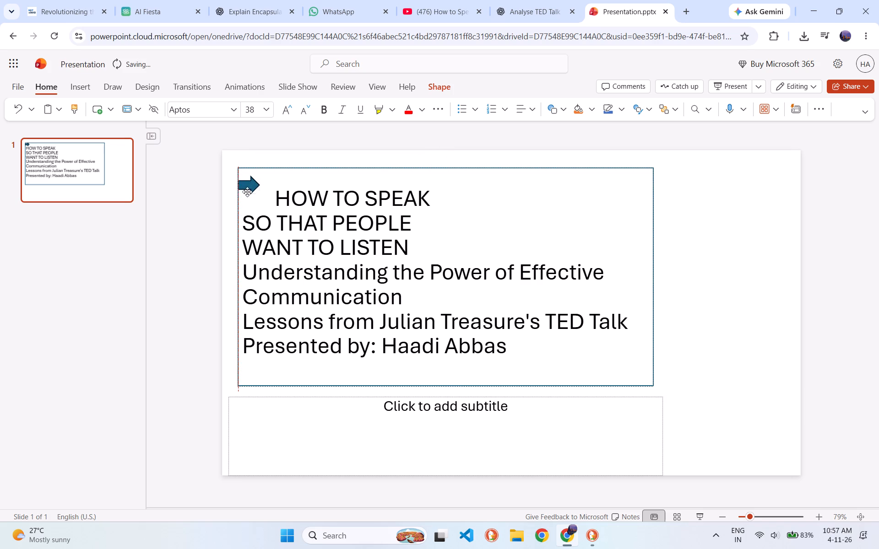
{"action": "left_click_drag", "start_coordinate": [247, 192], "coordinate": [251, 201]}
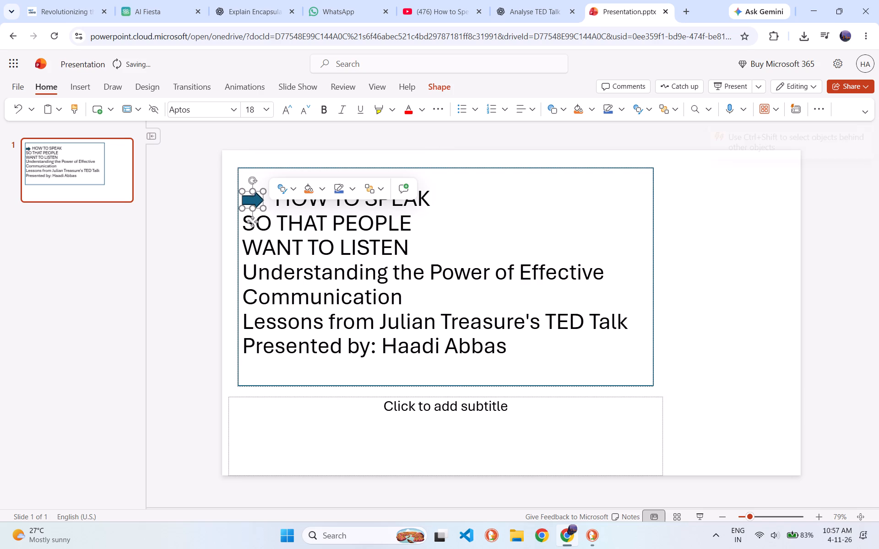
{"action": "left_click", "coordinate": [272, 199]}
{"action": "key", "text": "BackSpace"}
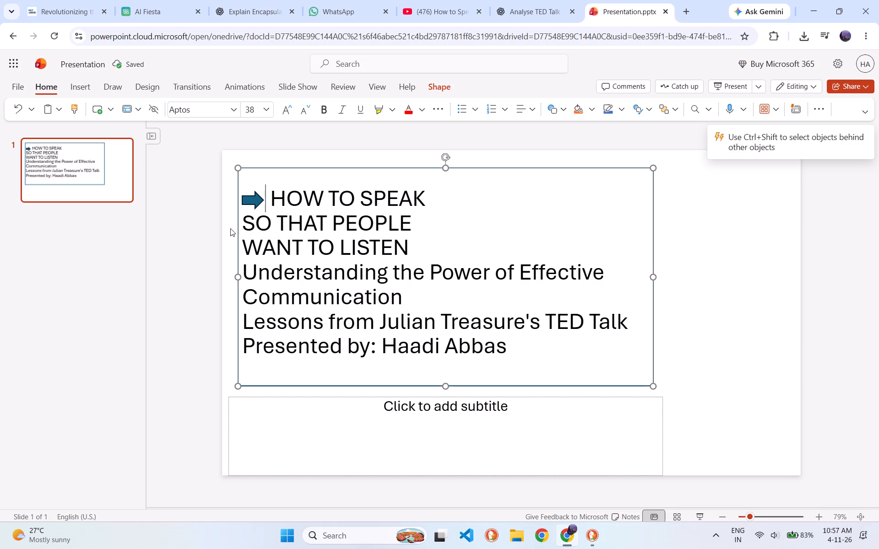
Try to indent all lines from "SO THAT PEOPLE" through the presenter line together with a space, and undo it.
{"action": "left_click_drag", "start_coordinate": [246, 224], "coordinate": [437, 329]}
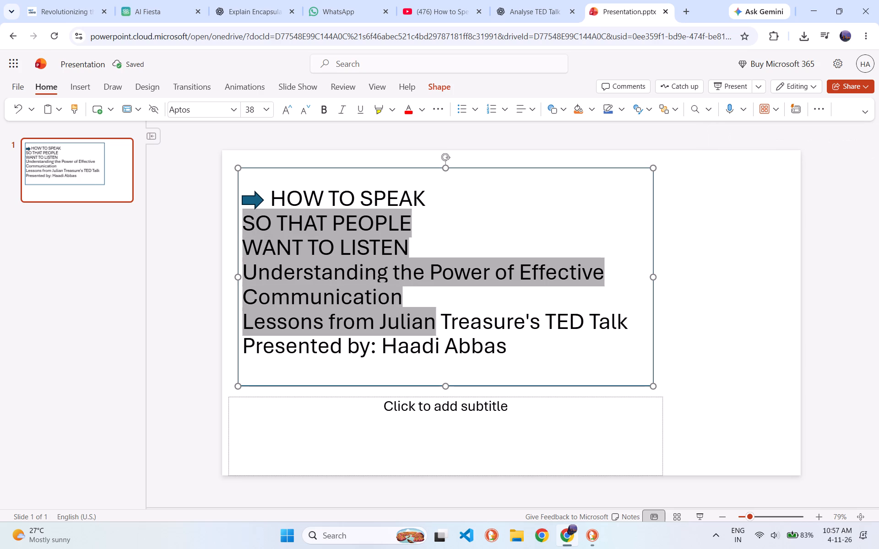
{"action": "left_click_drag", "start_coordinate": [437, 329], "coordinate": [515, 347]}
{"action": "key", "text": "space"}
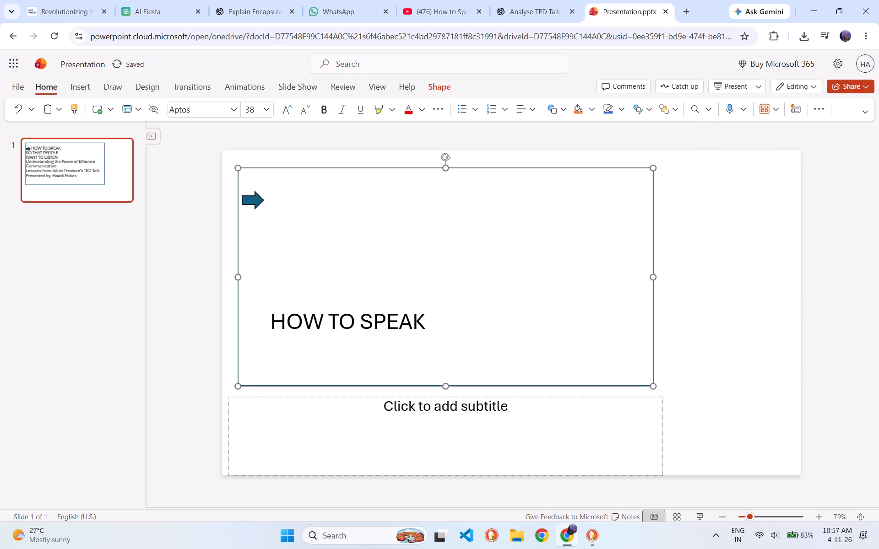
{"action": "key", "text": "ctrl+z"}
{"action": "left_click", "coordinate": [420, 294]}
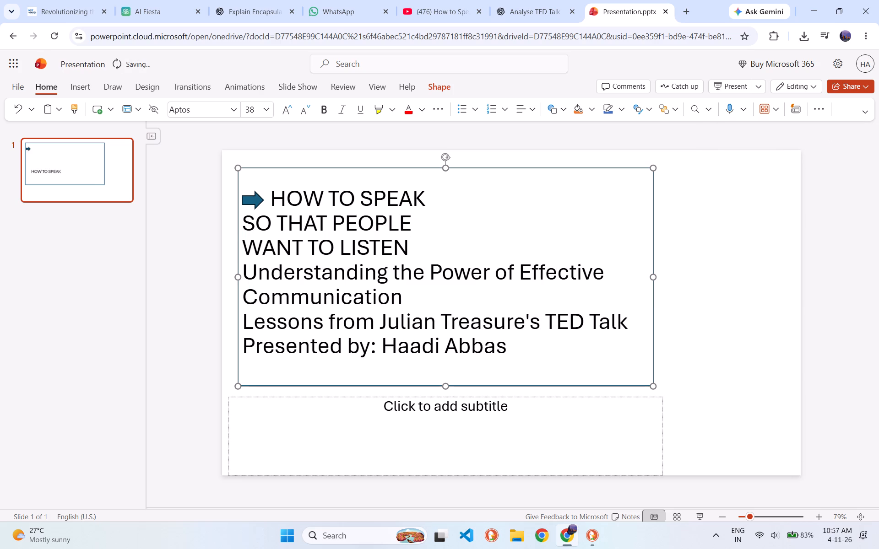
Indent the "SO THAT PEOPLE", "WANT TO LISTEN" and "Understanding the Power" lines by two spaces each.
{"action": "left_click", "coordinate": [246, 226]}
{"action": "key", "text": "space"}
{"action": "key", "text": "space"}
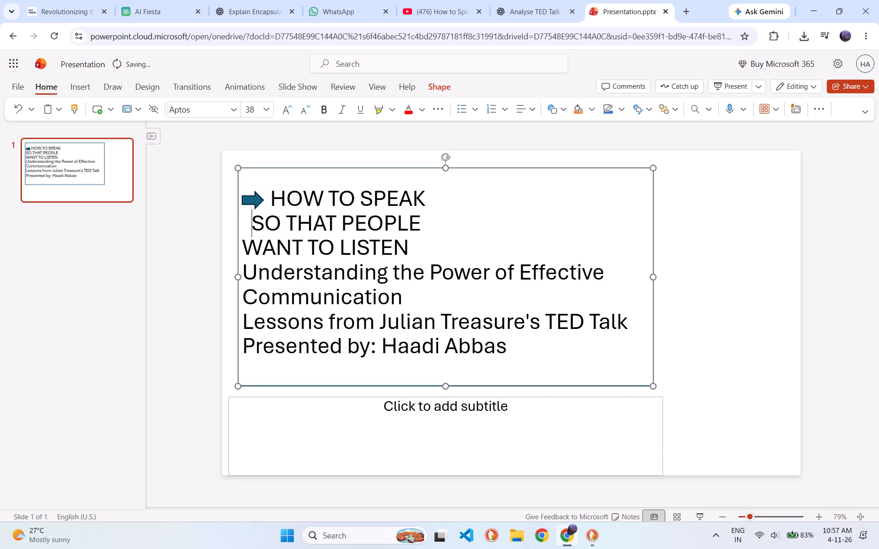
{"action": "left_click", "coordinate": [245, 248]}
{"action": "key", "text": "space"}
{"action": "key", "text": "space"}
{"action": "left_click", "coordinate": [244, 269]}
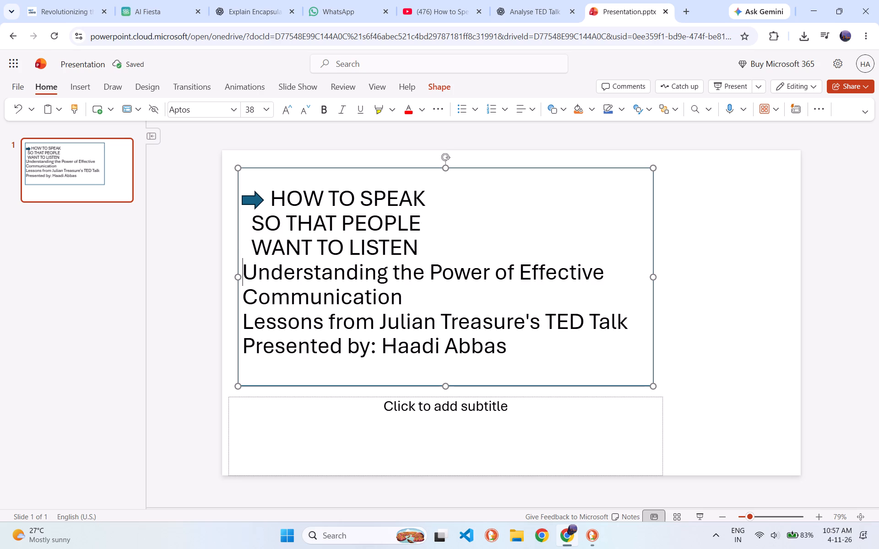
{"action": "key", "text": "space"}
{"action": "key", "text": "space"}
Add two spaces before "Communication" and two before "Effective" to indent the wrapped part of the "Understanding" line.
{"action": "left_click", "coordinate": [241, 297]}
{"action": "left_click", "coordinate": [242, 300]}
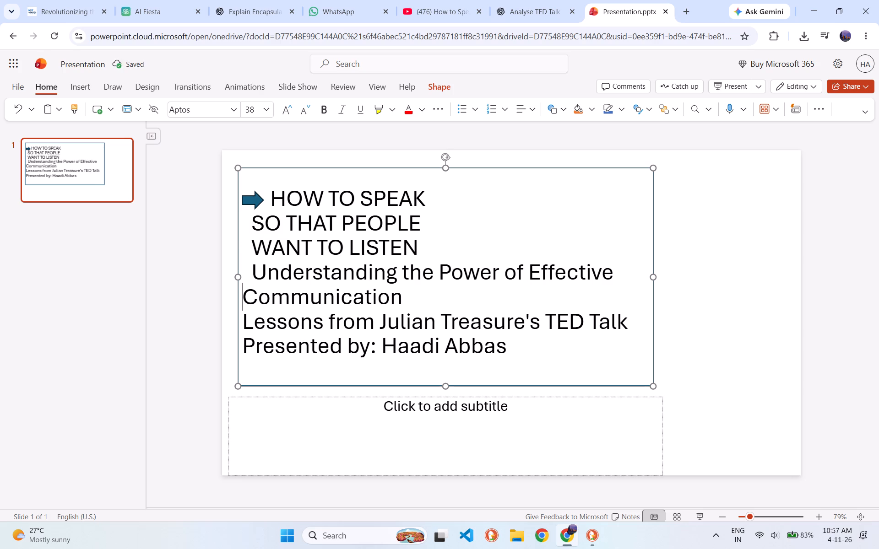
{"action": "key", "text": "space"}
{"action": "key", "text": "space"}
{"action": "left_click", "coordinate": [244, 323]}
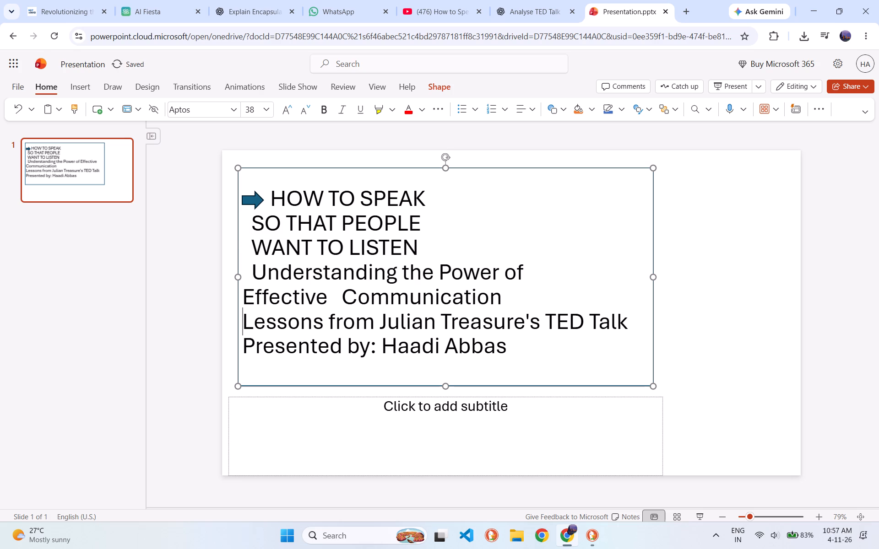
{"action": "left_click", "coordinate": [244, 301]}
{"action": "key", "text": "space"}
{"action": "key", "text": "space"}
{"action": "left_click", "coordinate": [244, 320]}
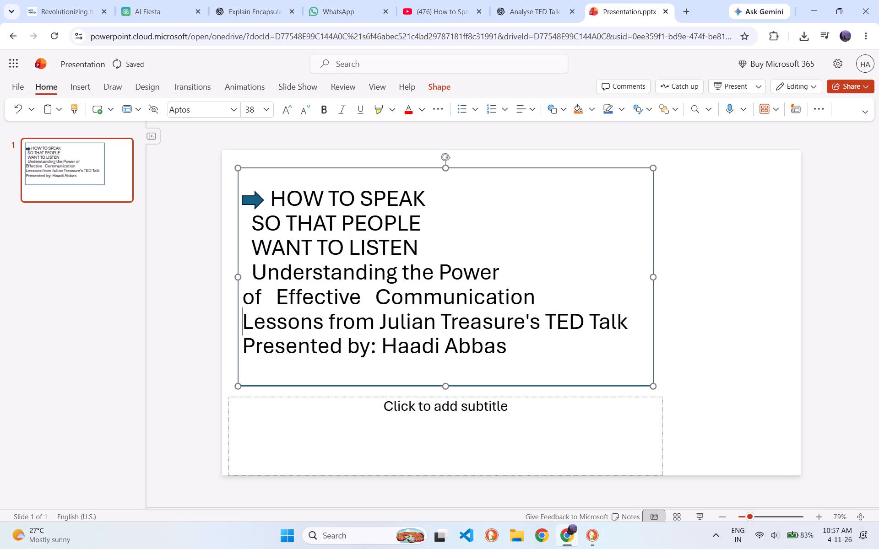
Rejoin "of" after "Power" with a space, remove the extra spaces before "Effective", and leave two spaces before "Communication".
{"action": "left_click", "coordinate": [246, 302]}
{"action": "key", "text": "BackSpace"}
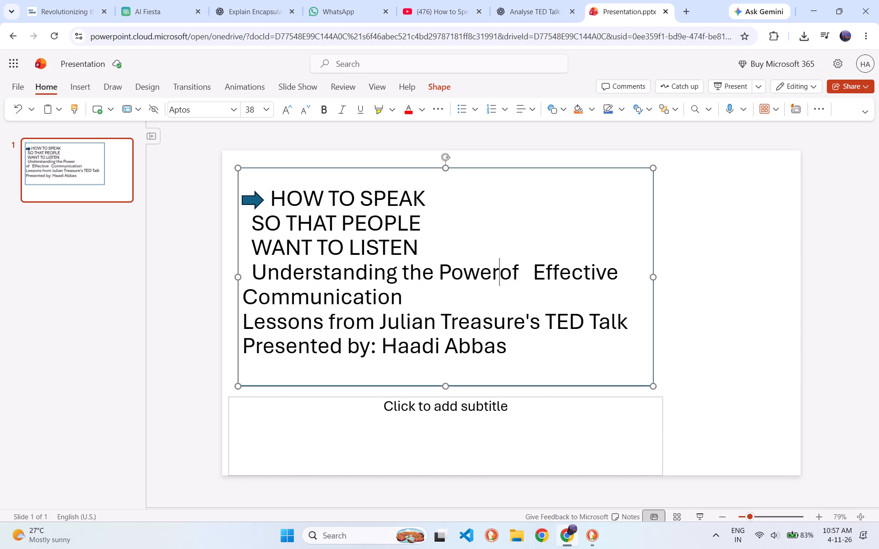
{"action": "key", "text": "space"}
{"action": "left_click", "coordinate": [343, 299]}
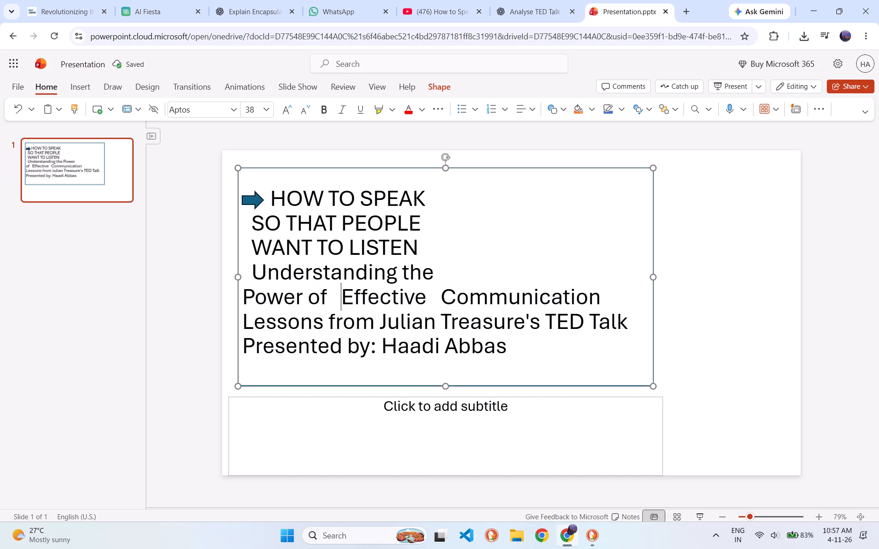
{"action": "key", "text": "BackSpace"}
{"action": "key", "text": "BackSpace"}
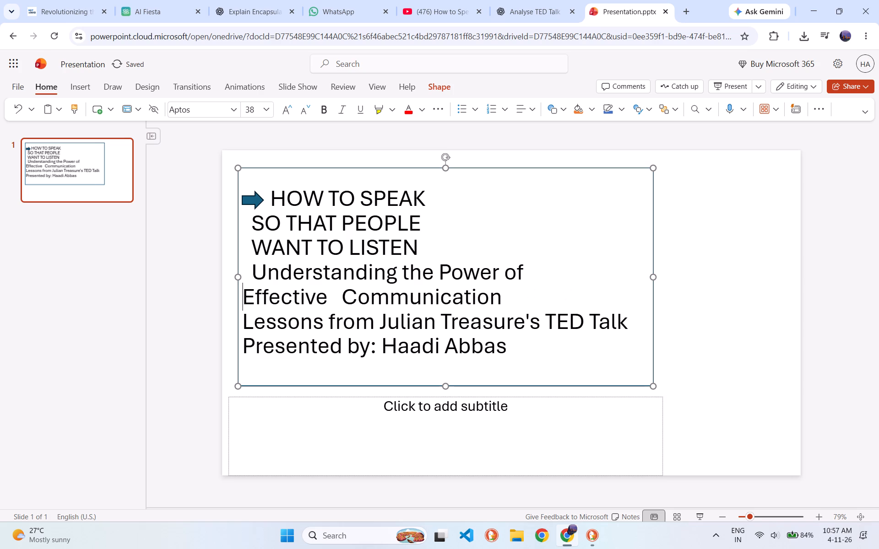
{"action": "left_click", "coordinate": [342, 300]}
{"action": "key", "text": "BackSpace"}
{"action": "key", "text": "BackSpace"}
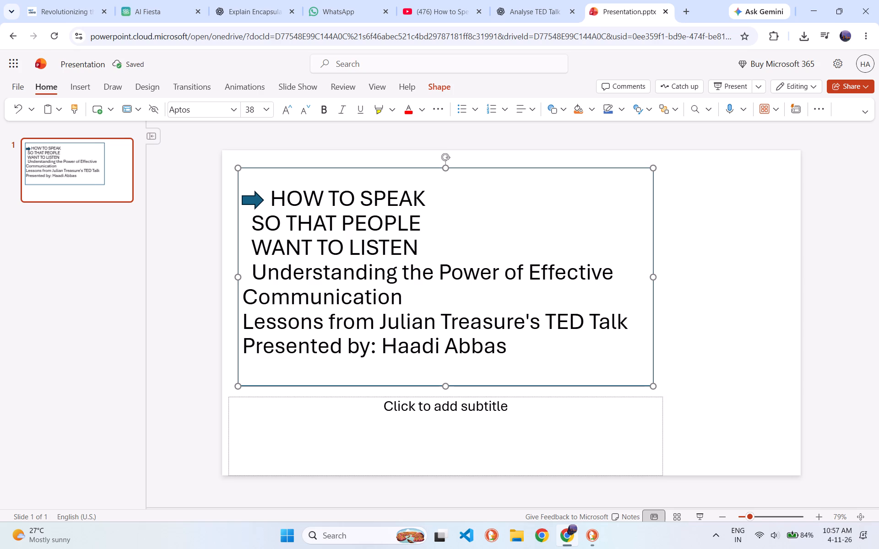
{"action": "key", "text": "space"}
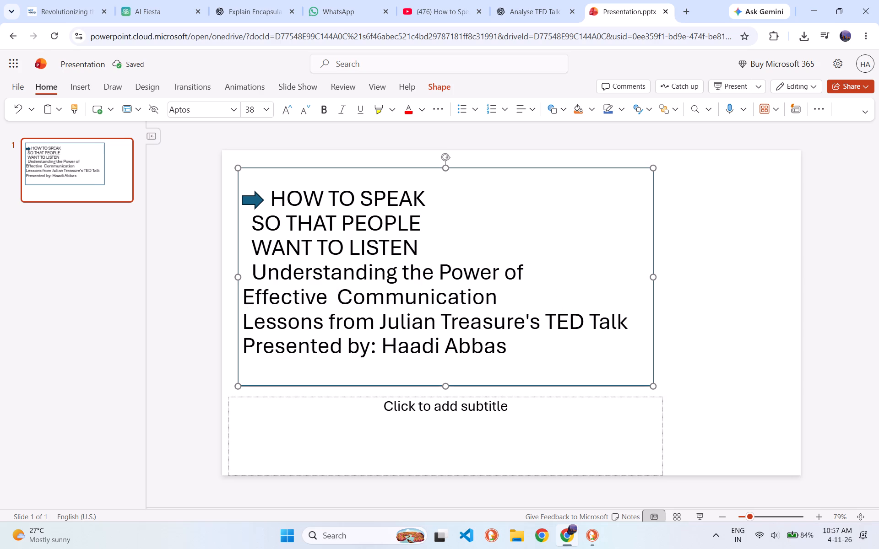
Indent the "Lessons from Julian Treasure's TED Talk" and presenter lines by one space each, and add one space before "Effective".
{"action": "left_click", "coordinate": [246, 326]}
{"action": "key", "text": "space"}
{"action": "left_click", "coordinate": [244, 352]}
{"action": "key", "text": "space"}
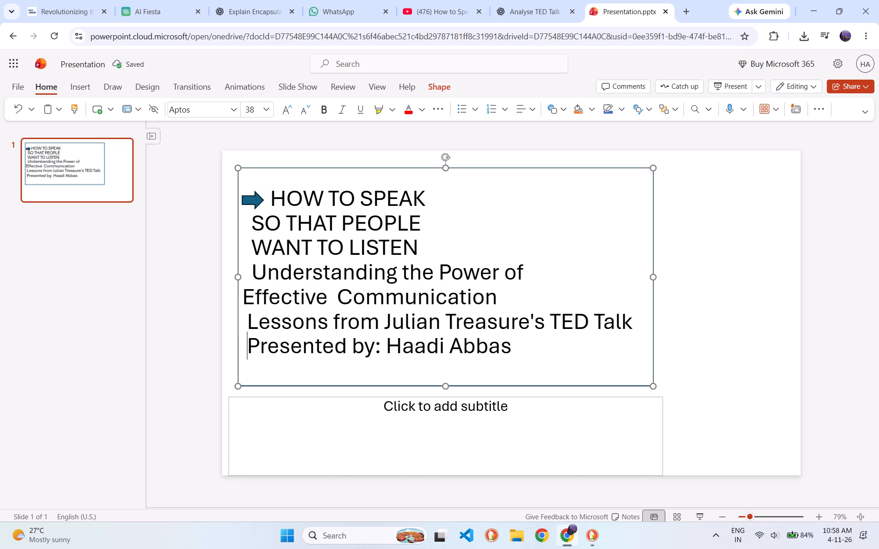
{"action": "left_click", "coordinate": [246, 298]}
{"action": "key", "text": "space"}
Check the sample title design in ChatGPT and colour the "SO THAT PEOPLE" line light blue on the slide.
{"action": "left_click", "coordinate": [522, 4]}
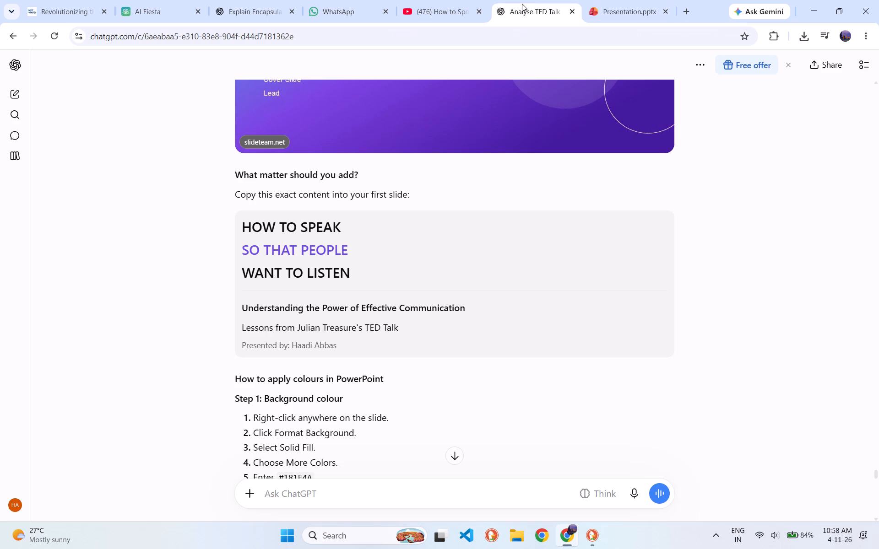
{"action": "left_click", "coordinate": [609, 4]}
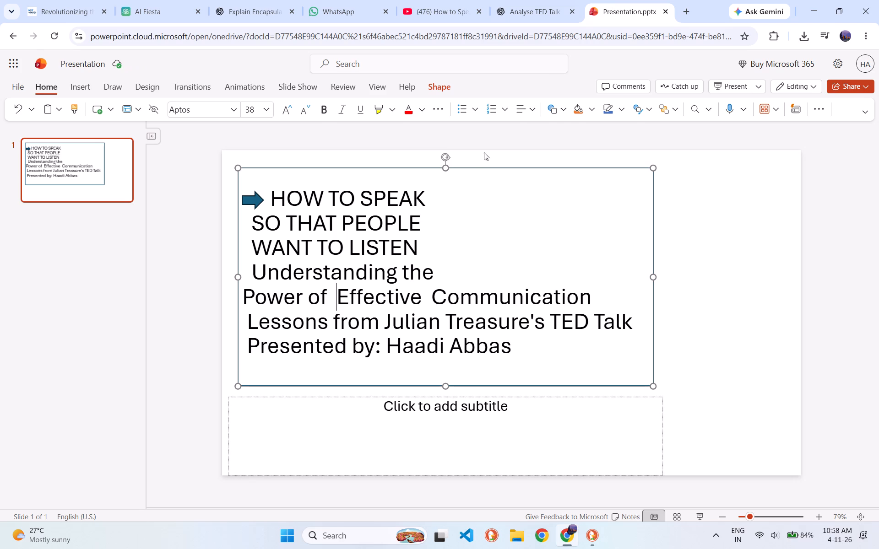
{"action": "left_click_drag", "start_coordinate": [435, 223], "coordinate": [254, 222]}
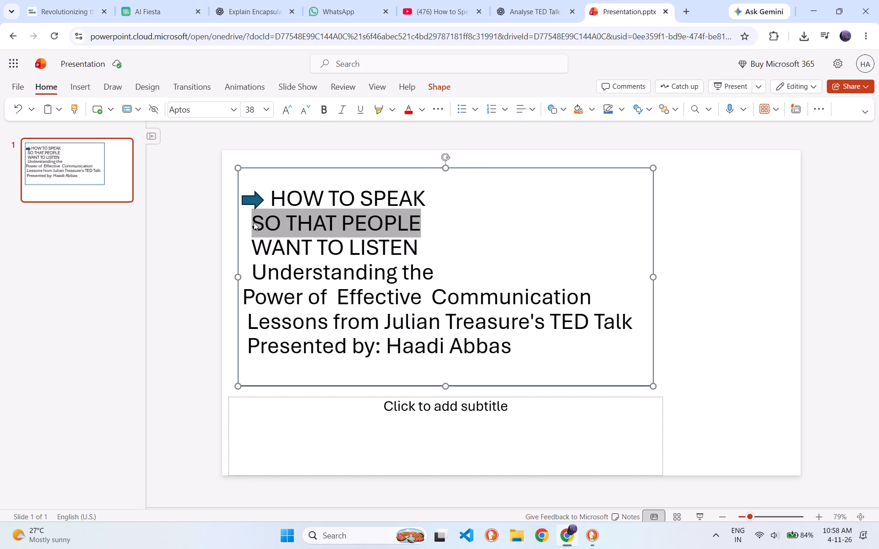
{"action": "left_click", "coordinate": [416, 111]}
{"action": "left_click", "coordinate": [460, 193]}
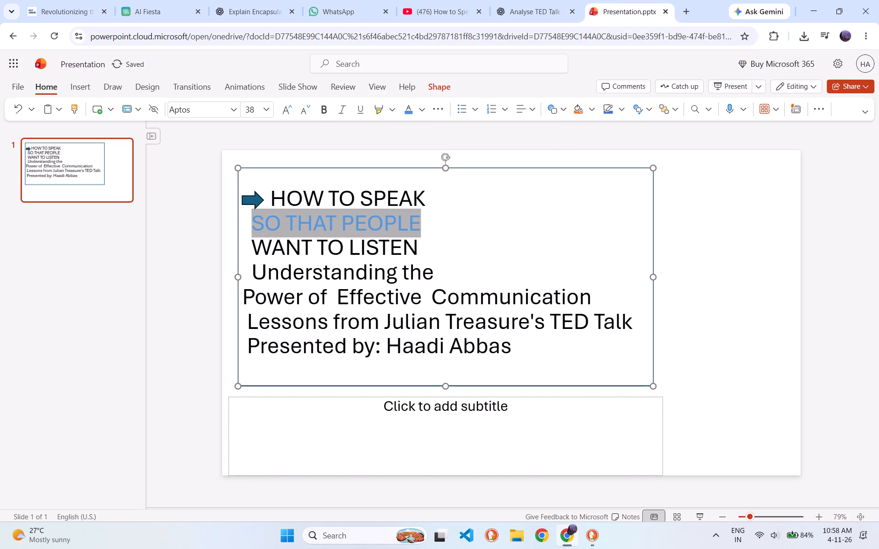
{"action": "left_click", "coordinate": [460, 193]}
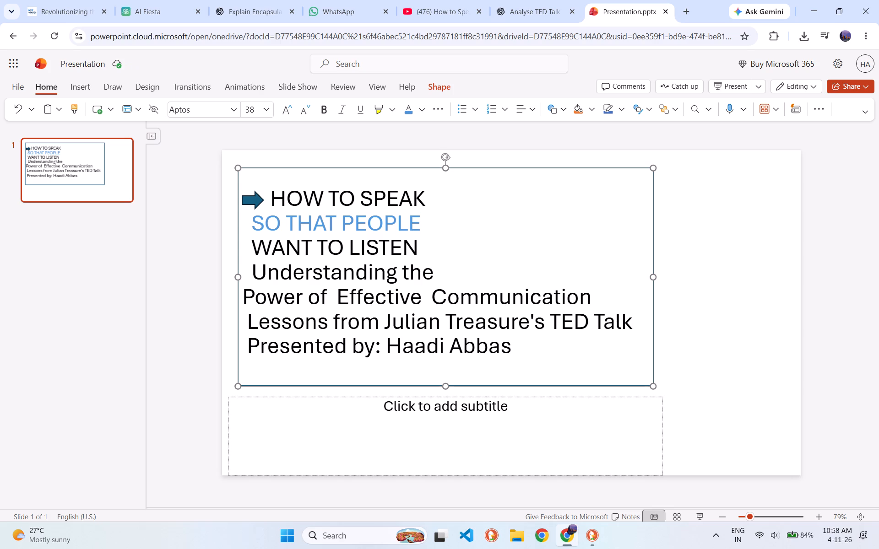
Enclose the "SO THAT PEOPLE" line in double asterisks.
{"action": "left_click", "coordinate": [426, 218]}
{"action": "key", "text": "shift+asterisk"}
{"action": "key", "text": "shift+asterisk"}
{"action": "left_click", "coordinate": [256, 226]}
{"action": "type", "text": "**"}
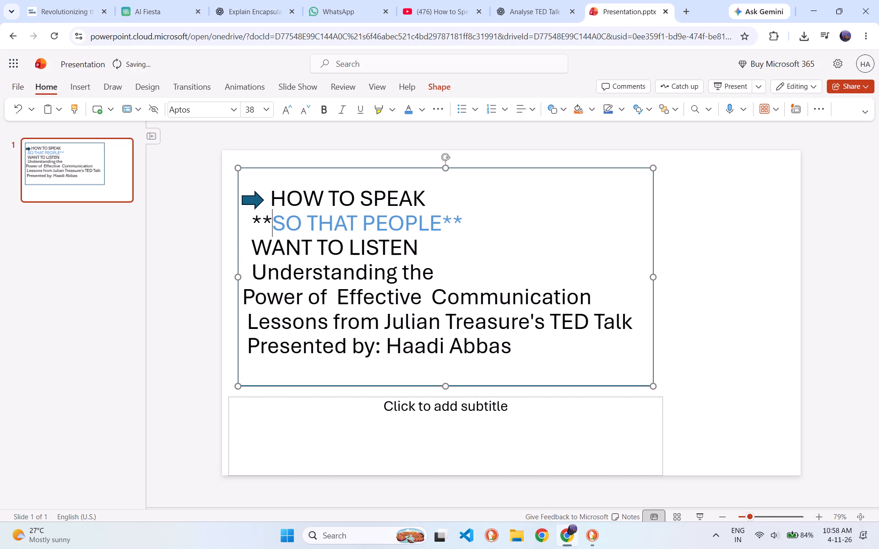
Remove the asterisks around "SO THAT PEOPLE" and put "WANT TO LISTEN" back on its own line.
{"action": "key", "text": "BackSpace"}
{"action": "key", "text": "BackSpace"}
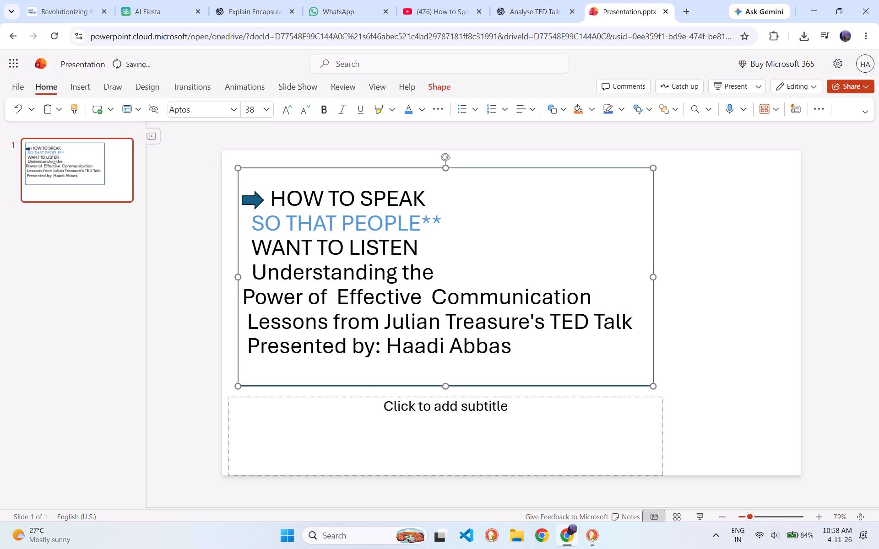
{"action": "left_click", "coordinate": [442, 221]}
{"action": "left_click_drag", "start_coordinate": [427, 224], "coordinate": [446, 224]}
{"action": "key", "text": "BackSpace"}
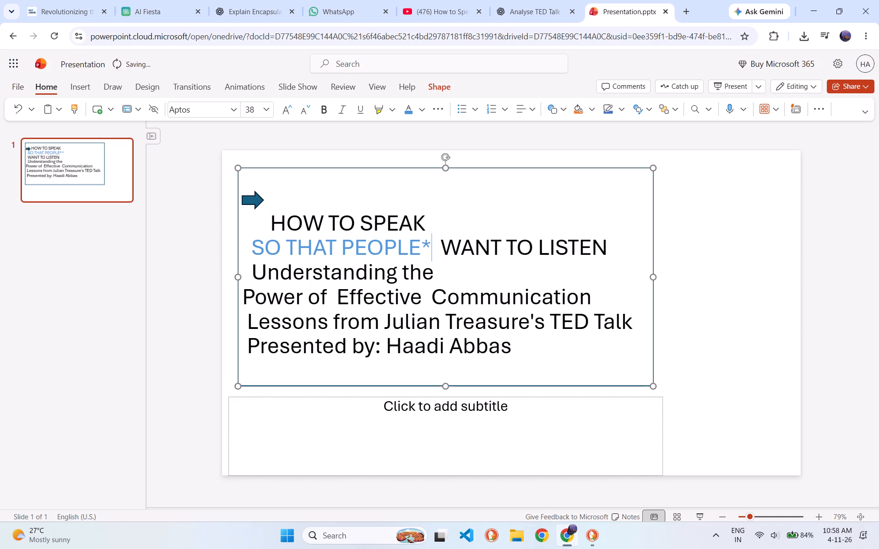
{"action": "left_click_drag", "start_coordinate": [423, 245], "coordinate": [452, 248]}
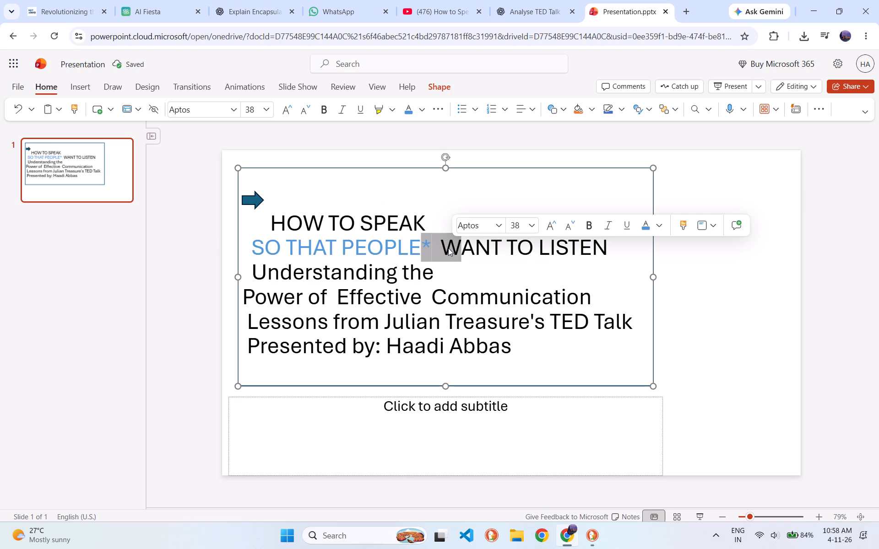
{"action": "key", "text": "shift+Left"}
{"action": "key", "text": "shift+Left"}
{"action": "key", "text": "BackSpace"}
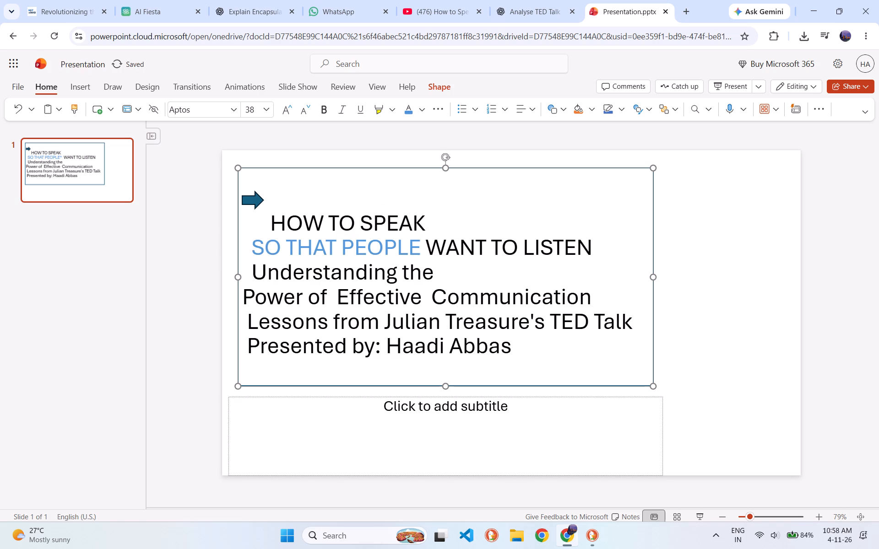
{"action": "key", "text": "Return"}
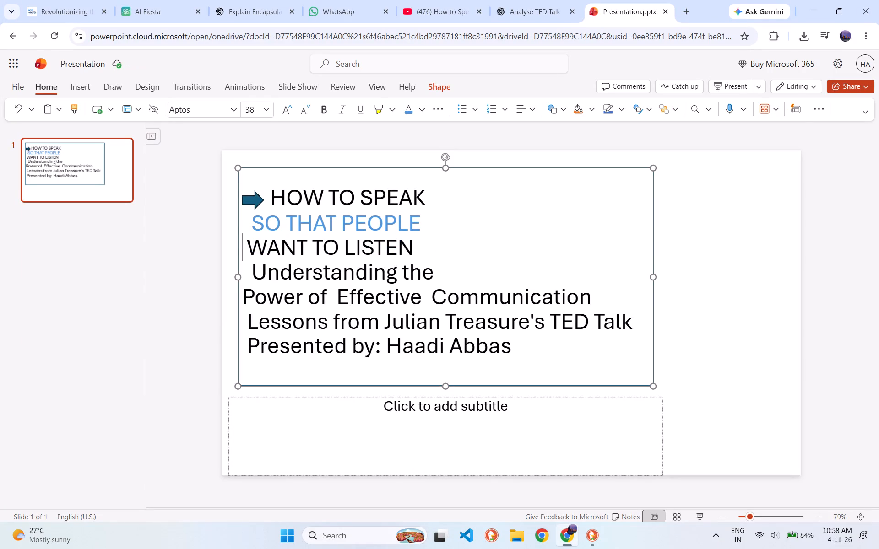
Switch the browser to full-screen view and nudge the title text box slightly to the right.
{"action": "key", "text": "F11"}
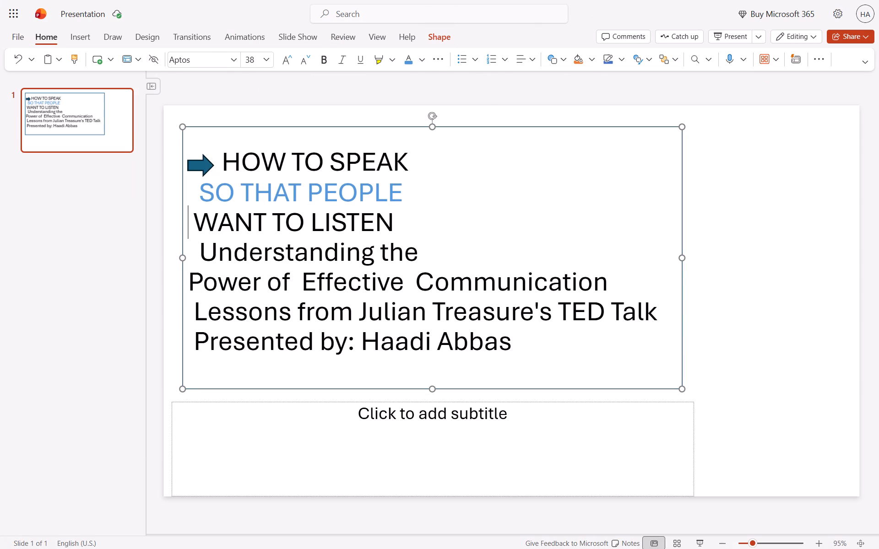
{"action": "left_click_drag", "start_coordinate": [182, 216], "coordinate": [188, 215]}
Recolour the "Presented by" line, trying blue and yellow before settling on light orange.
{"action": "left_click_drag", "start_coordinate": [196, 225], "coordinate": [559, 338]}
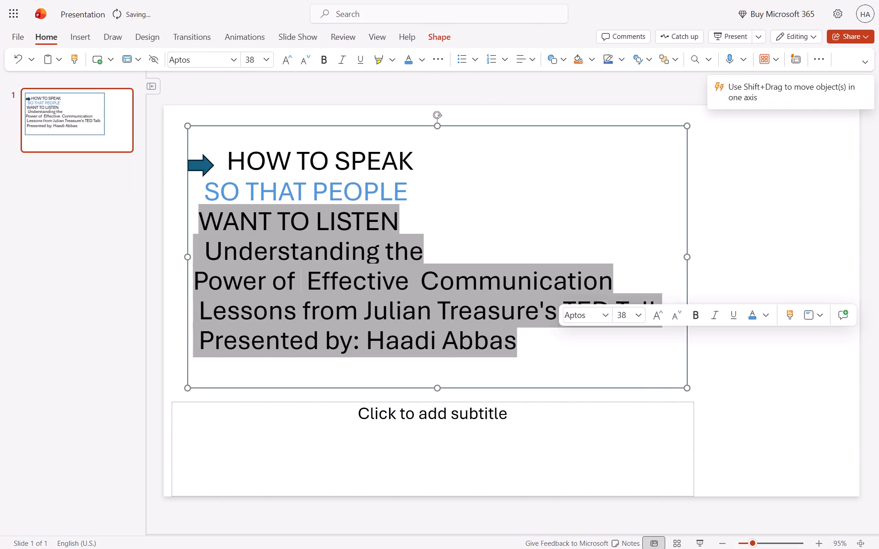
{"action": "left_click", "coordinate": [553, 338]}
{"action": "left_click_drag", "start_coordinate": [526, 344], "coordinate": [189, 340]}
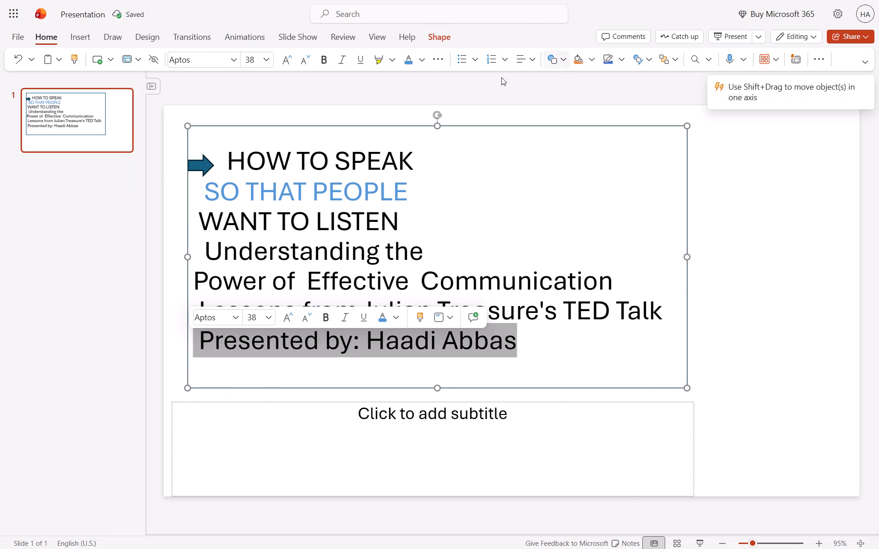
{"action": "left_click", "coordinate": [410, 61]}
{"action": "left_click", "coordinate": [418, 55]}
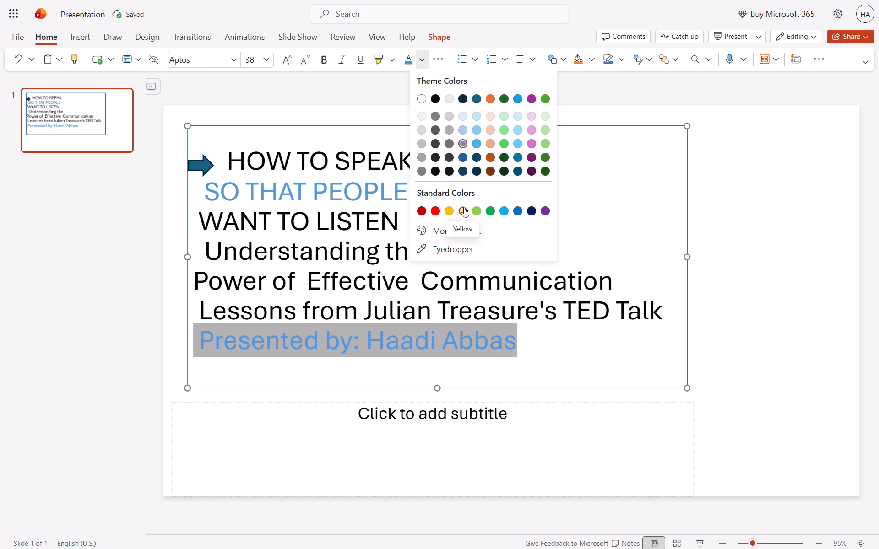
{"action": "left_click", "coordinate": [463, 207]}
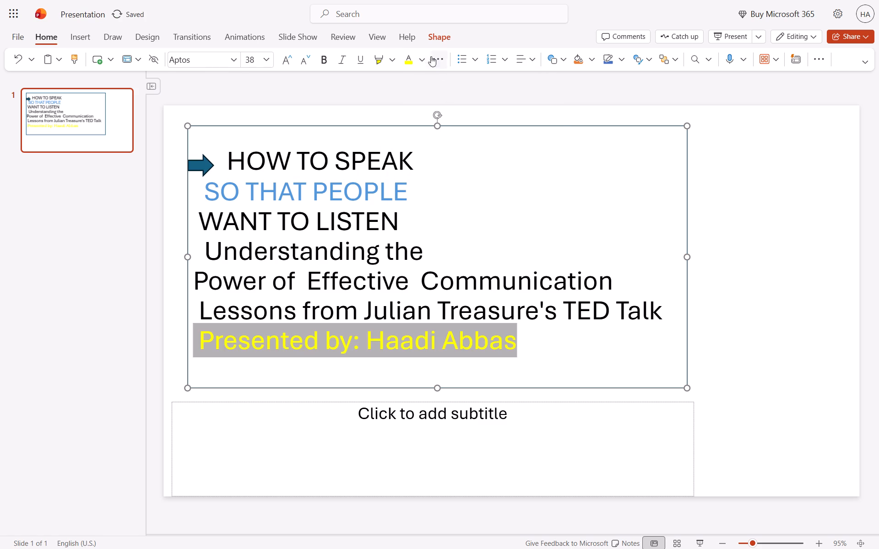
{"action": "left_click", "coordinate": [415, 57]}
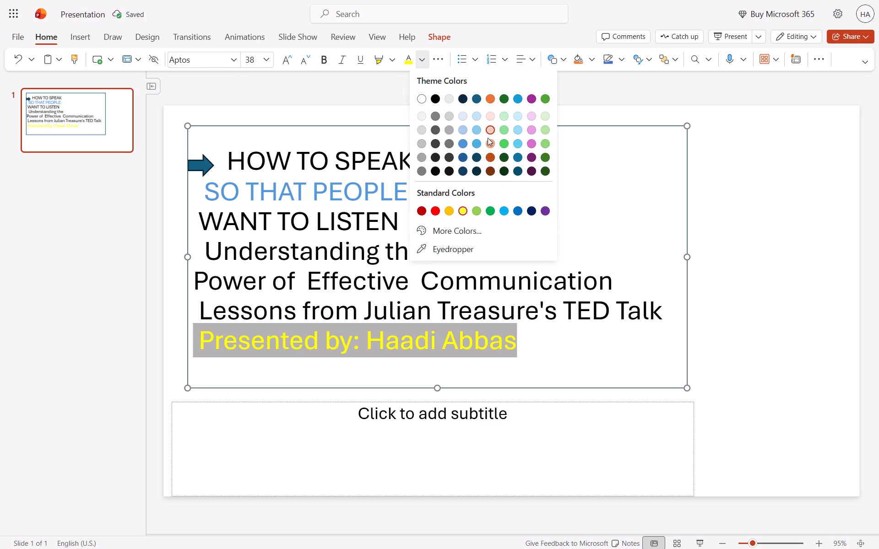
{"action": "left_click", "coordinate": [488, 130]}
{"action": "left_click", "coordinate": [519, 289]}
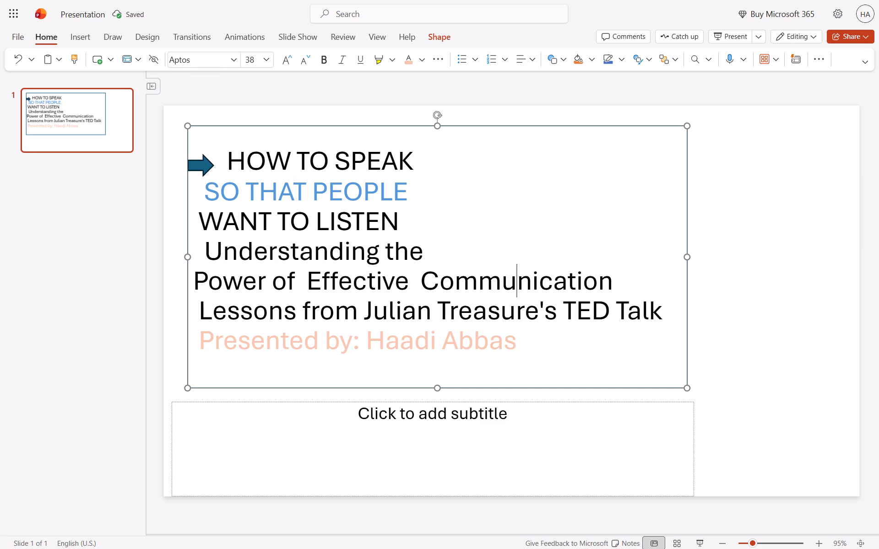
Colour the "Power of Effective Communication" and "Lessons from Julian Treasure's TED Talk" lines purple, after trying pink.
{"action": "left_click_drag", "start_coordinate": [668, 319], "coordinate": [197, 280]}
{"action": "left_click", "coordinate": [422, 58]}
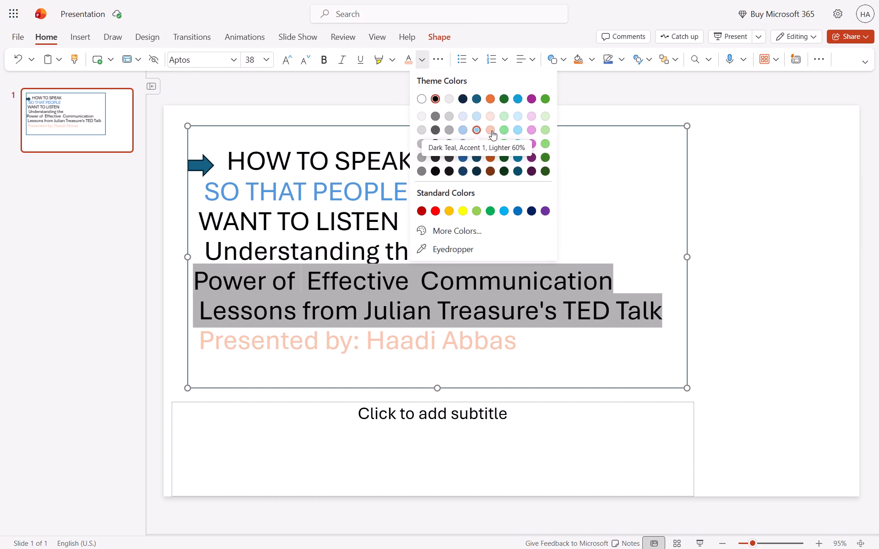
{"action": "left_click", "coordinate": [533, 143]}
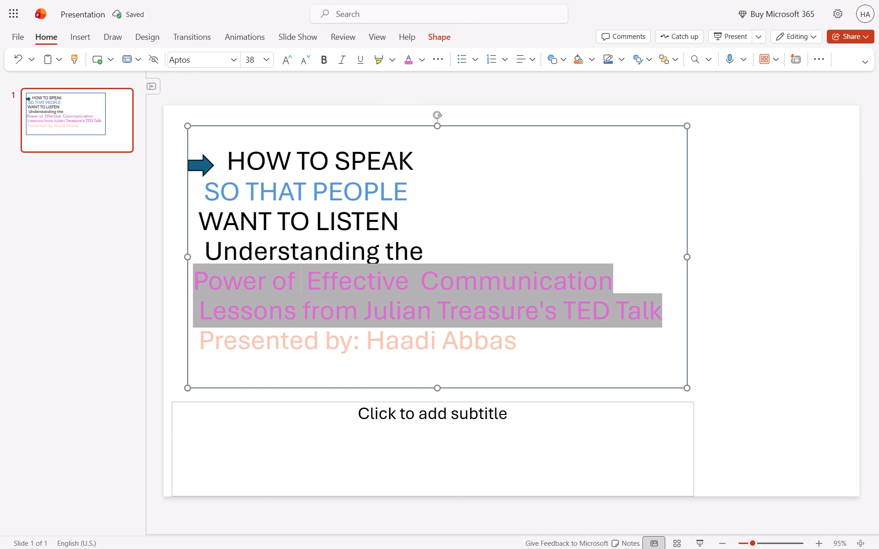
{"action": "left_click", "coordinate": [427, 66]}
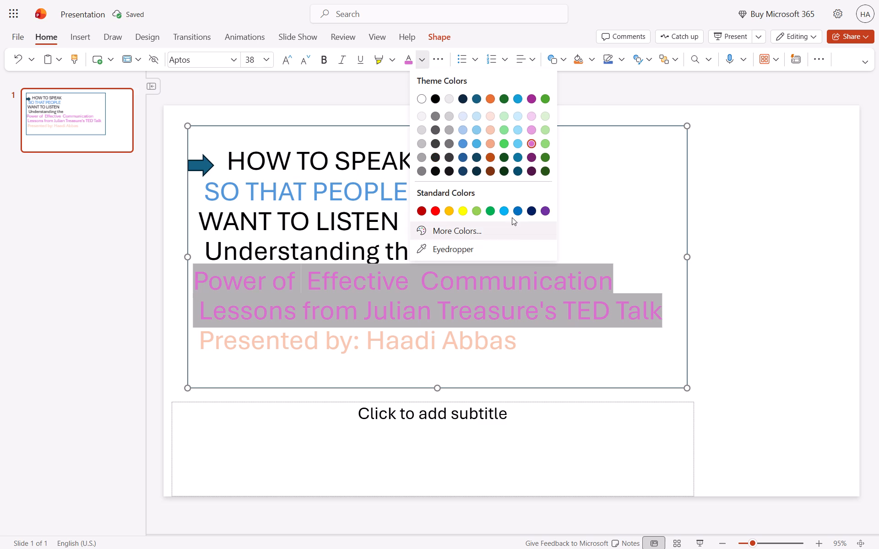
{"action": "left_click", "coordinate": [549, 212]}
{"action": "left_click", "coordinate": [548, 212]}
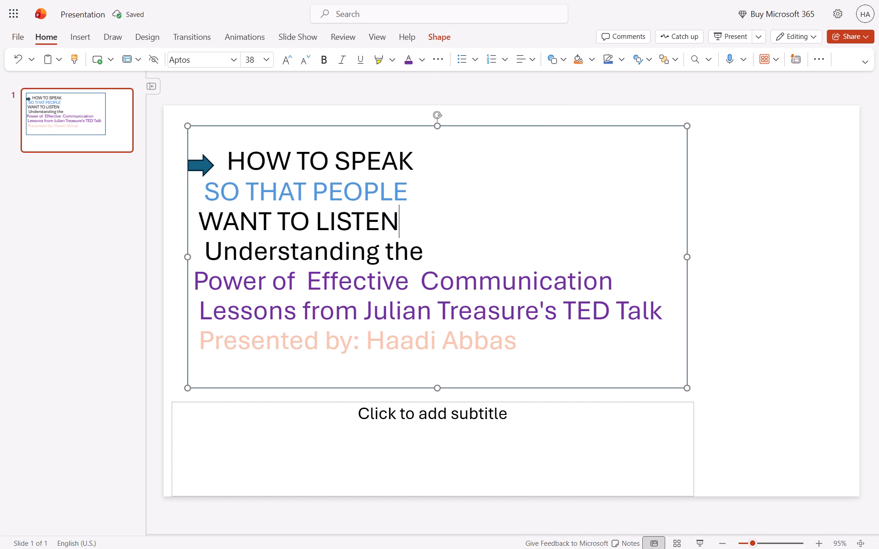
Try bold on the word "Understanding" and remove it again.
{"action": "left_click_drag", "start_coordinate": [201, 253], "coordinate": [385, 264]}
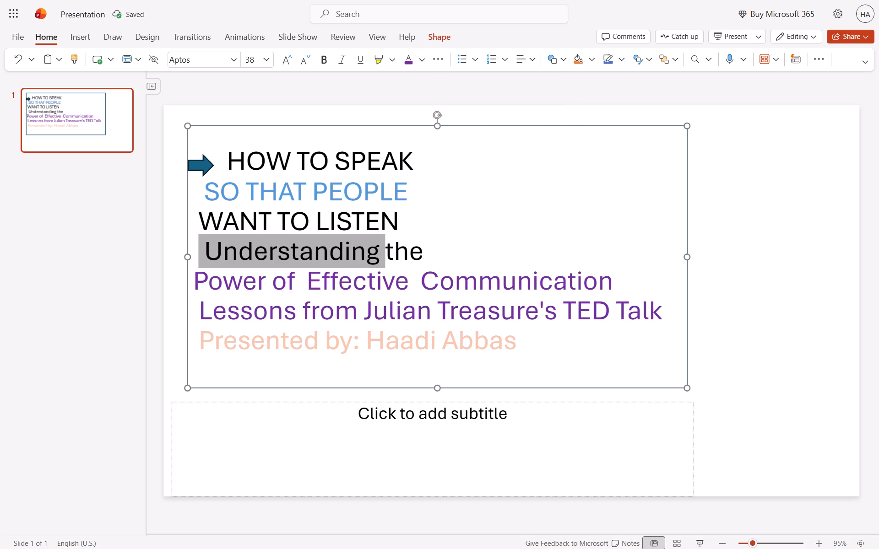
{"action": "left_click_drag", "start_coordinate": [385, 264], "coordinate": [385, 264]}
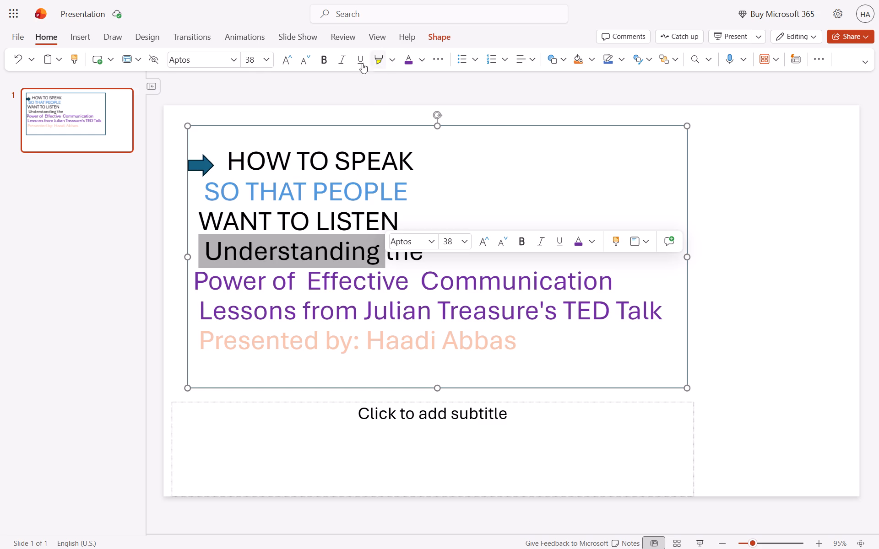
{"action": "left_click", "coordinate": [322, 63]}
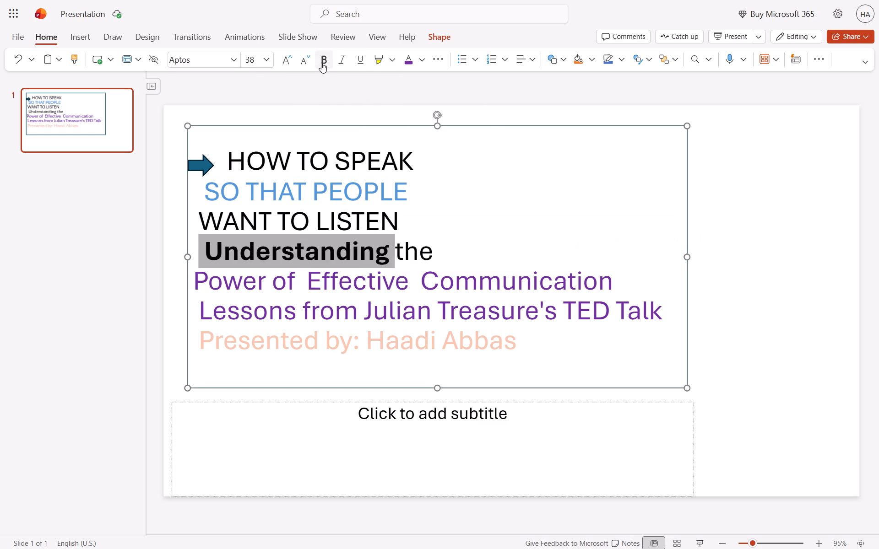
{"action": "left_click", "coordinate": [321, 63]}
Make the "SO THAT PEOPLE" line bold and italic, trying an underline on it and removing it again.
{"action": "left_click", "coordinate": [384, 198]}
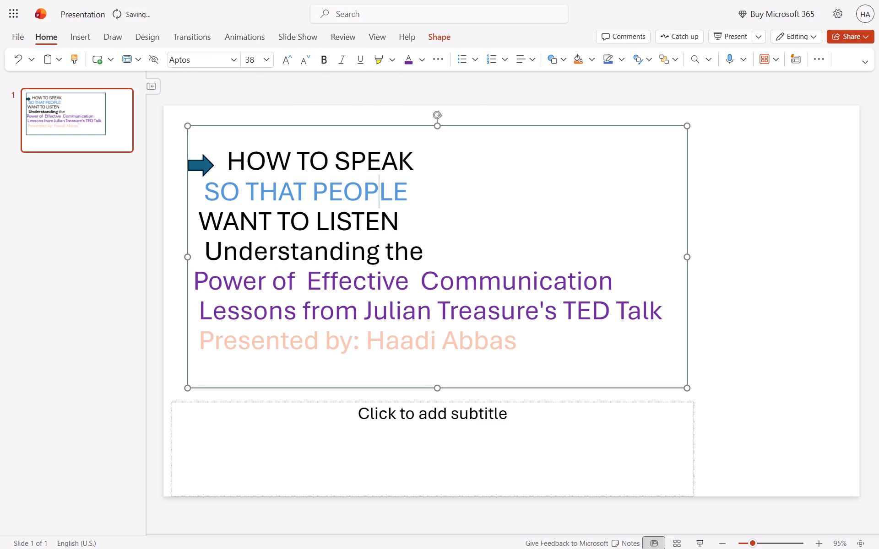
{"action": "left_click_drag", "start_coordinate": [404, 189], "coordinate": [212, 196]}
{"action": "left_click", "coordinate": [417, 193]}
{"action": "left_click_drag", "start_coordinate": [418, 193], "coordinate": [411, 194]}
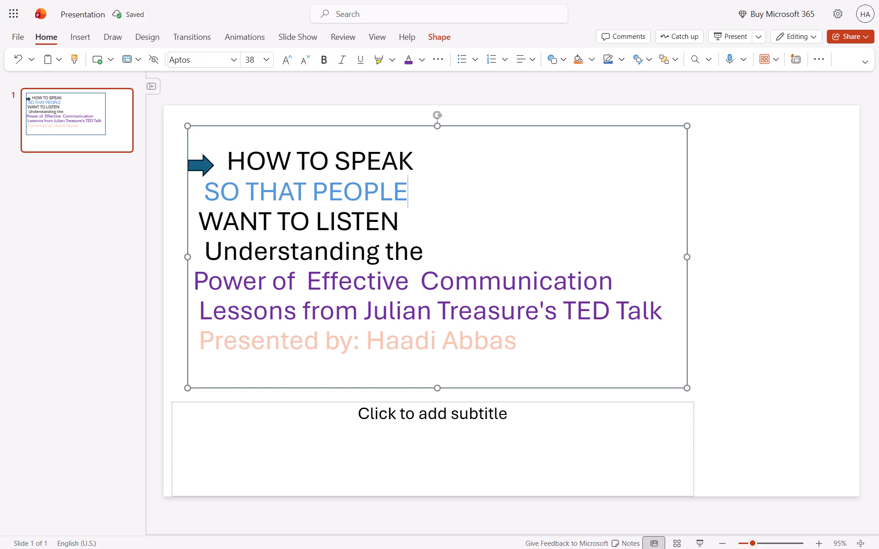
{"action": "left_click_drag", "start_coordinate": [411, 194], "coordinate": [204, 195]}
{"action": "left_click", "coordinate": [319, 63]}
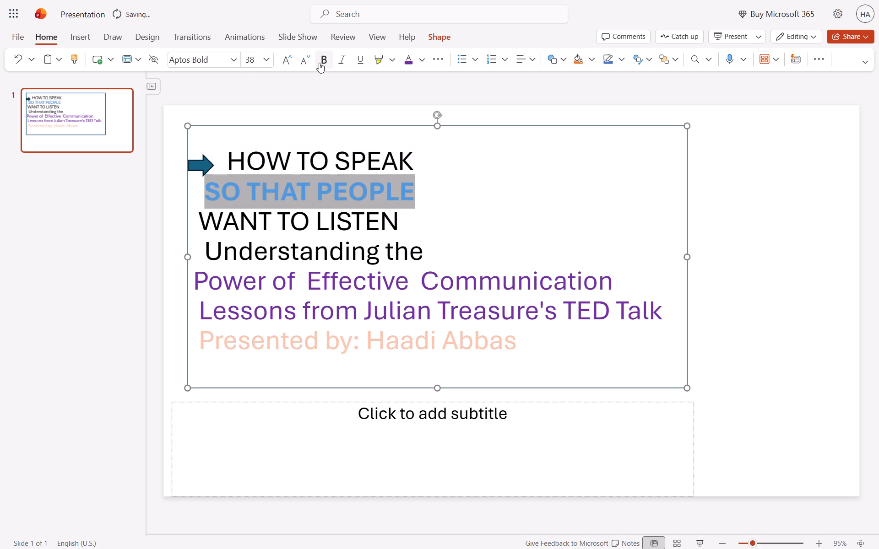
{"action": "left_click", "coordinate": [353, 62]}
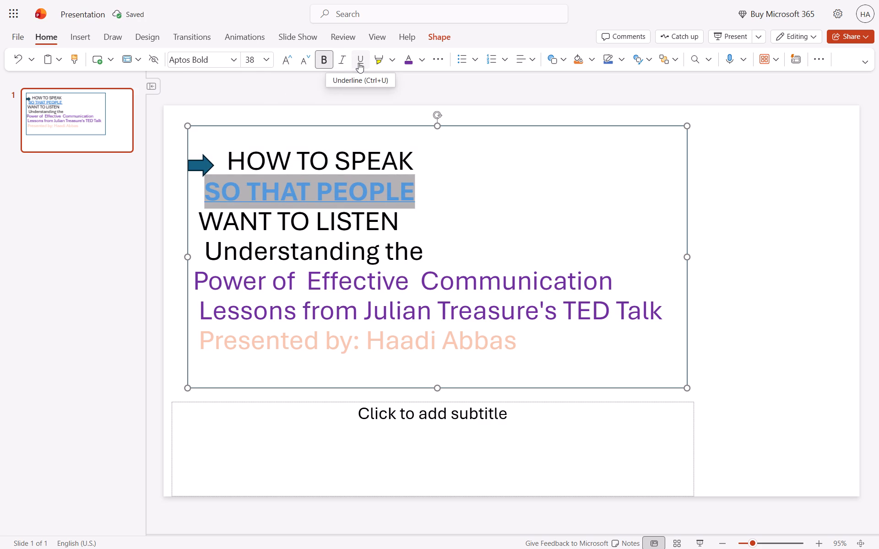
{"action": "left_click", "coordinate": [358, 63]}
{"action": "left_click", "coordinate": [346, 65]}
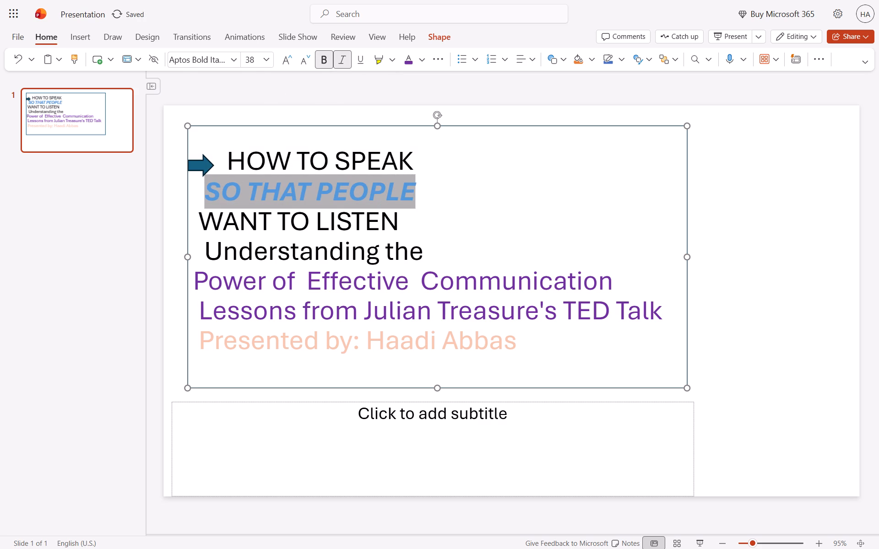
{"action": "left_click", "coordinate": [418, 205]}
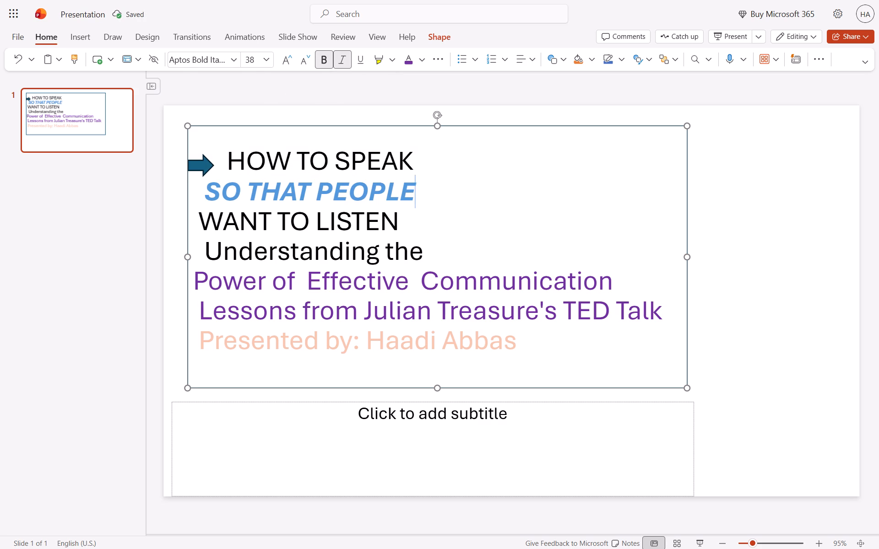
Make the arrow shape slightly taller and shift it a little closer to the "HOW TO SPEAK" line.
{"action": "left_click_drag", "start_coordinate": [206, 169], "coordinate": [226, 156]}
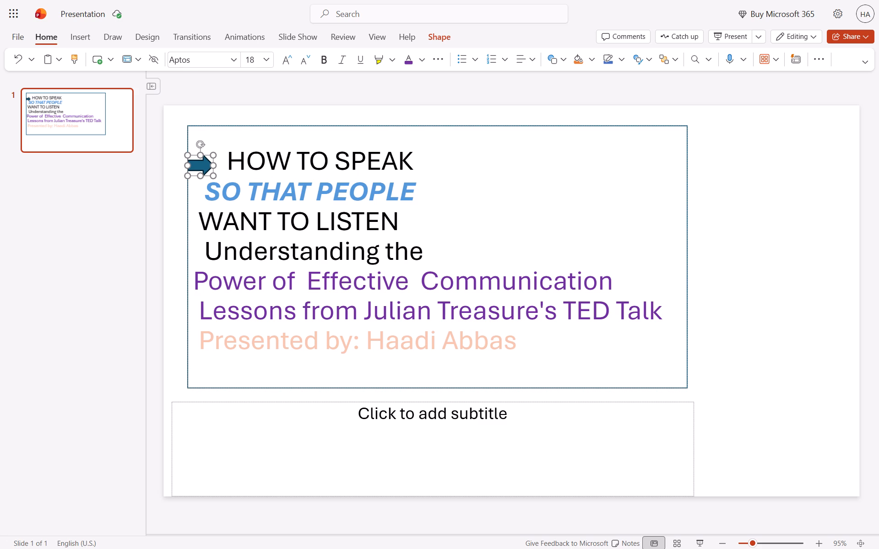
{"action": "left_click_drag", "start_coordinate": [226, 156], "coordinate": [226, 156]}
{"action": "left_click_drag", "start_coordinate": [201, 156], "coordinate": [201, 149]}
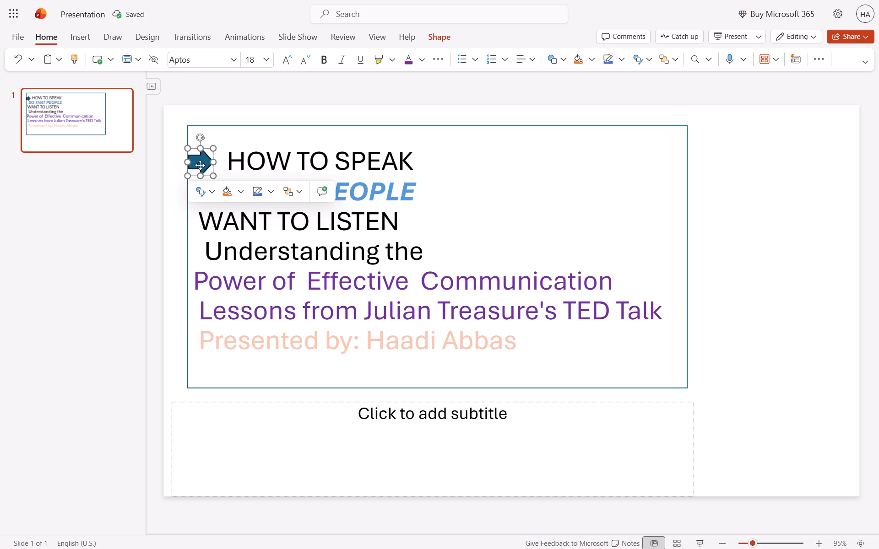
{"action": "left_click_drag", "start_coordinate": [200, 165], "coordinate": [207, 167]}
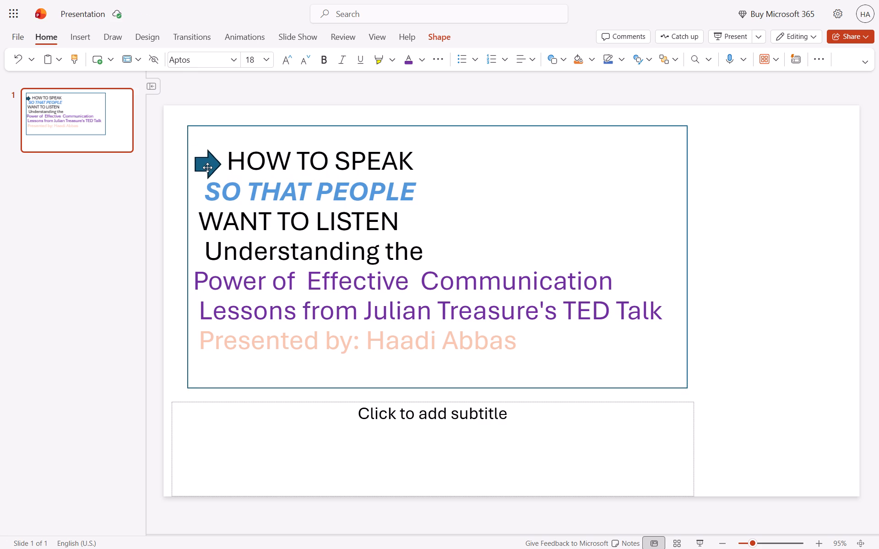
{"action": "left_click_drag", "start_coordinate": [207, 167], "coordinate": [204, 168]}
{"action": "left_click_drag", "start_coordinate": [204, 168], "coordinate": [204, 167]}
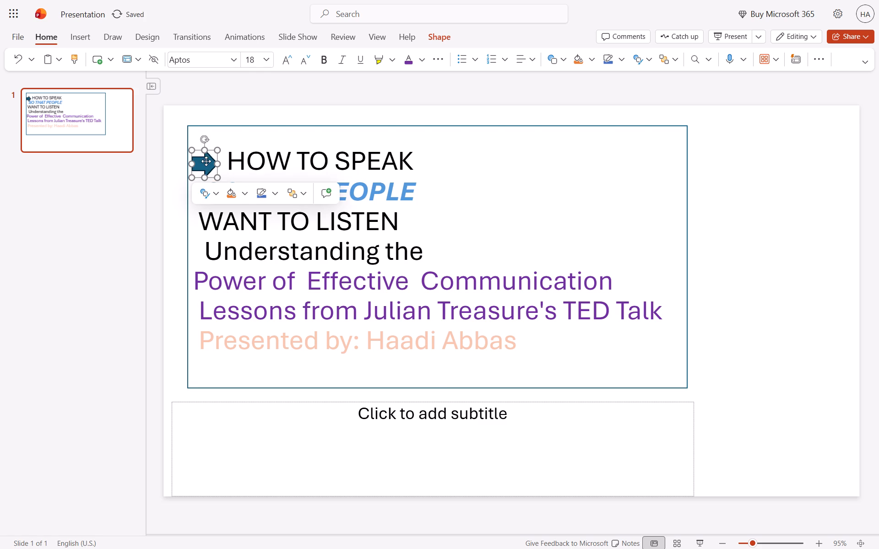
{"action": "left_click", "coordinate": [391, 201]}
{"action": "left_click", "coordinate": [413, 156]}
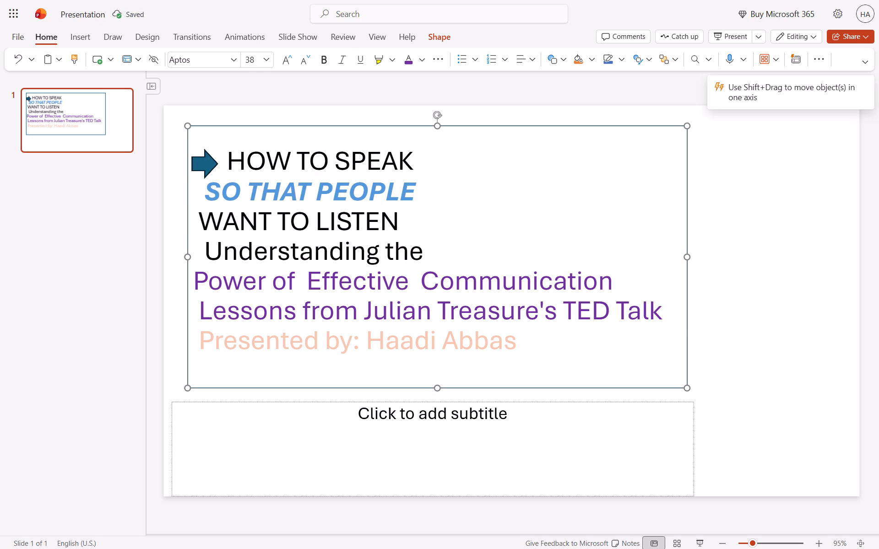
Insert one blank line between the "Lessons from Julian Treasure's TED Talk" line and the "Presented by" line.
{"action": "left_click", "coordinate": [672, 319]}
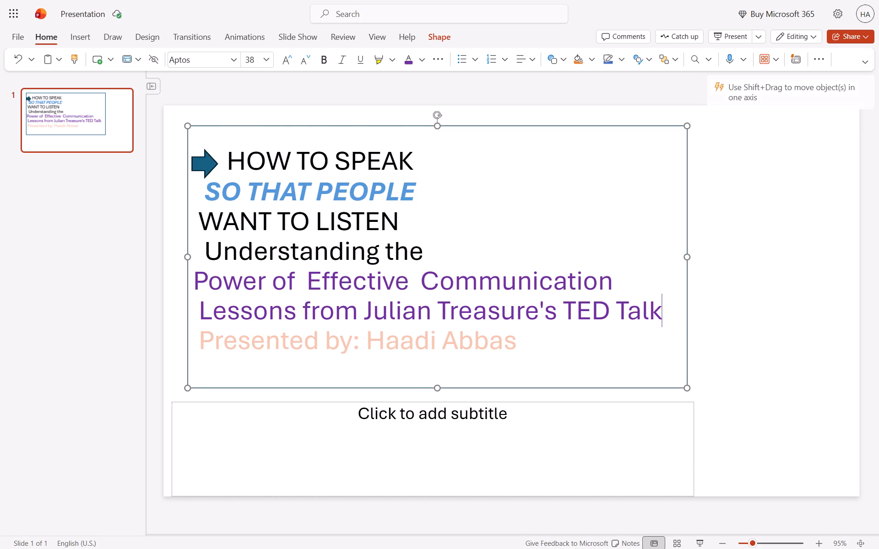
{"action": "key", "text": "Return"}
{"action": "key", "text": "Return"}
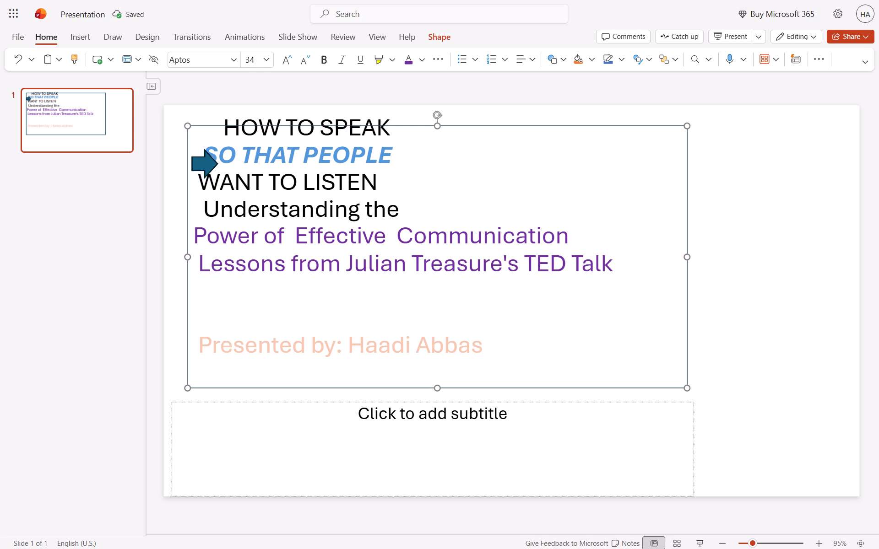
{"action": "left_click_drag", "start_coordinate": [196, 344], "coordinate": [479, 344]}
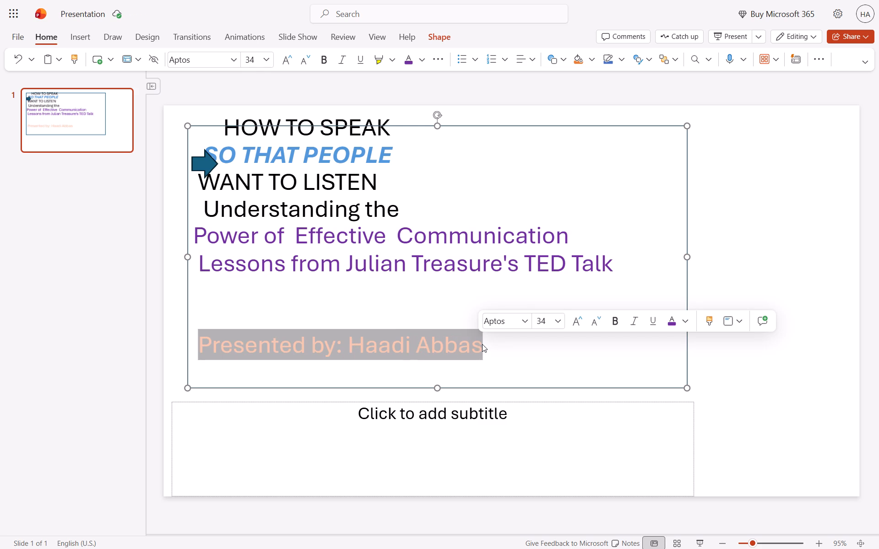
{"action": "key", "text": "Down"}
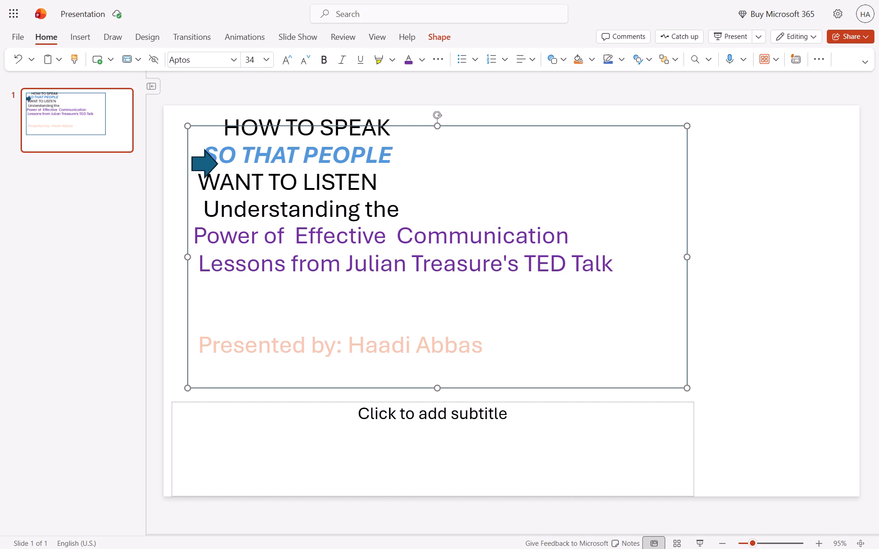
{"action": "left_click", "coordinate": [201, 345]}
{"action": "left_click", "coordinate": [233, 312]}
{"action": "key", "text": "BackSpace"}
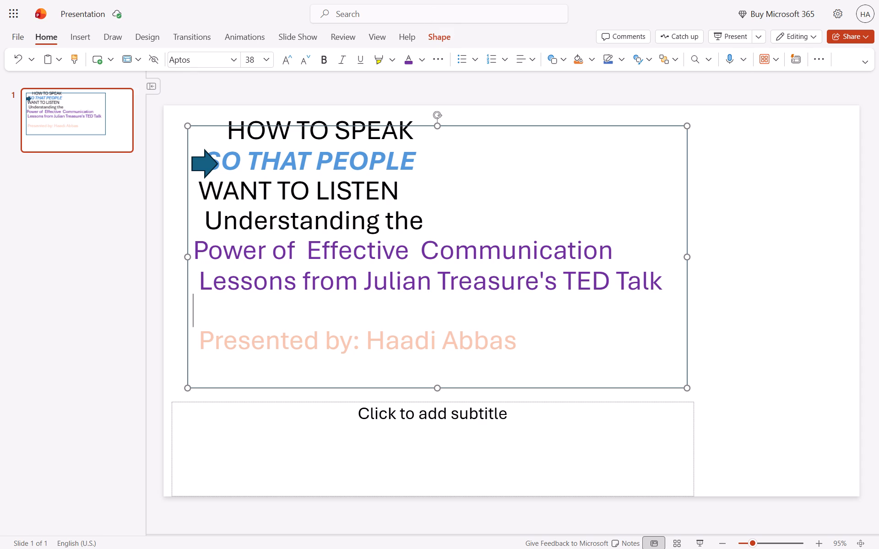
Apply the current shape outline colour to the title text box and set its outline dash style to Solid.
{"action": "left_click", "coordinate": [613, 65]}
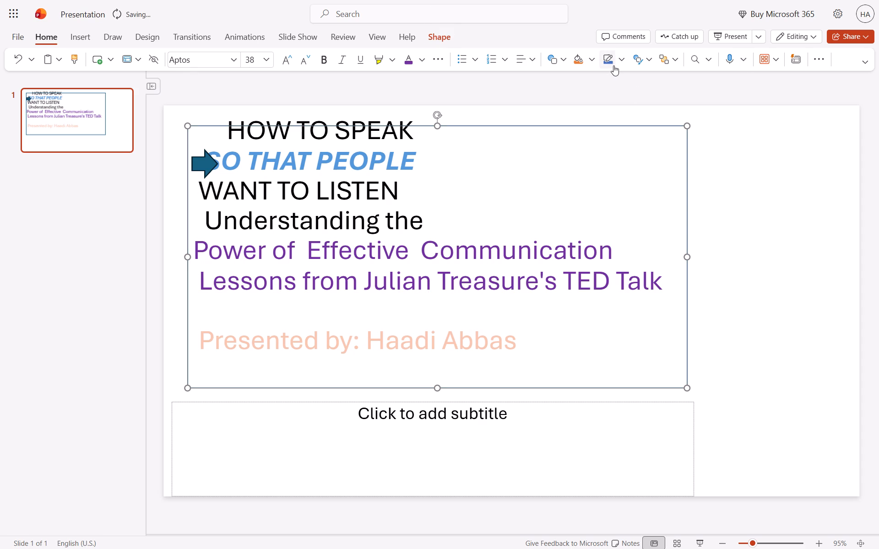
{"action": "left_click", "coordinate": [611, 62]}
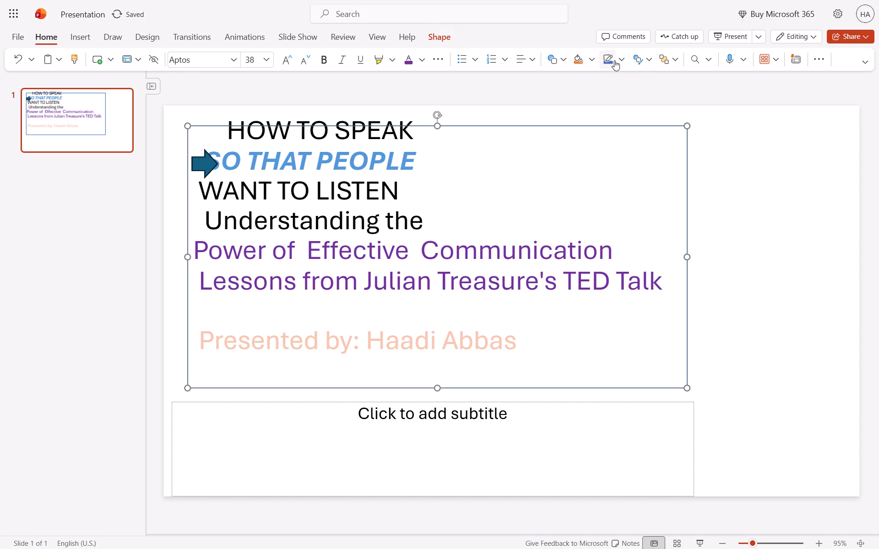
{"action": "left_click", "coordinate": [617, 59]}
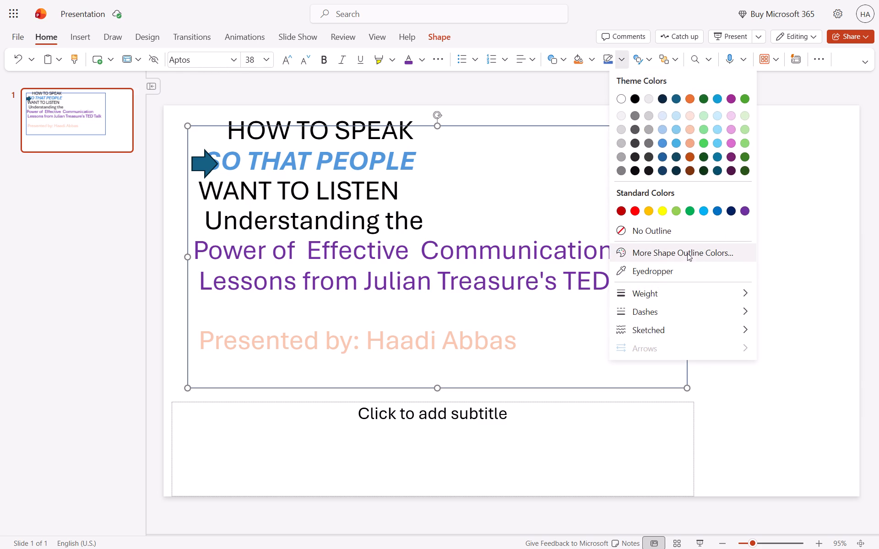
{"action": "left_click", "coordinate": [638, 311]}
{"action": "left_click", "coordinate": [810, 315]}
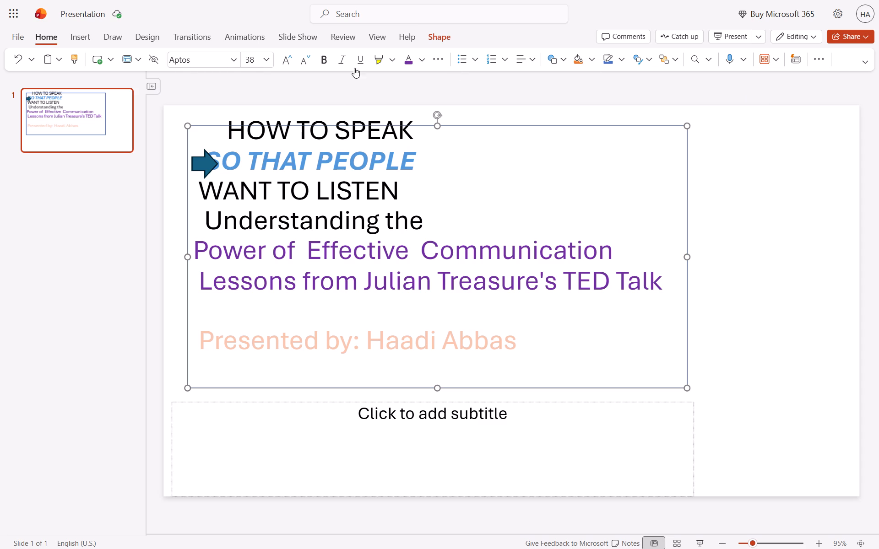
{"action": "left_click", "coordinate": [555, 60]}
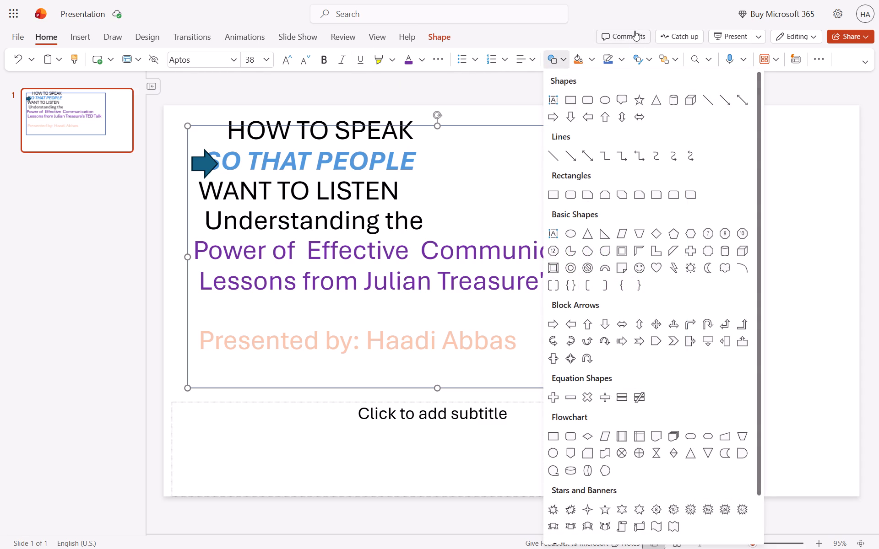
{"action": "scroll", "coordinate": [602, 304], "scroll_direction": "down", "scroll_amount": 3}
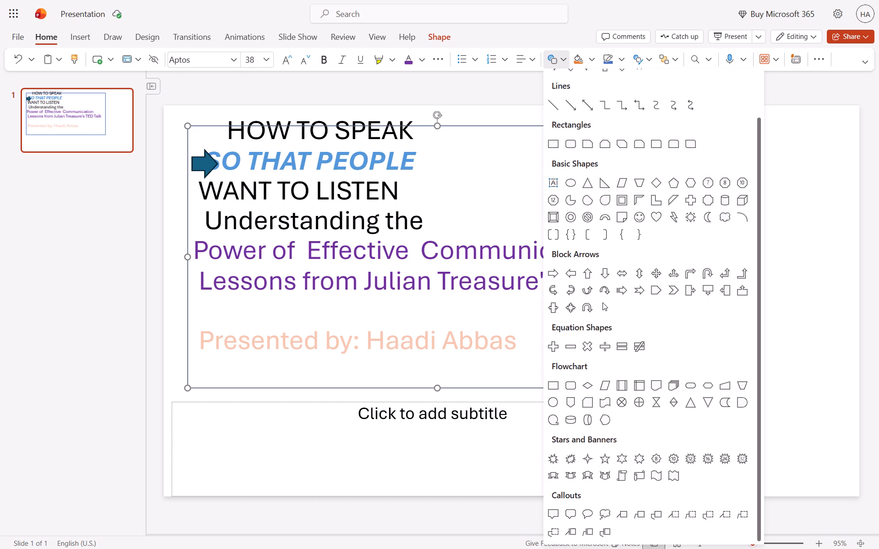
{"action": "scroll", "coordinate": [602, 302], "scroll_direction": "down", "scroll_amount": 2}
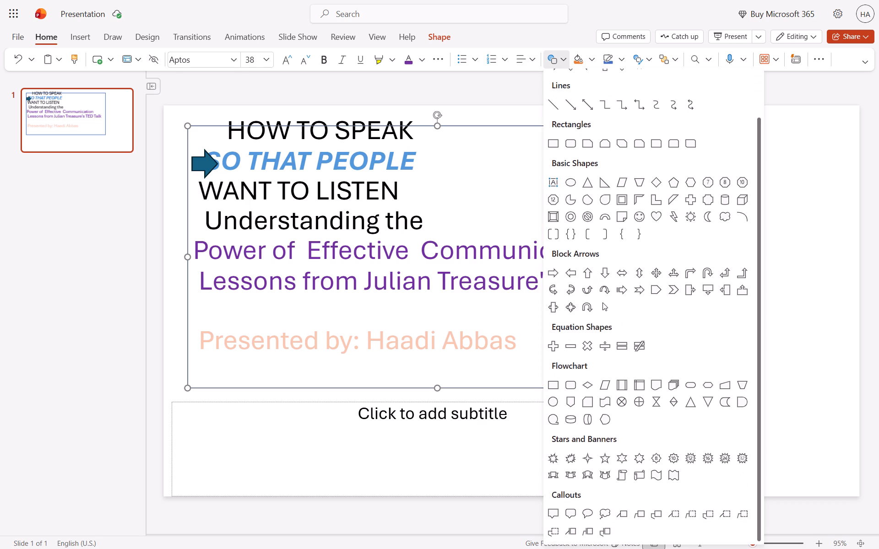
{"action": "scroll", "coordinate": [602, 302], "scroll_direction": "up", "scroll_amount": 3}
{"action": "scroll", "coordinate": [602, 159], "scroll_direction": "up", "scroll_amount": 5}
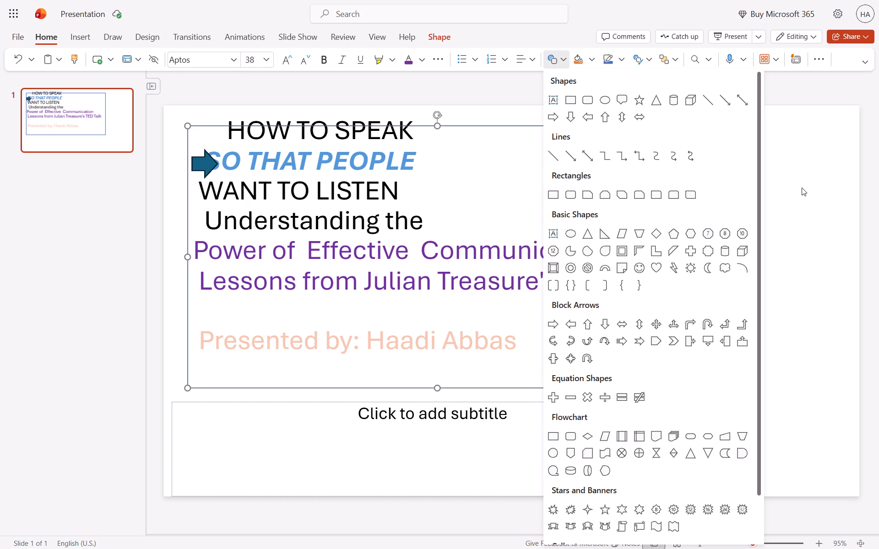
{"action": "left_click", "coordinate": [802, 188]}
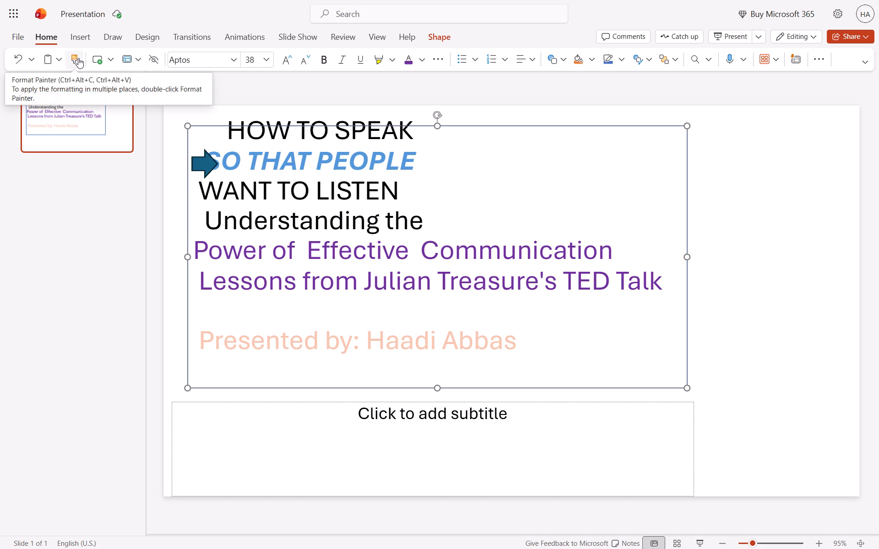
Change the slide's layout to Picture with Caption.
{"action": "left_click", "coordinate": [133, 61]}
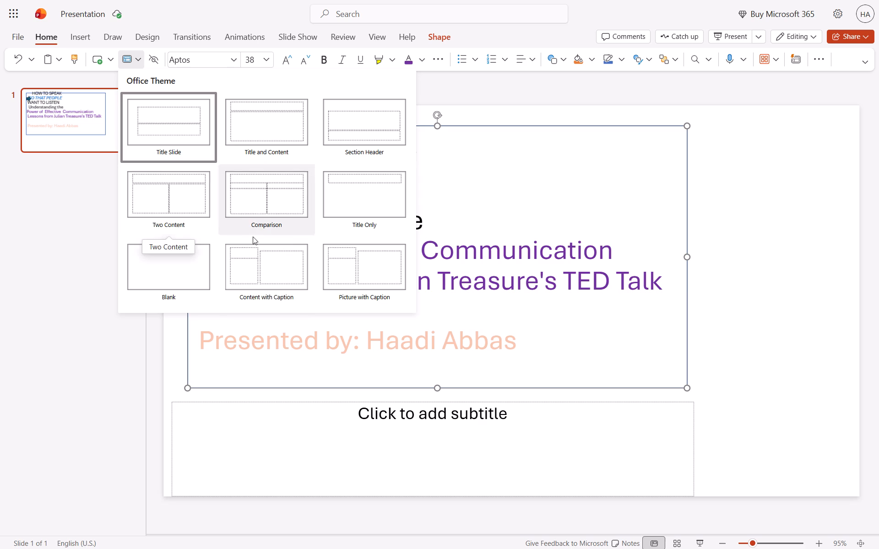
{"action": "left_click", "coordinate": [393, 272]}
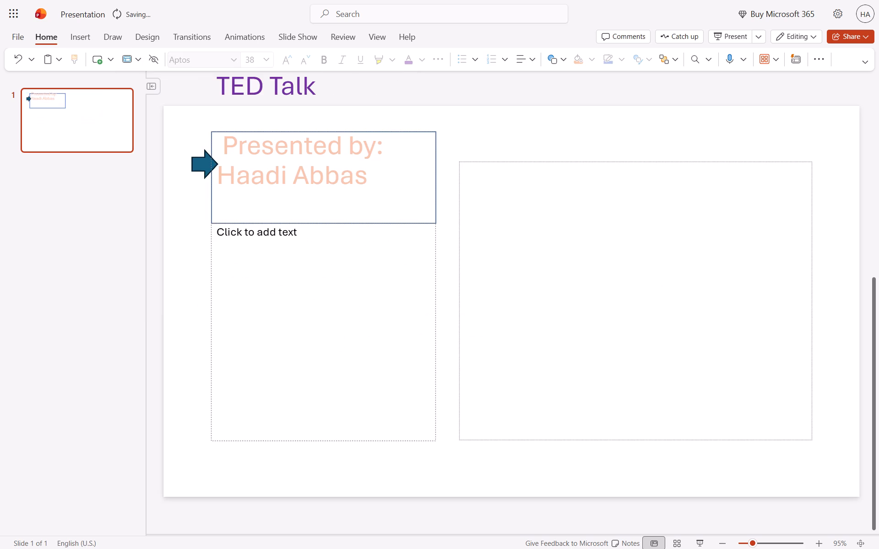
Browse the Designer ideas and apply the dark blue design with the wider side panel and white title box.
{"action": "left_click", "coordinate": [598, 283]}
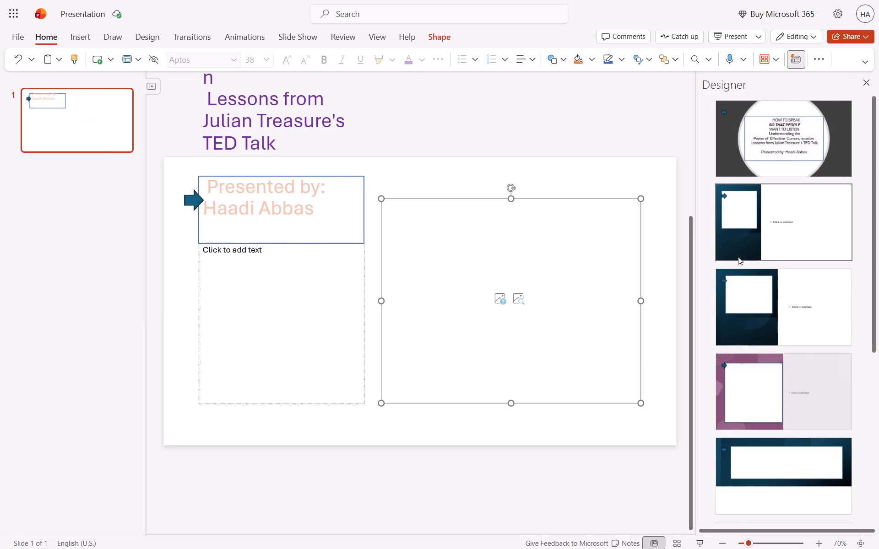
{"action": "scroll", "coordinate": [765, 324], "scroll_direction": "down", "scroll_amount": 7}
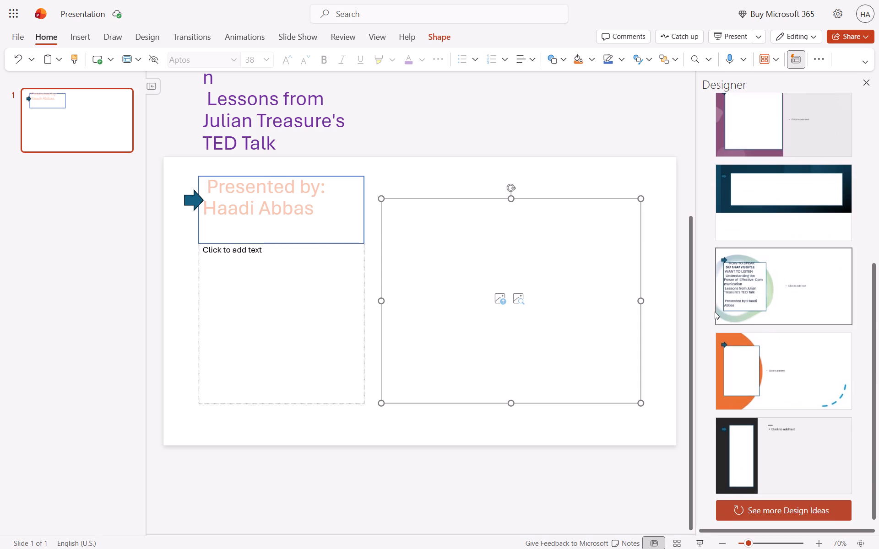
{"action": "scroll", "coordinate": [741, 299], "scroll_direction": "up", "scroll_amount": 6}
{"action": "scroll", "coordinate": [741, 298], "scroll_direction": "down", "scroll_amount": 1}
{"action": "scroll", "coordinate": [741, 298], "scroll_direction": "up", "scroll_amount": 6}
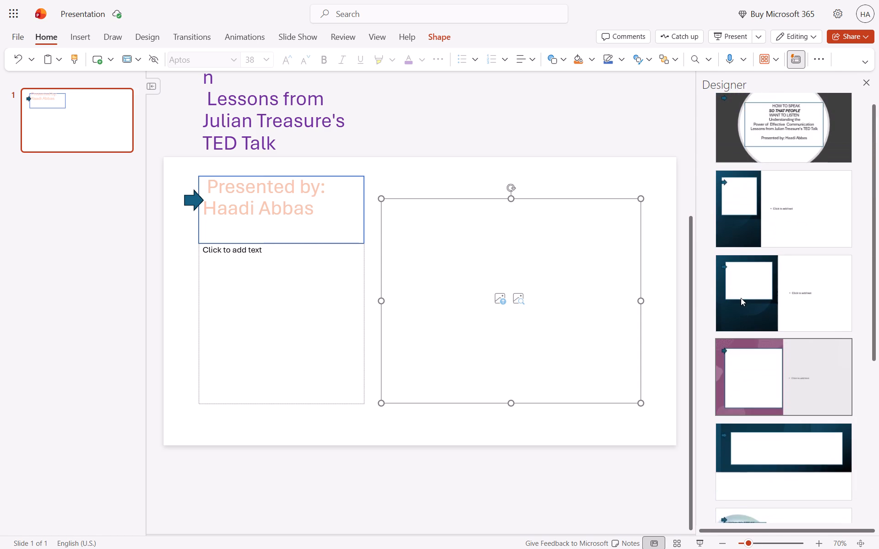
{"action": "left_click", "coordinate": [762, 314]}
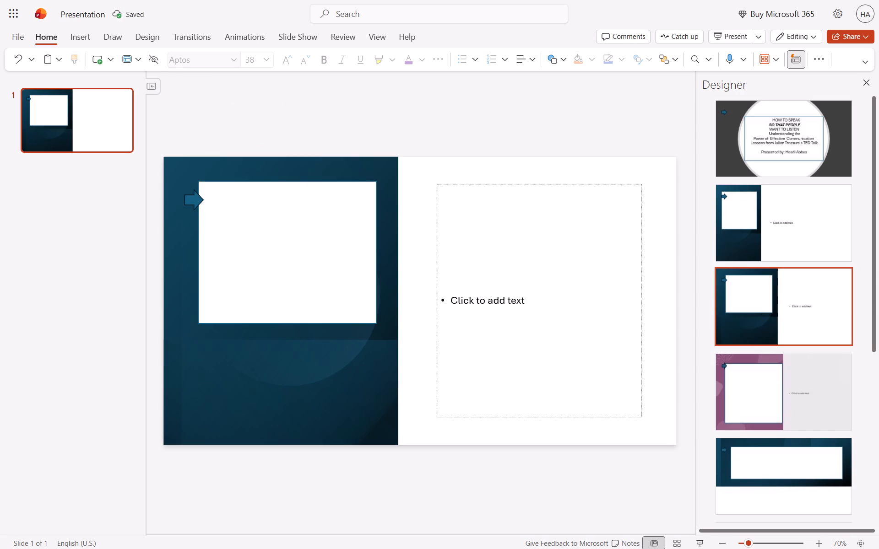
Paste the copied "HOW TO SPEAK SO THAT PEOPLE WANT TO LISTEN" text from the clipboard history into the empty bulleted text placeholder.
{"action": "left_click", "coordinate": [520, 291]}
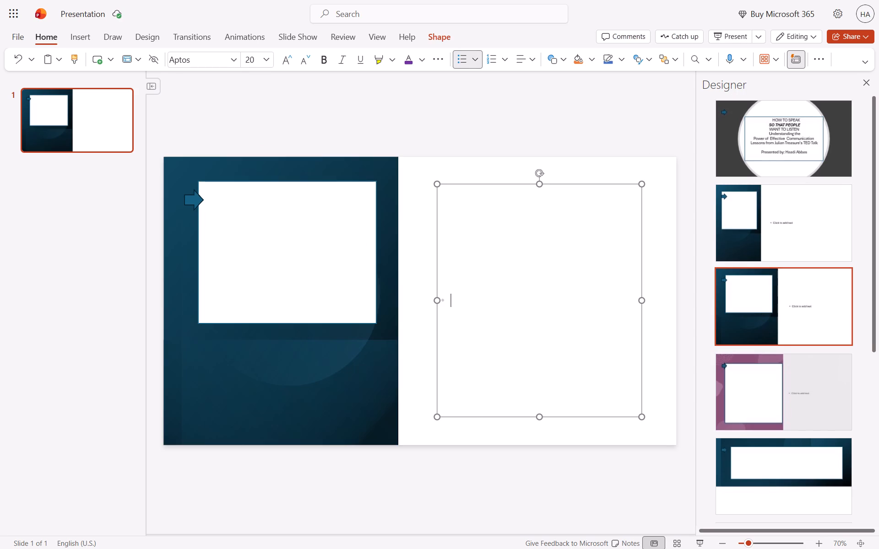
{"action": "key", "text": "super+v"}
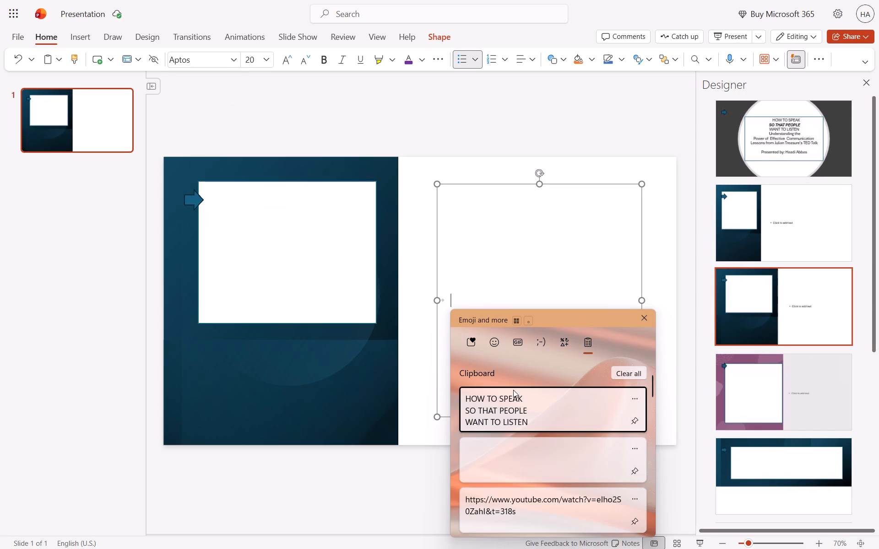
{"action": "left_click", "coordinate": [510, 408]}
{"action": "key", "text": "ctrl+v"}
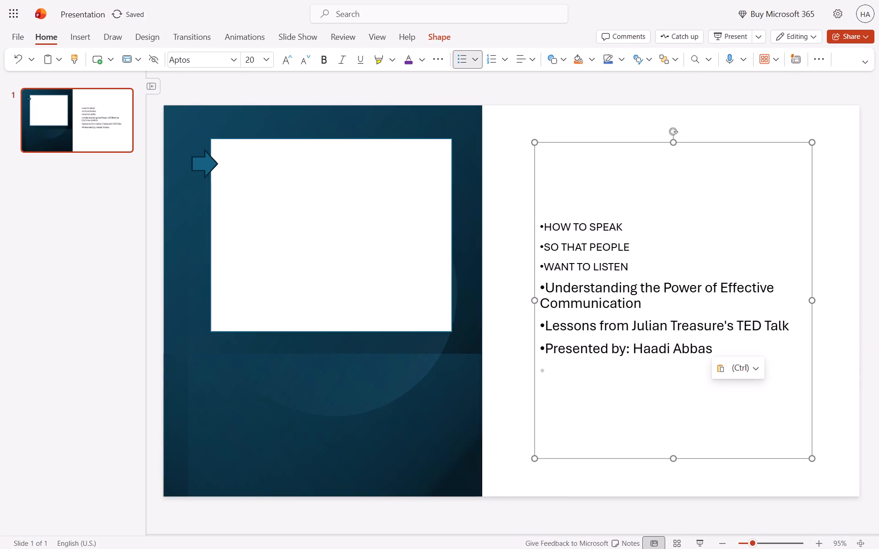
Move the blue arrow from the white title box to just before the "HOW TO SPEAK" line.
{"action": "left_click", "coordinate": [296, 232]}
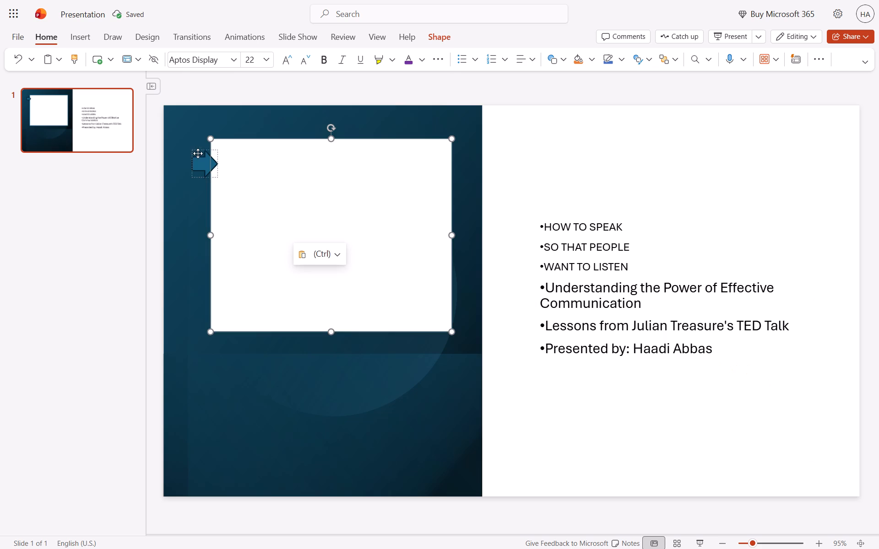
{"action": "left_click_drag", "start_coordinate": [199, 160], "coordinate": [504, 221]}
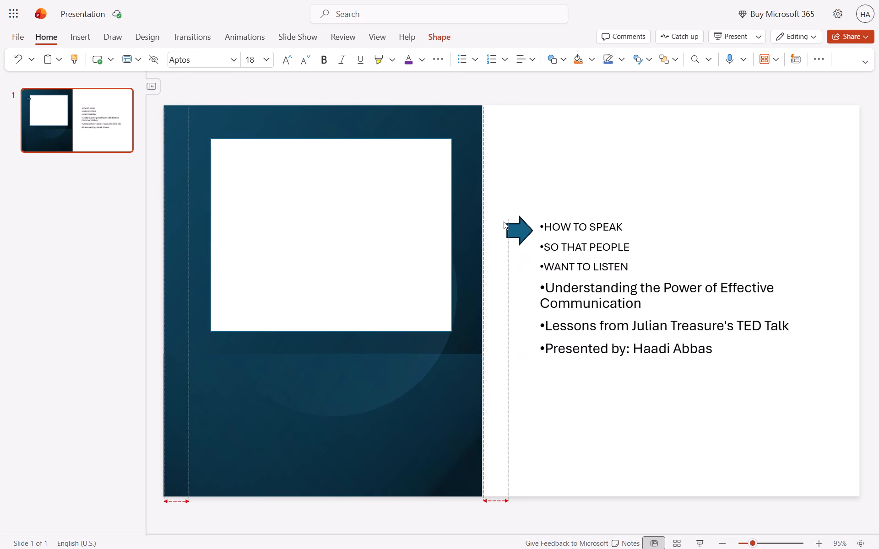
{"action": "left_click_drag", "start_coordinate": [504, 221], "coordinate": [544, 233]}
{"action": "left_click_drag", "start_coordinate": [205, 157], "coordinate": [415, 214]}
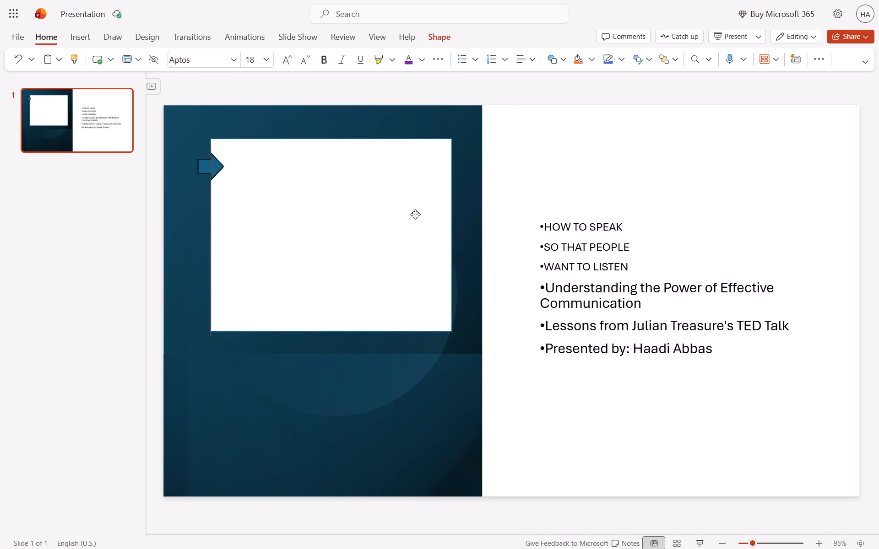
{"action": "left_click_drag", "start_coordinate": [415, 214], "coordinate": [528, 223]}
{"action": "left_click", "coordinate": [553, 370]}
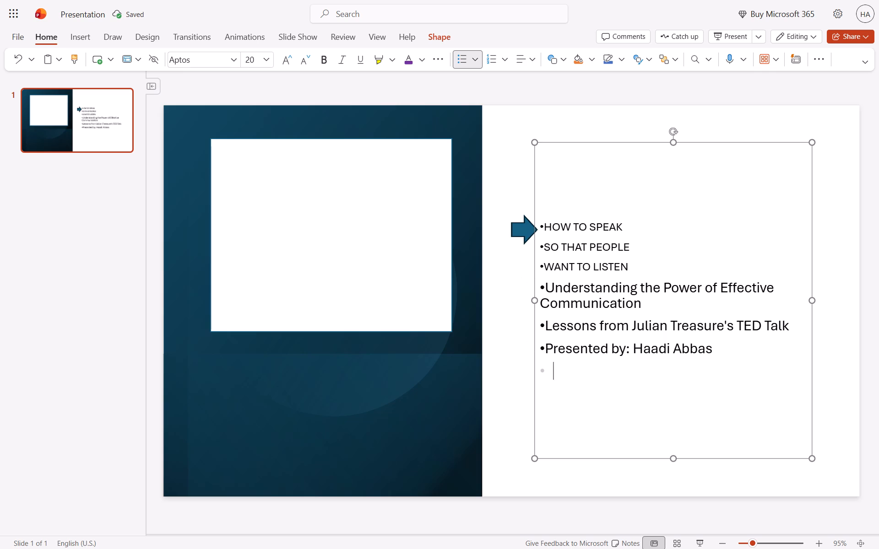
Resize the blue arrow to be slimmer and longer, and place it so its tip meets the "HOW TO SPEAK" bullet.
{"action": "left_click", "coordinate": [524, 214]}
{"action": "left_click_drag", "start_coordinate": [523, 217], "coordinate": [523, 219]}
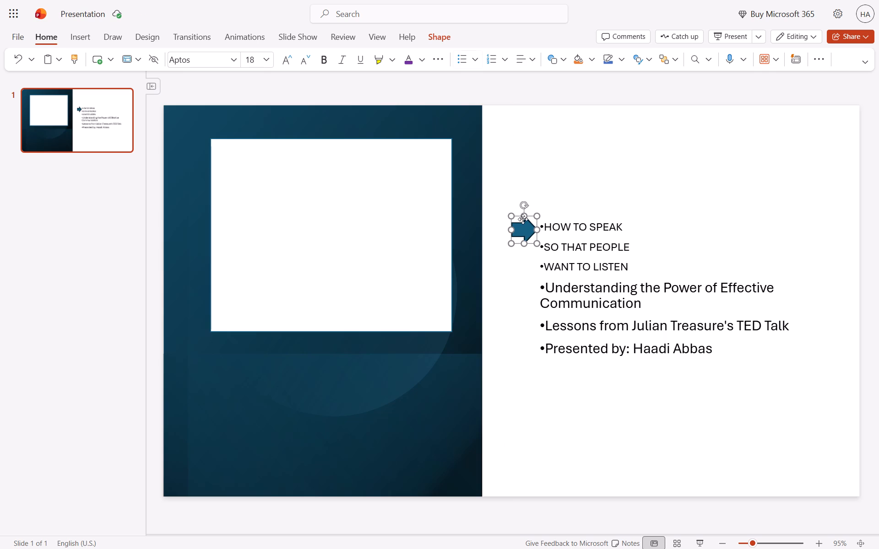
{"action": "left_click_drag", "start_coordinate": [523, 219], "coordinate": [523, 222]}
{"action": "left_click_drag", "start_coordinate": [536, 232], "coordinate": [545, 234]}
{"action": "left_click_drag", "start_coordinate": [529, 245], "coordinate": [526, 241]}
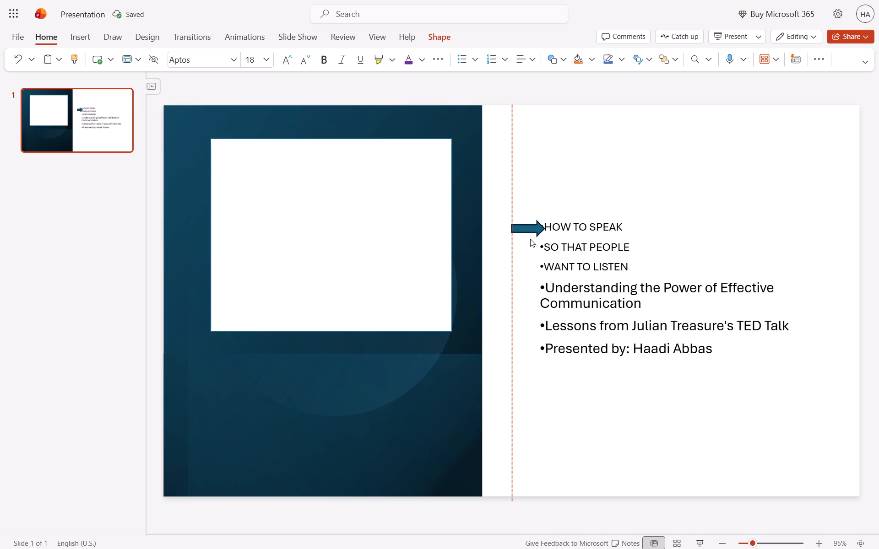
{"action": "left_click_drag", "start_coordinate": [528, 230], "coordinate": [522, 226]}
{"action": "left_click", "coordinate": [531, 302]}
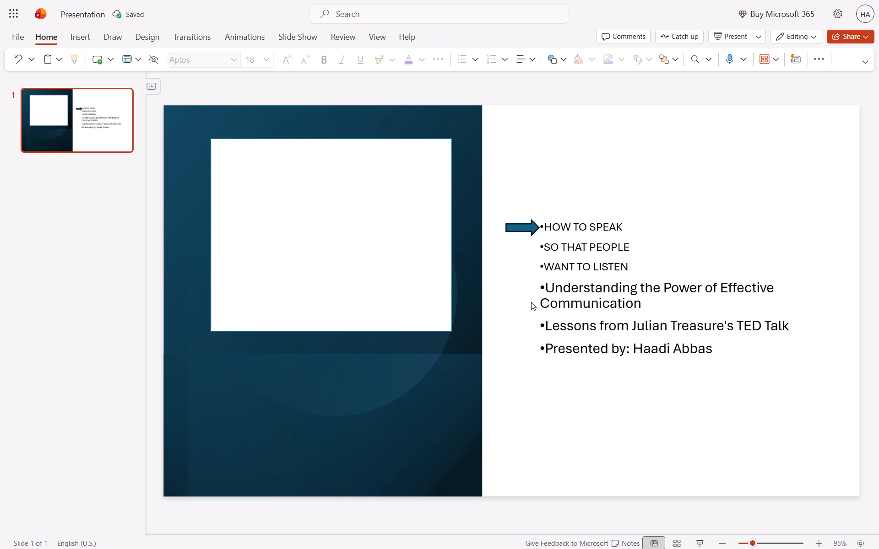
Apply the filled round bullet style to the text inside the blue arrow shape.
{"action": "left_click", "coordinate": [519, 229]}
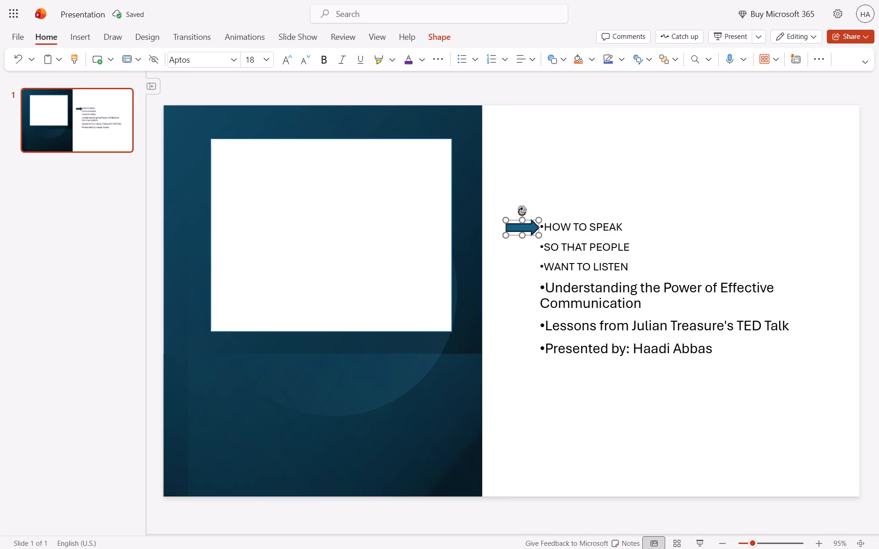
{"action": "left_click", "coordinate": [521, 211]}
{"action": "right_click", "coordinate": [520, 232]}
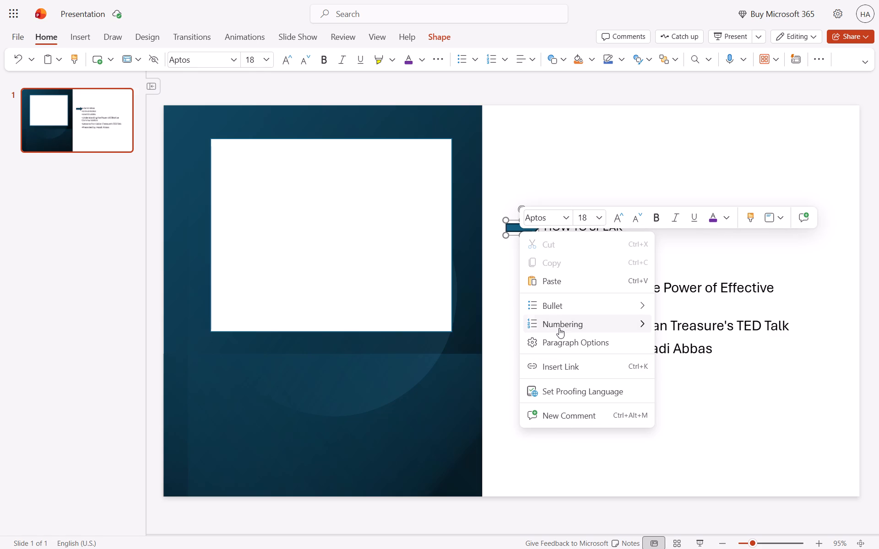
{"action": "scroll", "coordinate": [559, 328], "scroll_direction": "down", "scroll_amount": 3}
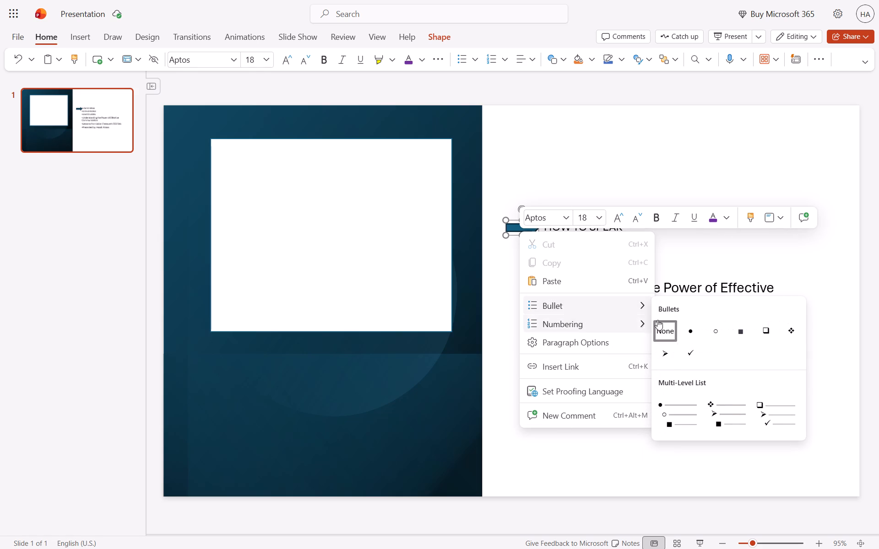
{"action": "left_click", "coordinate": [690, 327]}
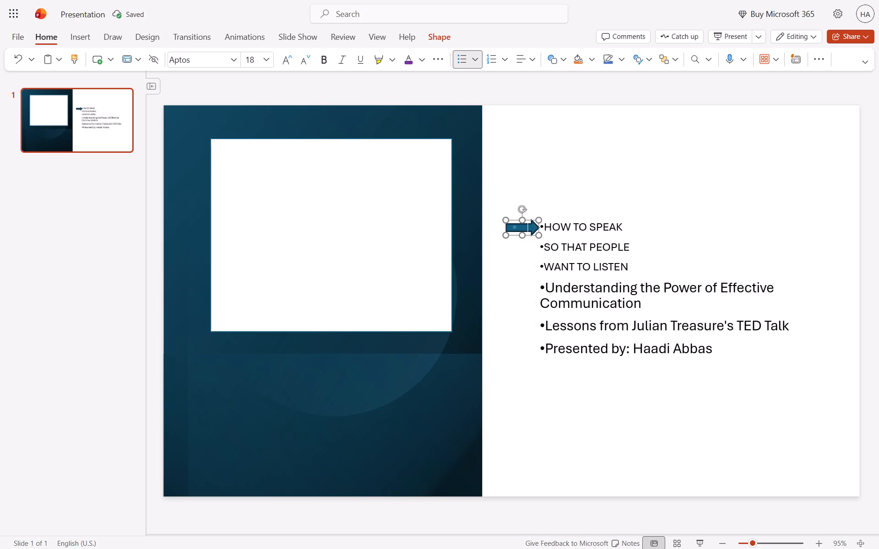
{"action": "left_click", "coordinate": [529, 256]}
Set the slide background to a solid orange fill.
{"action": "right_click", "coordinate": [527, 241]}
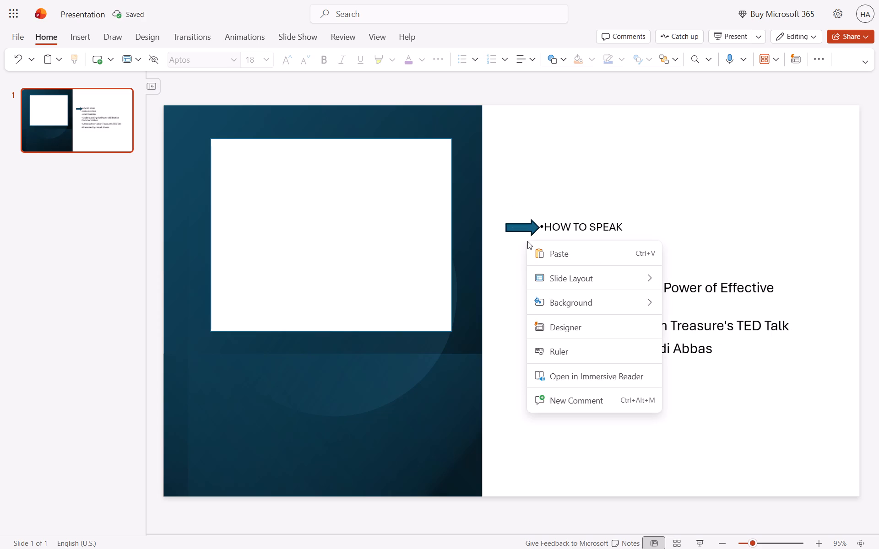
{"action": "left_click", "coordinate": [556, 299]}
{"action": "left_click", "coordinate": [625, 301]}
{"action": "left_click", "coordinate": [625, 301]}
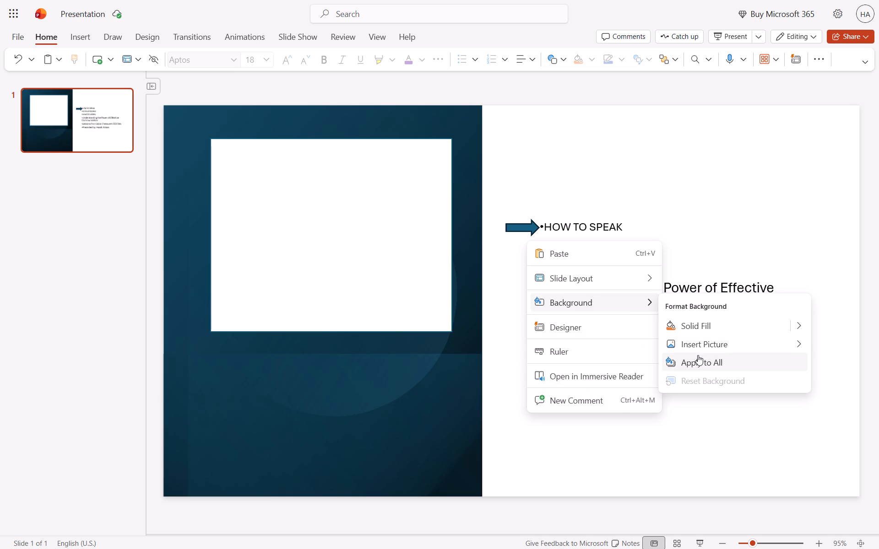
{"action": "left_click", "coordinate": [698, 330]}
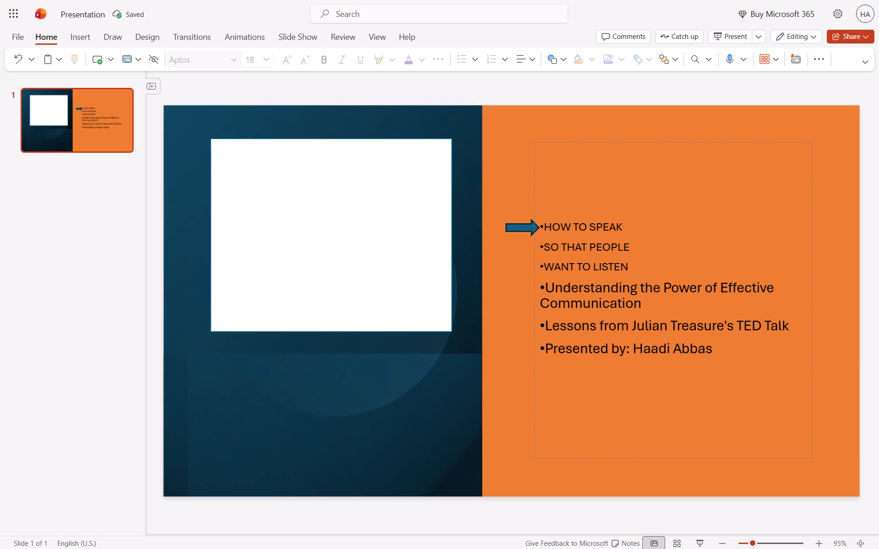
{"action": "left_click", "coordinate": [694, 332]}
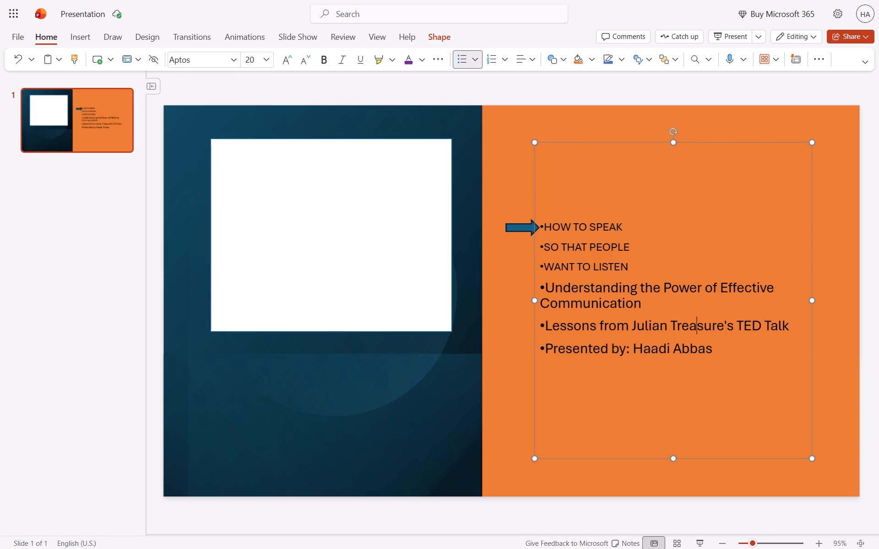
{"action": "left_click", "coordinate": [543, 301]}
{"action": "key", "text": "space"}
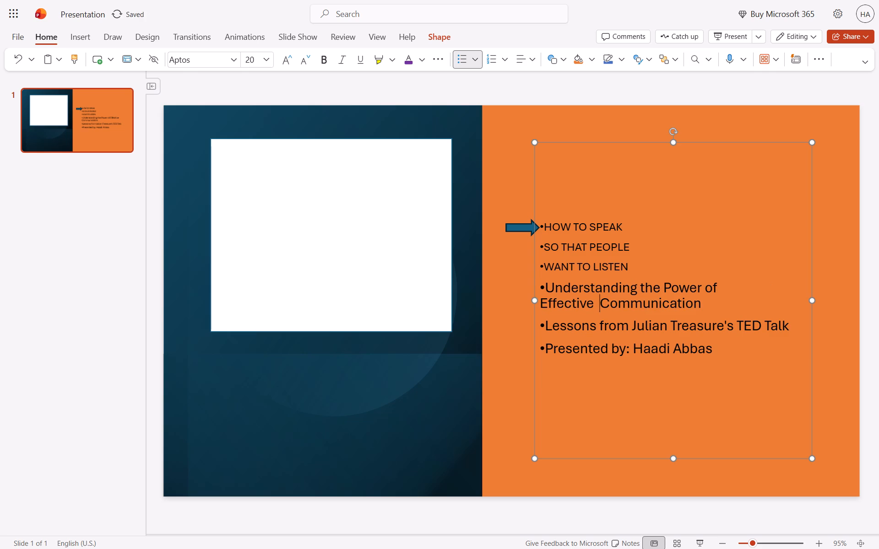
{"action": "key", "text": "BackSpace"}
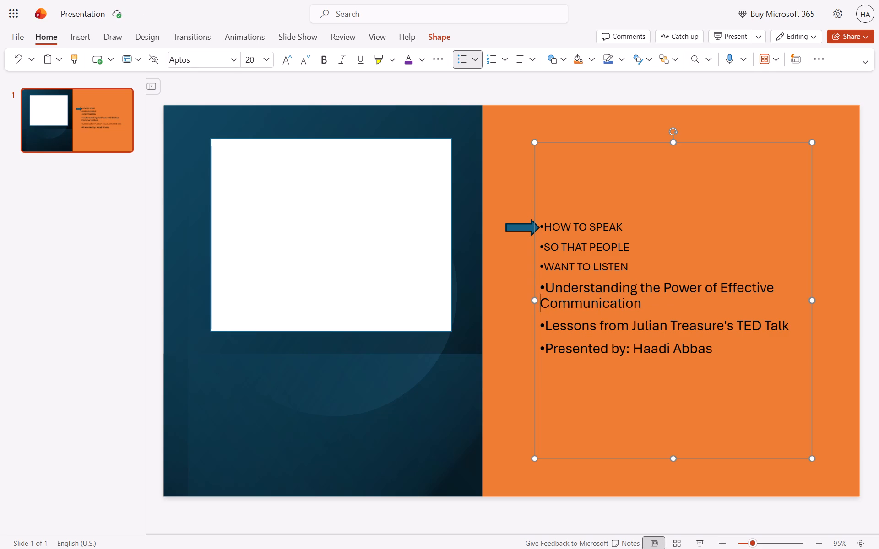
Widen the bulleted text box on both sides, starting it at the blue arrow's tail and extending it closer to the slide's outer edge.
{"action": "left_click_drag", "start_coordinate": [532, 298], "coordinate": [526, 298]}
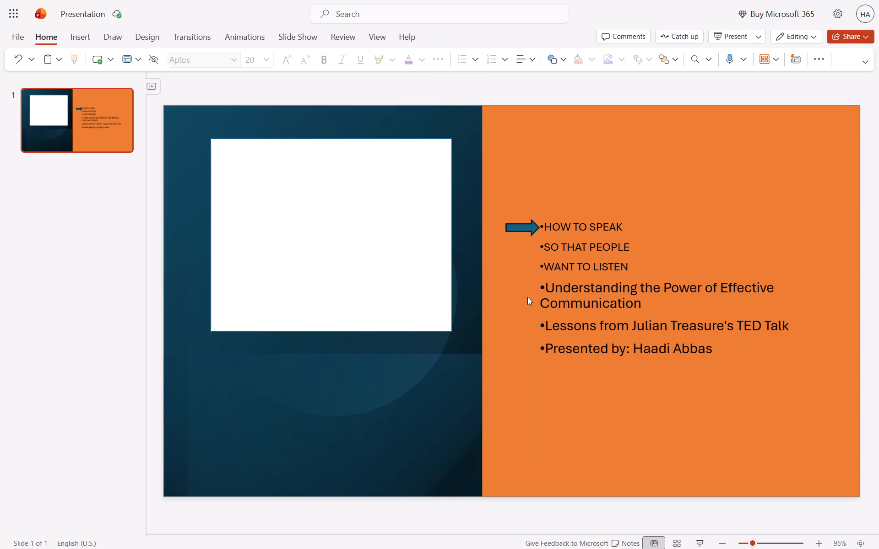
{"action": "left_click", "coordinate": [535, 302]}
{"action": "left_click_drag", "start_coordinate": [536, 302], "coordinate": [526, 302]}
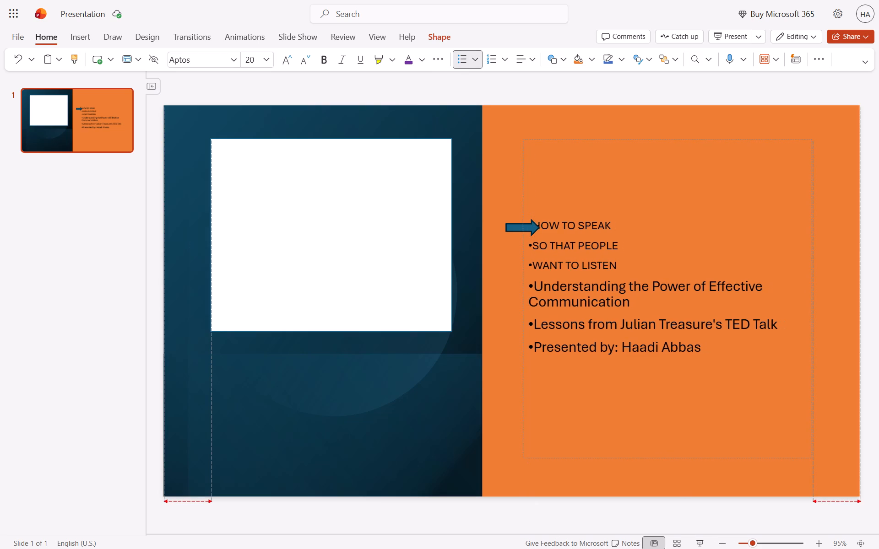
{"action": "left_click_drag", "start_coordinate": [526, 302], "coordinate": [517, 302]}
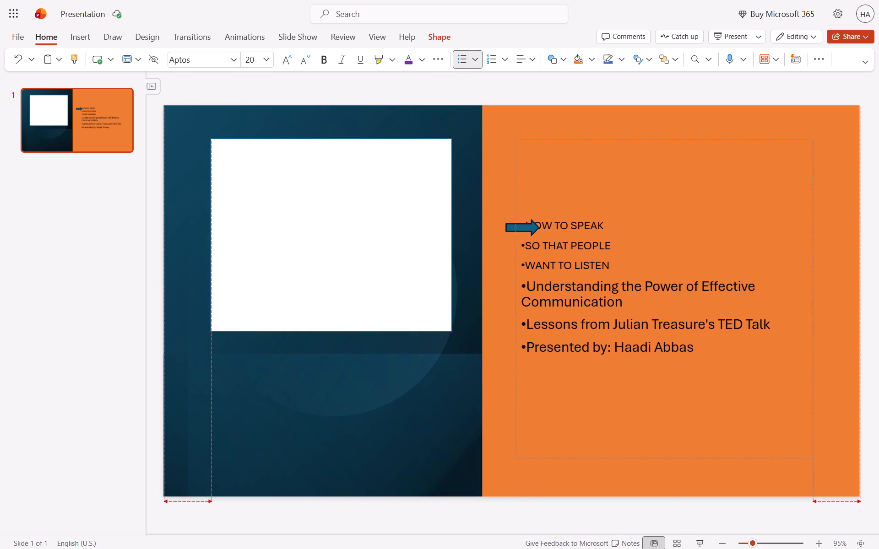
{"action": "left_click_drag", "start_coordinate": [517, 302], "coordinate": [506, 302]}
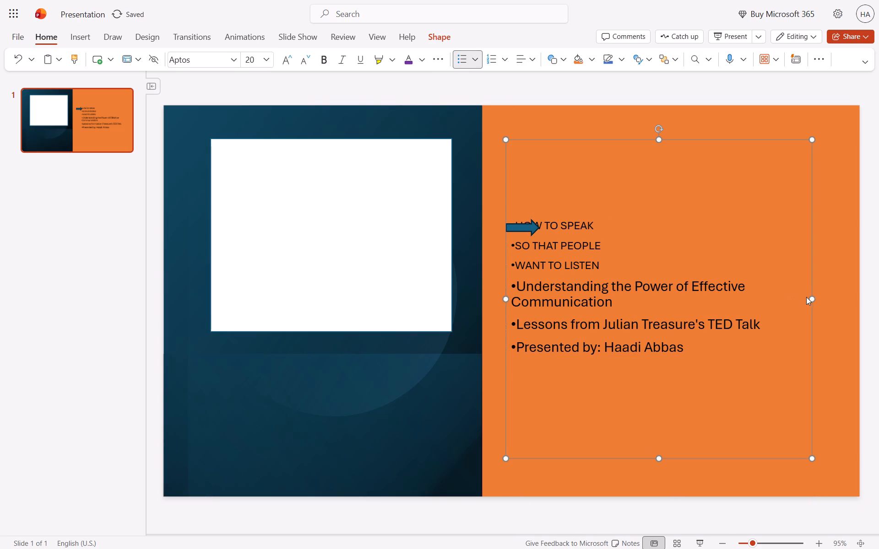
{"action": "left_click_drag", "start_coordinate": [811, 297], "coordinate": [826, 298]}
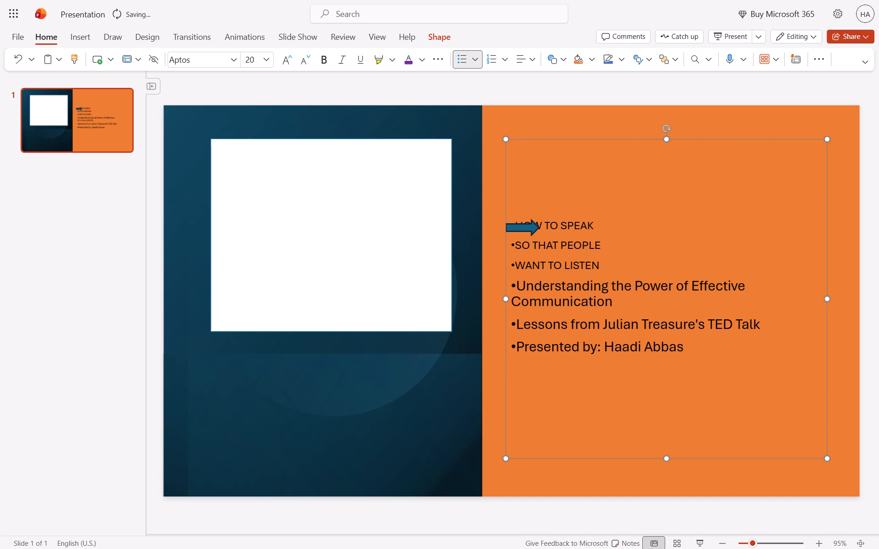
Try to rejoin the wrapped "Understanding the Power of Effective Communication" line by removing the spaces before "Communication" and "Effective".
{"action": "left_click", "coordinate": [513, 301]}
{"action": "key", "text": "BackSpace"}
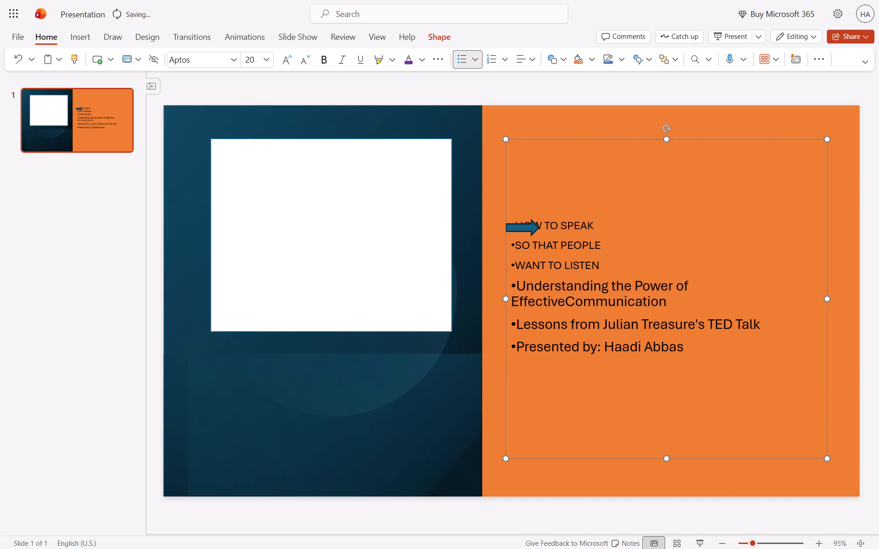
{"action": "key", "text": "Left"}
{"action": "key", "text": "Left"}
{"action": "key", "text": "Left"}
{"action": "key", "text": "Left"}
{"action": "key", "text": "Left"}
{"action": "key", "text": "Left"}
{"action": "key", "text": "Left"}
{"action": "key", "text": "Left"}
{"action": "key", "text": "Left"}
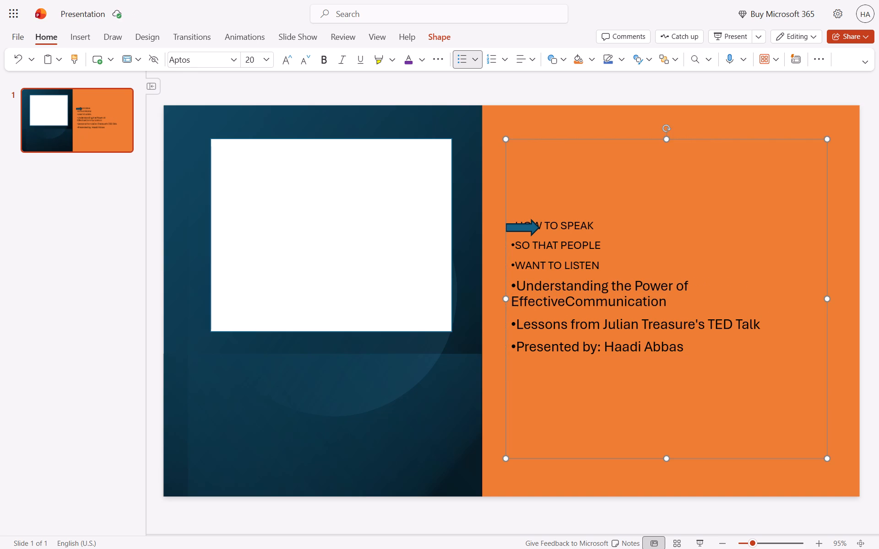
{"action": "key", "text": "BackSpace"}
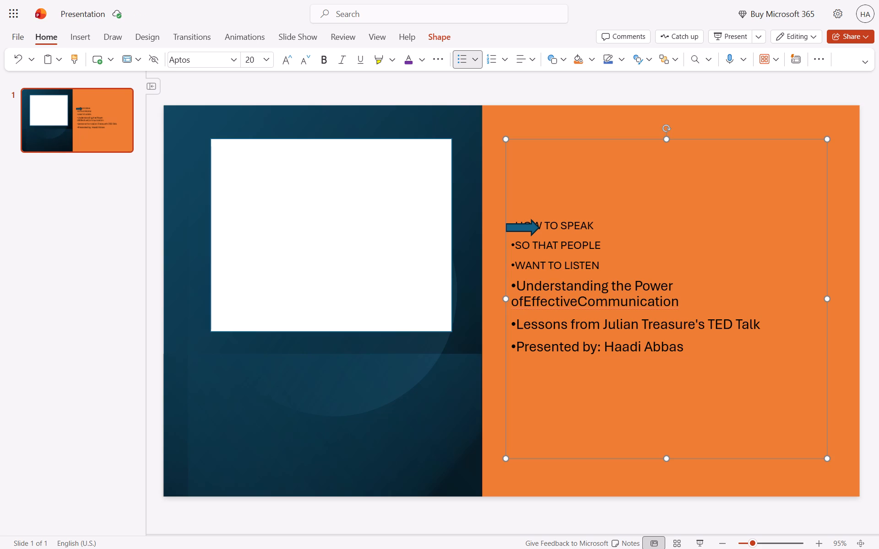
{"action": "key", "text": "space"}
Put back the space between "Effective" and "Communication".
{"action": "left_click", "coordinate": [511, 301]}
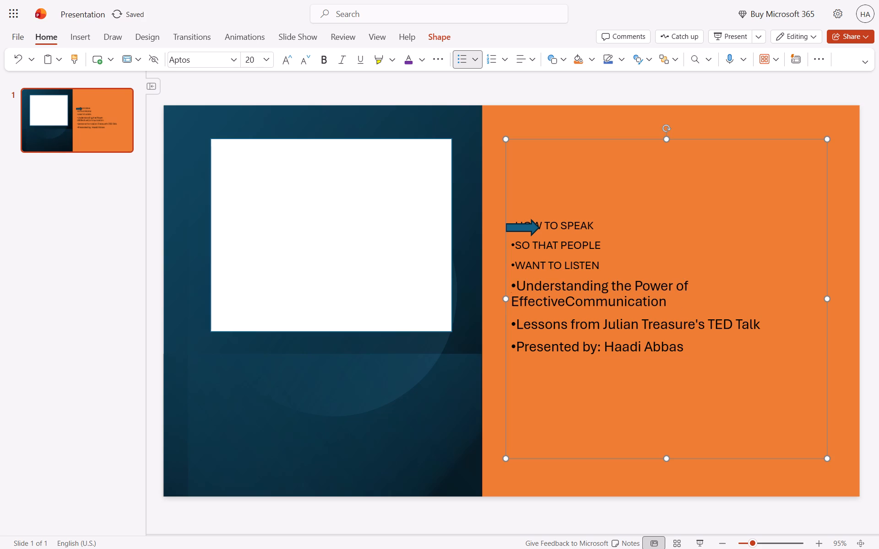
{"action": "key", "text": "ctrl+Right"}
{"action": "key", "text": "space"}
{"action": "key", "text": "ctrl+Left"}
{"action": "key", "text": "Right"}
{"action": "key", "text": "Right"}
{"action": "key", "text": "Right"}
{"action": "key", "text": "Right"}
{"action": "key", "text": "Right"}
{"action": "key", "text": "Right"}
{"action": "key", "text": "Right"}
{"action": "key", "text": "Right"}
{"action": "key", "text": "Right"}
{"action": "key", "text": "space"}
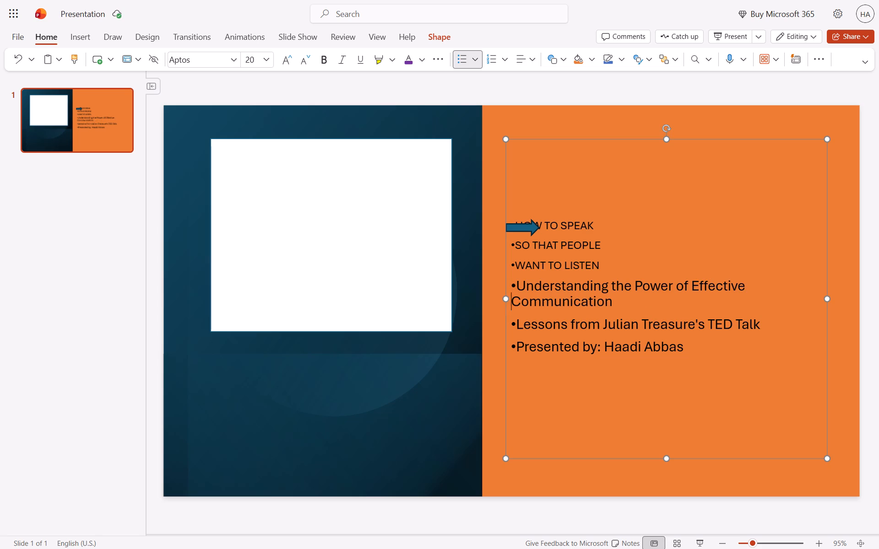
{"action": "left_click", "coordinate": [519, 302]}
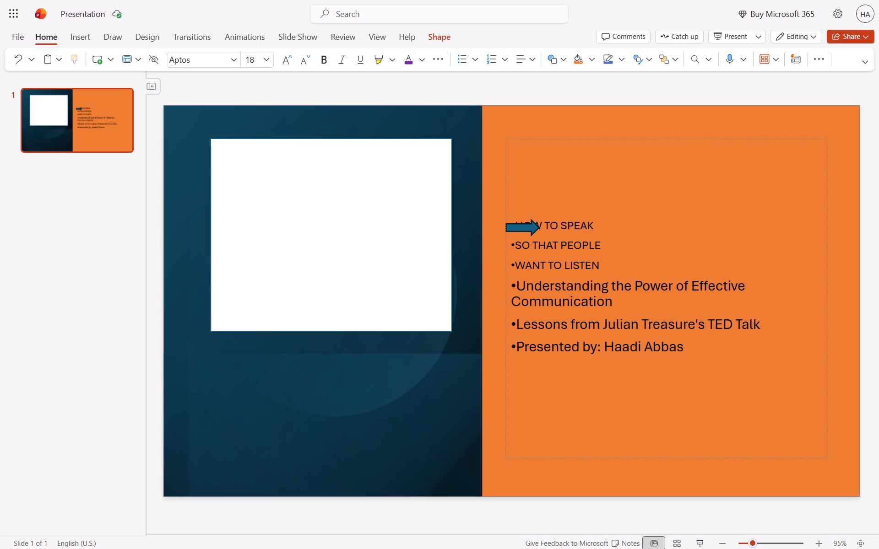
Pull "Communication" up onto the "Understanding the Power of Effective" line by deleting the letters "ommu" after its initial C.
{"action": "key", "text": "Delete"}
{"action": "key", "text": "Delete"}
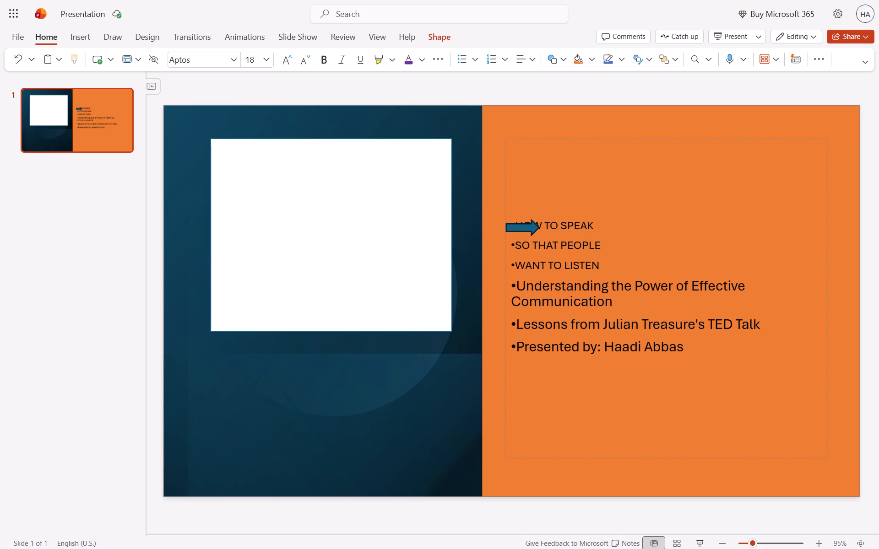
{"action": "left_click", "coordinate": [518, 304]}
{"action": "key", "text": "Delete"}
{"action": "key", "text": "Delete"}
{"action": "key", "text": "Delete"}
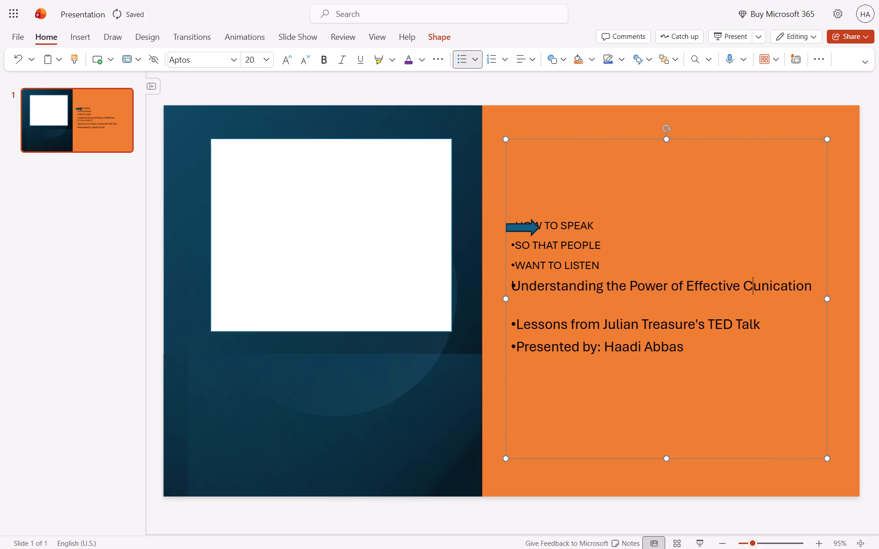
{"action": "key", "text": "Delete"}
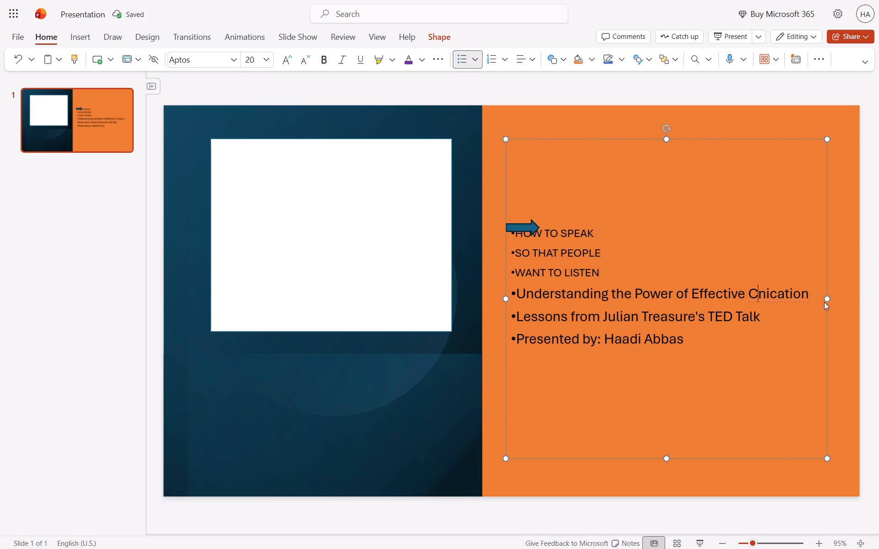
Widen the bulleted text box further towards the slide's outer edge.
{"action": "left_click_drag", "start_coordinate": [829, 300], "coordinate": [850, 298]}
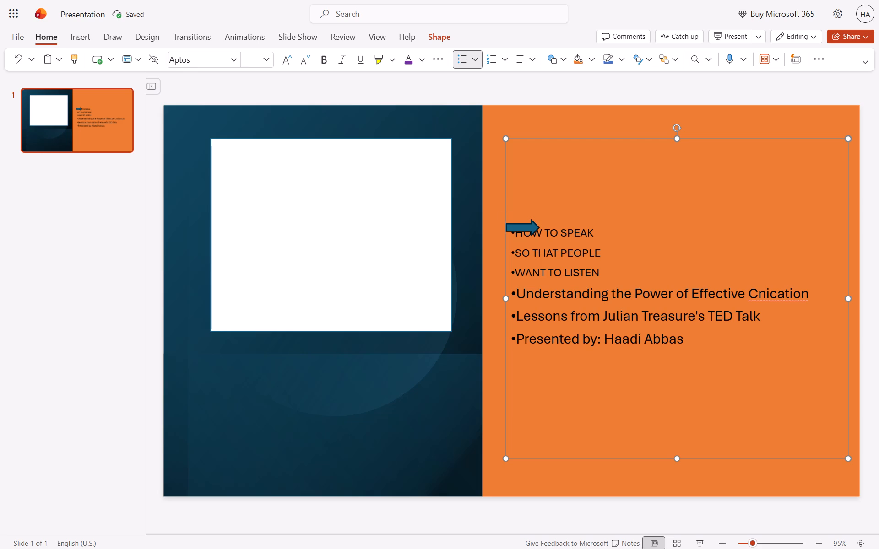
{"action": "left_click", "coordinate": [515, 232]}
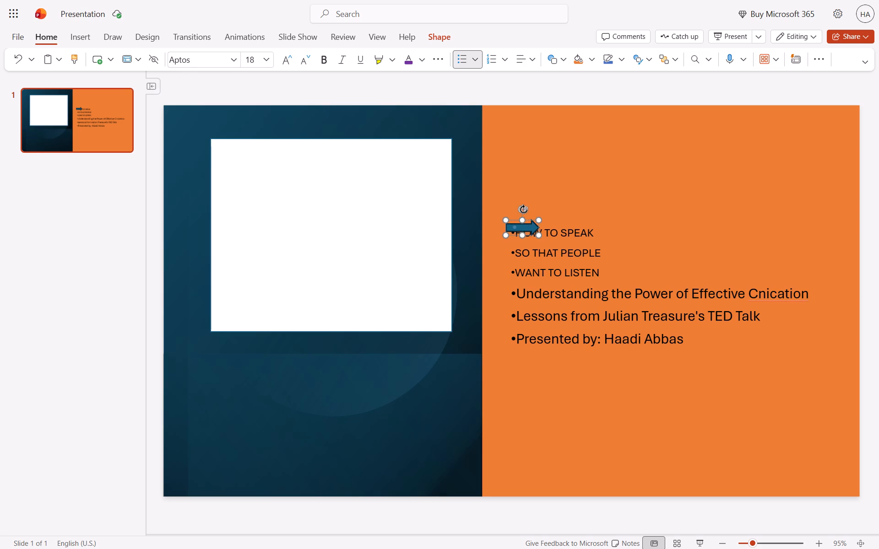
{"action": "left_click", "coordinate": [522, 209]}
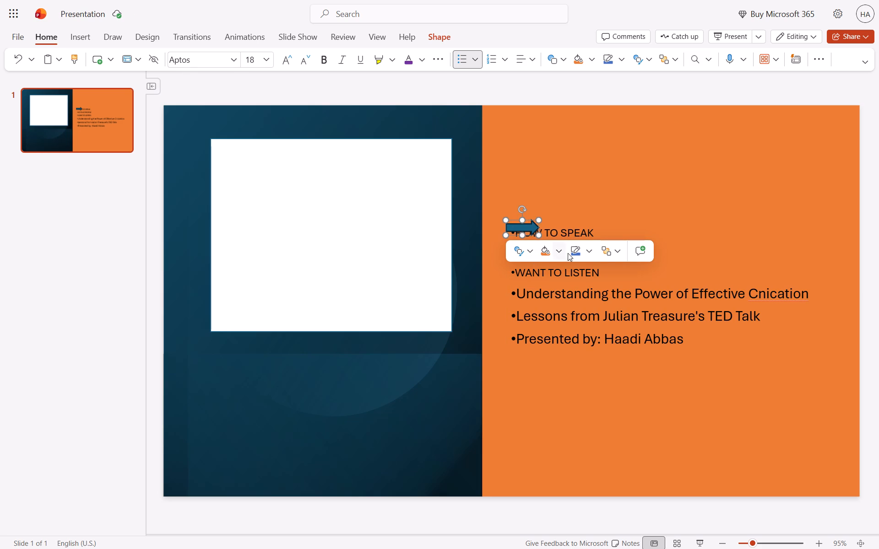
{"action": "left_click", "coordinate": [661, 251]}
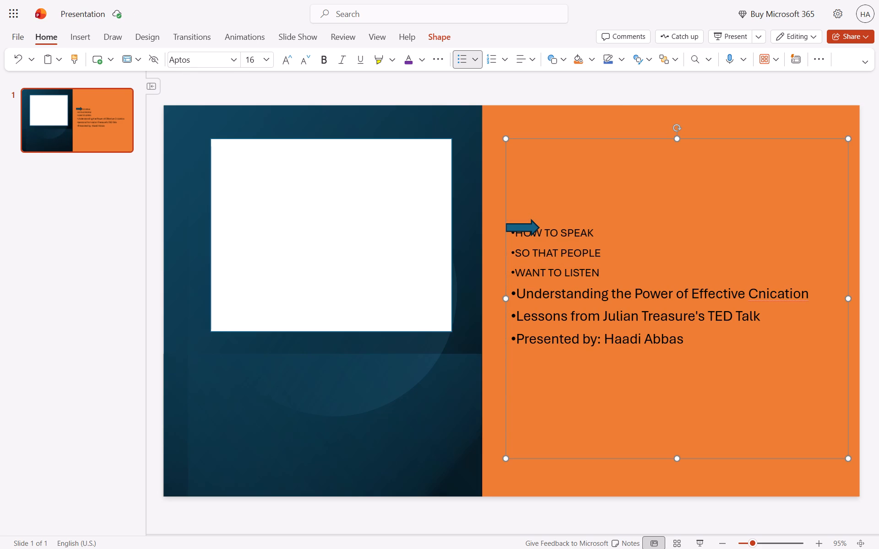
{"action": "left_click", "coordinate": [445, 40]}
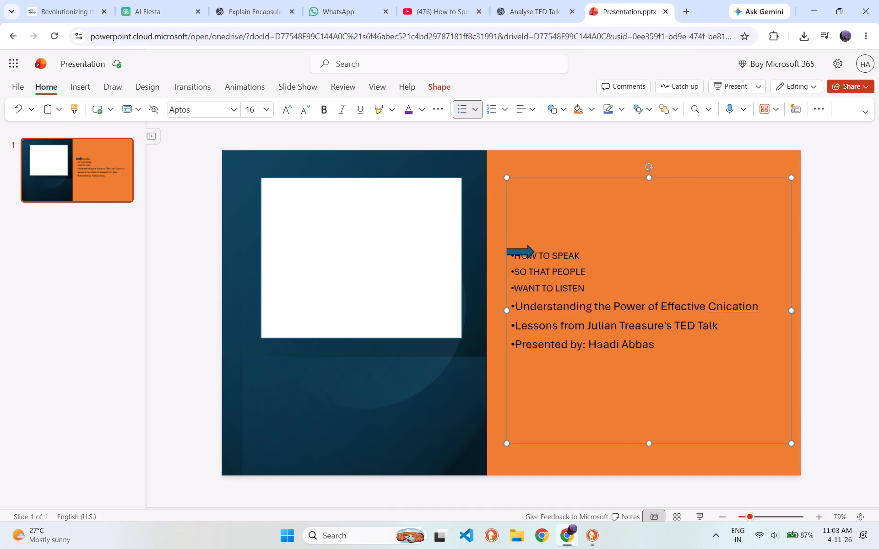
Insert seven blank lines above the "Presented by" line to separate it from the rest of the text.
{"action": "left_click", "coordinate": [514, 341]}
{"action": "key", "text": "Left"}
{"action": "key", "text": "Return"}
{"action": "key", "text": "Return"}
{"action": "key", "text": "Return"}
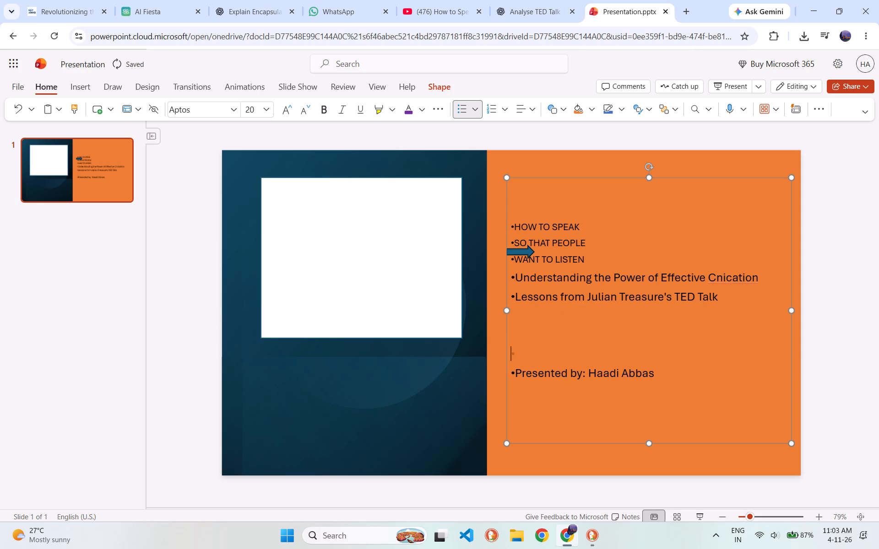
{"action": "key", "text": "Return"}
{"action": "key", "text": "Return"}
{"action": "key", "text": "Return"}
{"action": "key", "text": "Return"}
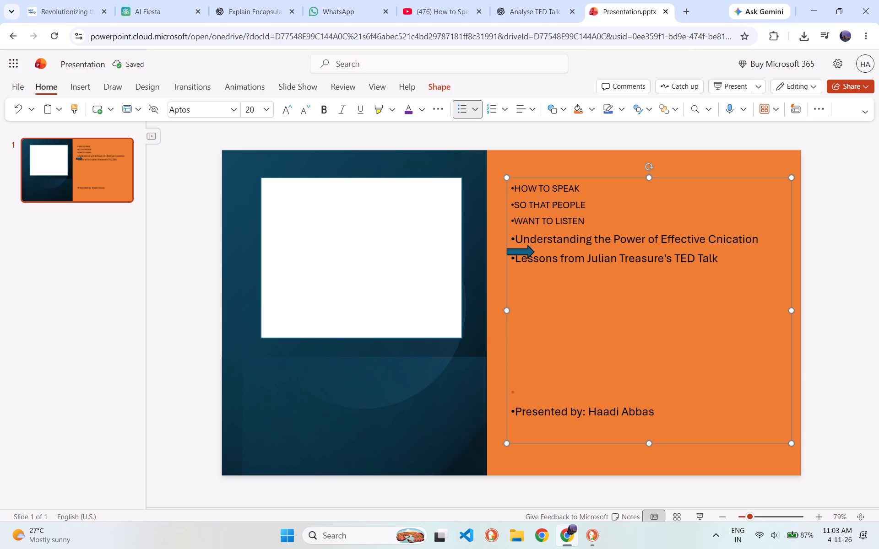
Move the blue arrow down into the empty space below the "Lessons from Julian Treasure's TED Talk" line.
{"action": "left_click_drag", "start_coordinate": [510, 250], "coordinate": [515, 285]}
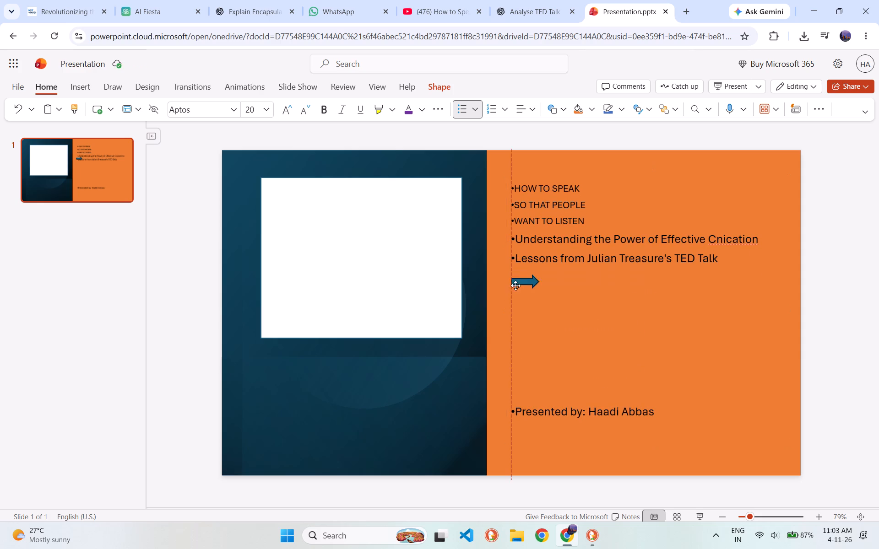
{"action": "left_click_drag", "start_coordinate": [515, 285], "coordinate": [515, 302]}
Centre the five lines from "HOW TO SPEAK" to "Lessons from Julian Treasure's TED Talk" horizontally.
{"action": "left_click_drag", "start_coordinate": [745, 269], "coordinate": [511, 219]}
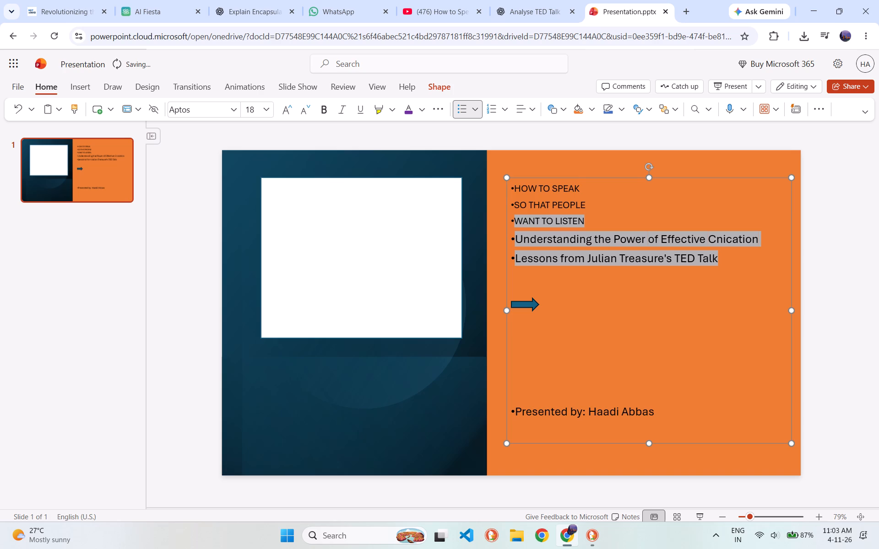
{"action": "left_click_drag", "start_coordinate": [511, 219], "coordinate": [498, 194]}
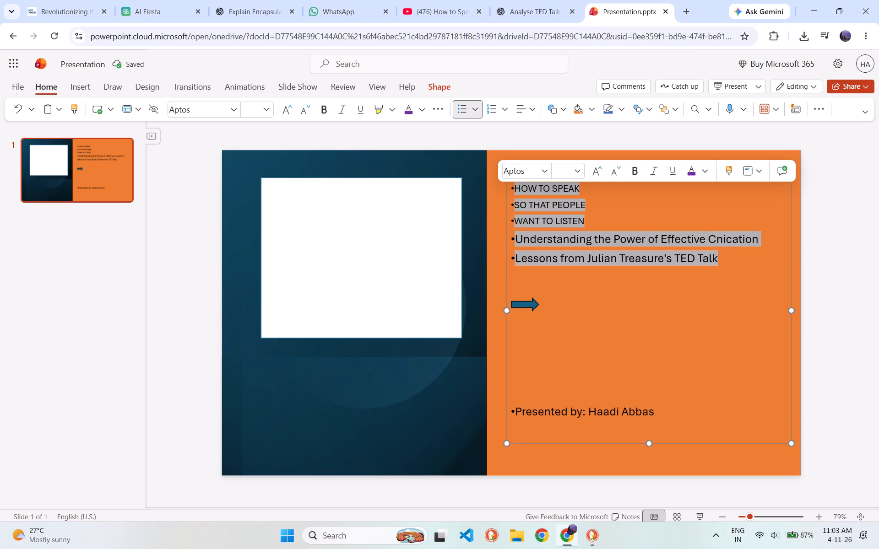
{"action": "left_click", "coordinate": [757, 172]}
{"action": "left_click", "coordinate": [785, 210]}
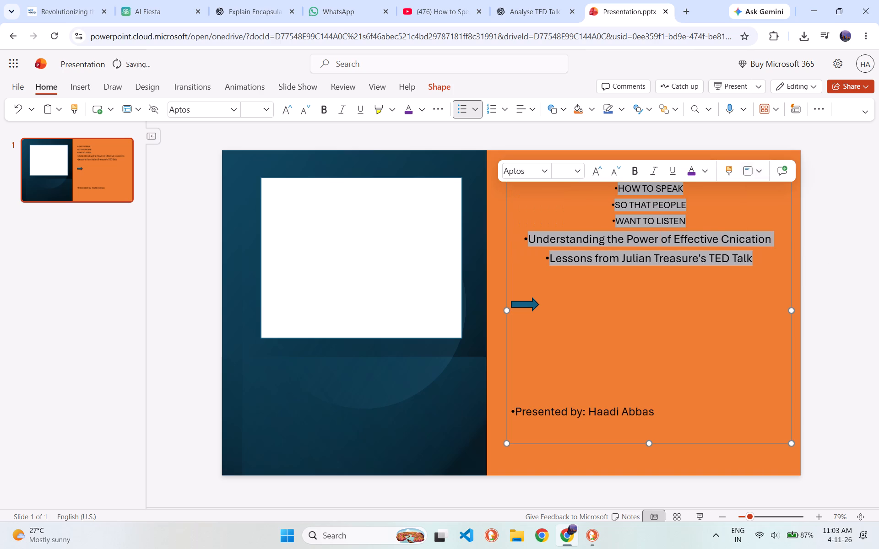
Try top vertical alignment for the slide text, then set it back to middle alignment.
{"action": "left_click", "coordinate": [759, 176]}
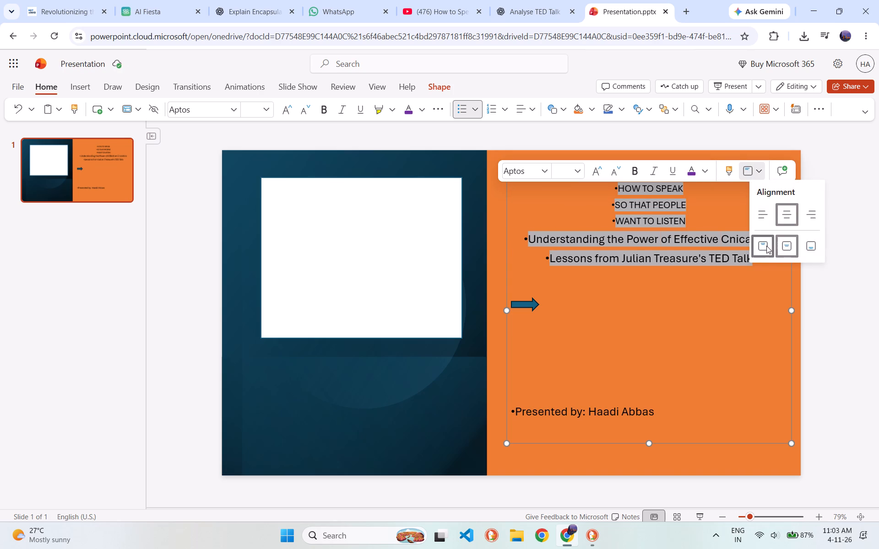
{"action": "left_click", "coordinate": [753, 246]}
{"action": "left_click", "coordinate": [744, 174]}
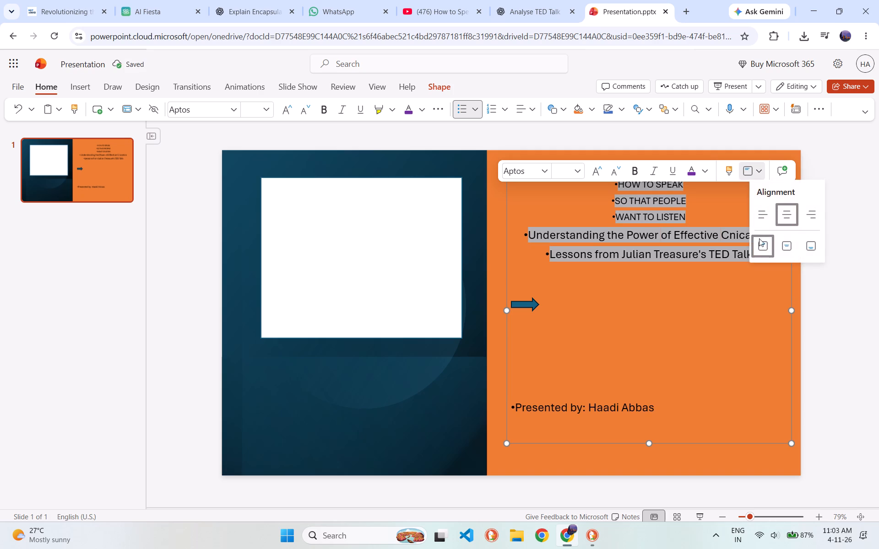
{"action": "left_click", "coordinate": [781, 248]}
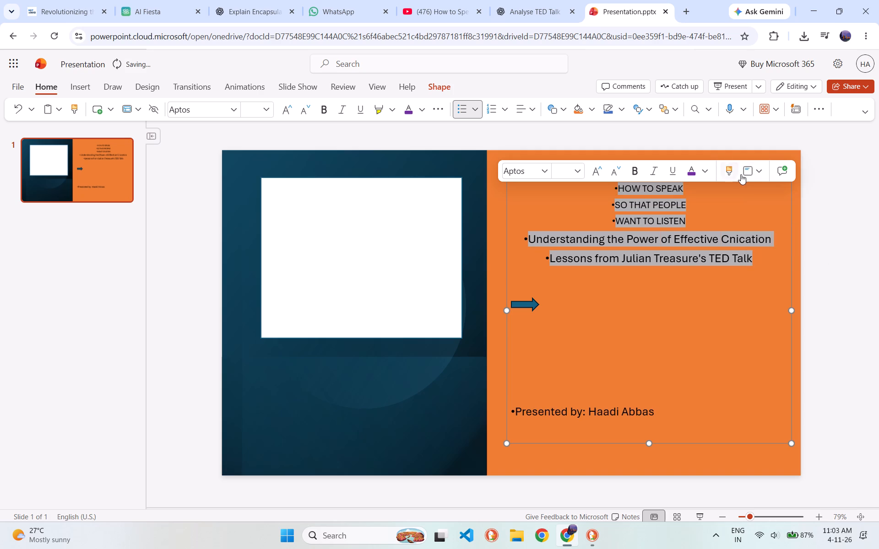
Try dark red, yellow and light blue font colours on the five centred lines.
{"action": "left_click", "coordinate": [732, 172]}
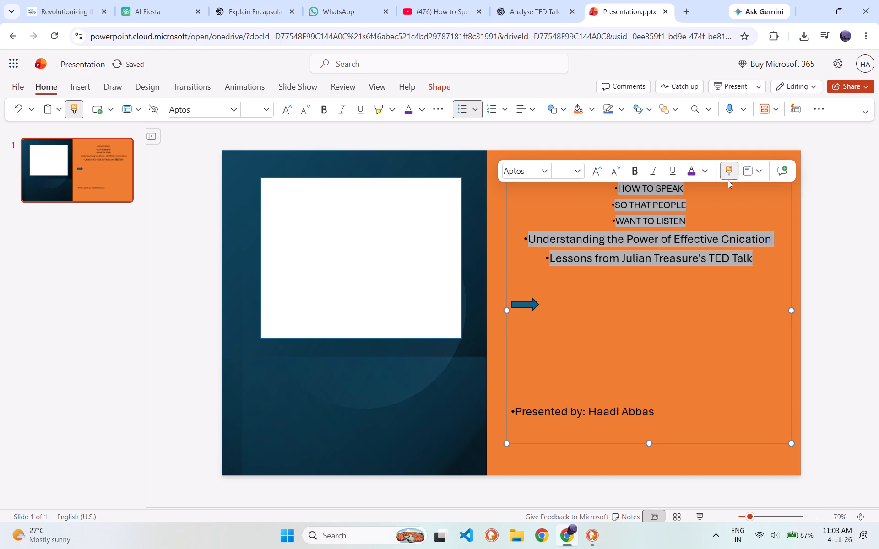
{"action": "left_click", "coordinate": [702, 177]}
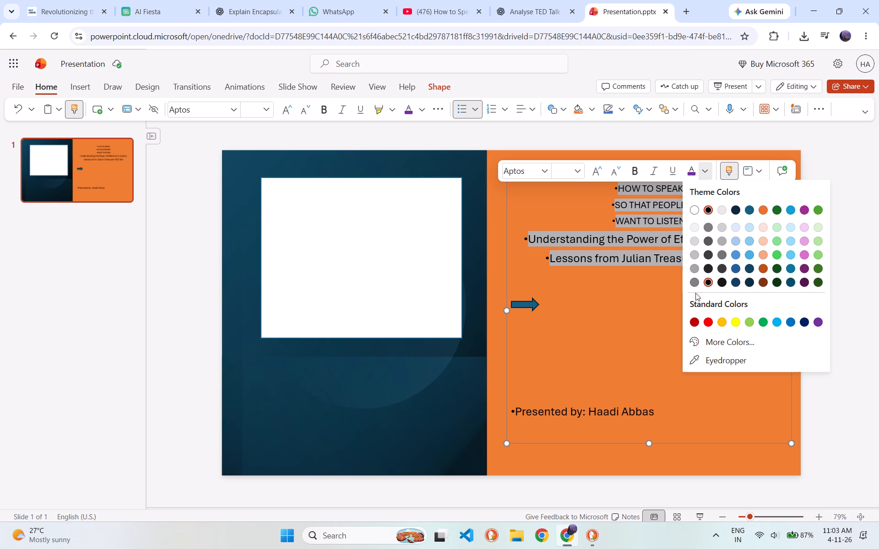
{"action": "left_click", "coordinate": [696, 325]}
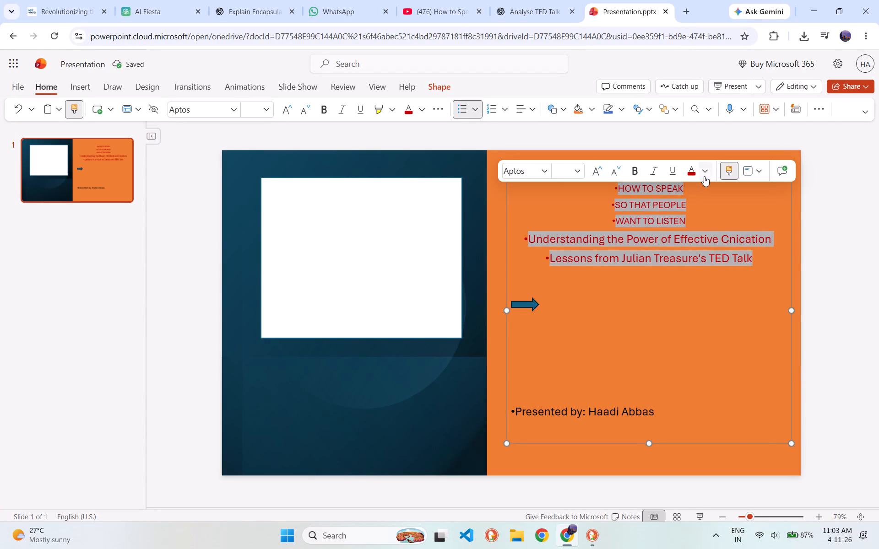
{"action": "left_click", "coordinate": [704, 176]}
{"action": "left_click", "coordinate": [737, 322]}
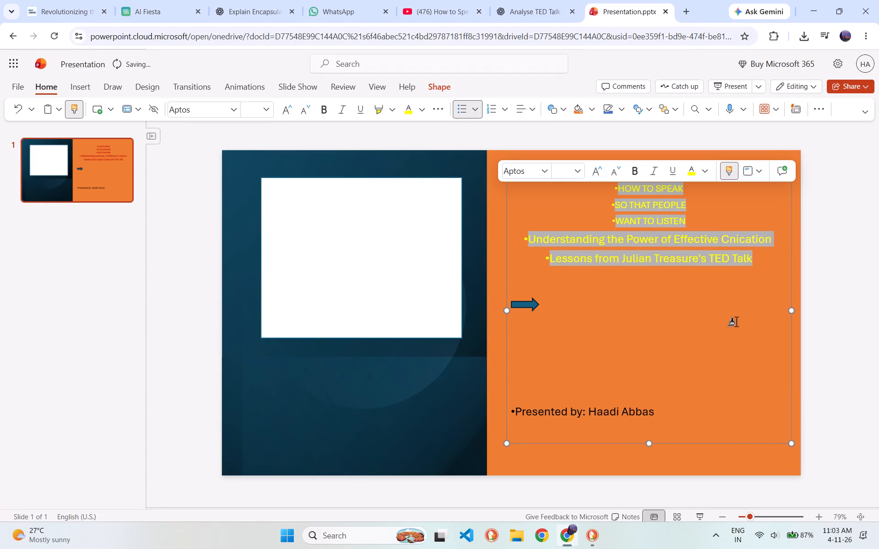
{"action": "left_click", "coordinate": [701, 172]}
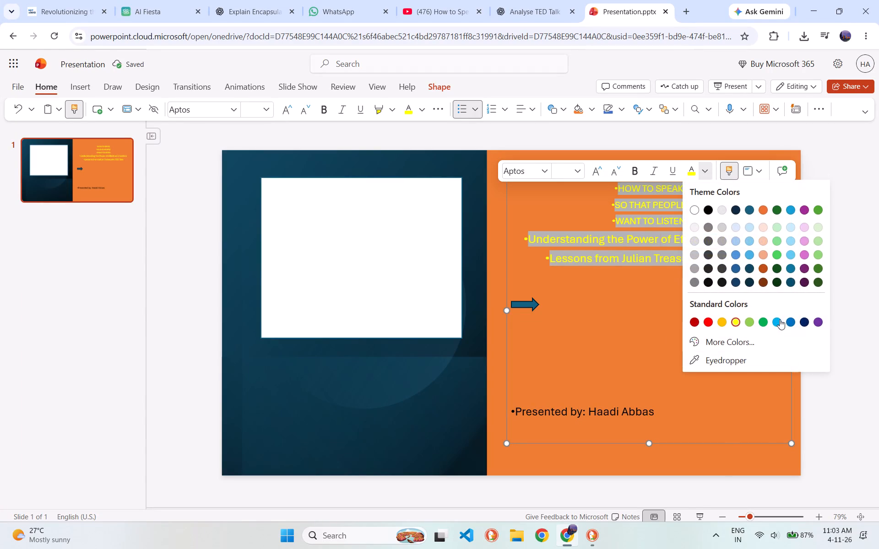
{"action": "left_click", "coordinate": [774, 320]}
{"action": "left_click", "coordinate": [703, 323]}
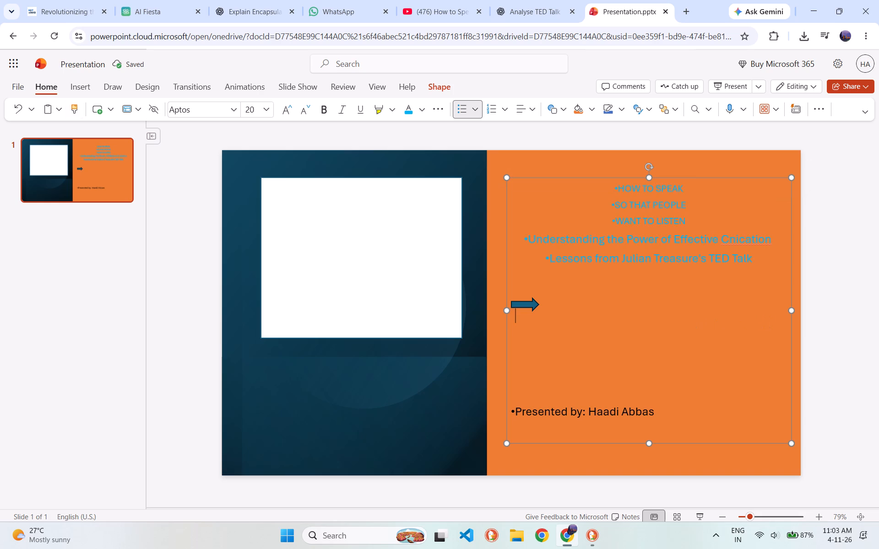
Give the bulleted text box an outline in the lightest orange theme tint.
{"action": "left_click_drag", "start_coordinate": [754, 264], "coordinate": [594, 205]}
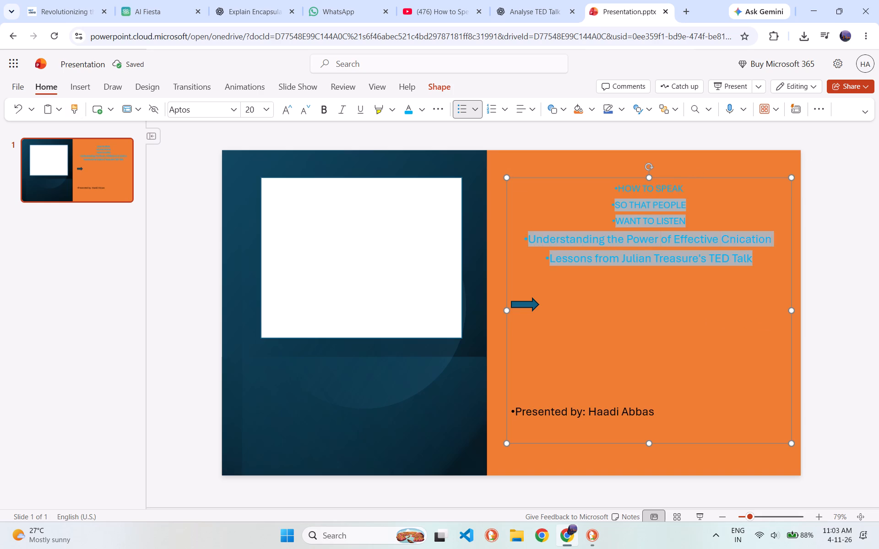
{"action": "left_click_drag", "start_coordinate": [594, 205], "coordinate": [601, 194]}
{"action": "right_click", "coordinate": [651, 207]}
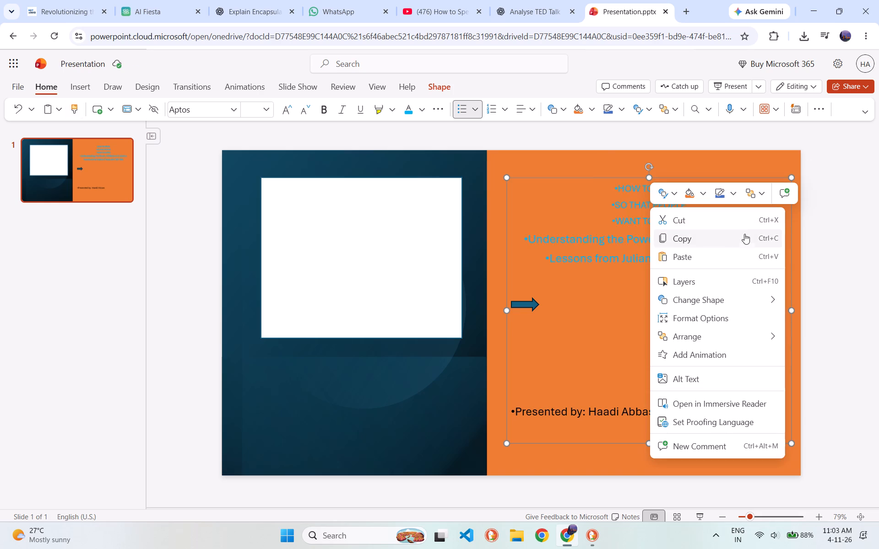
{"action": "left_click", "coordinate": [725, 199]}
{"action": "left_click", "coordinate": [731, 198]}
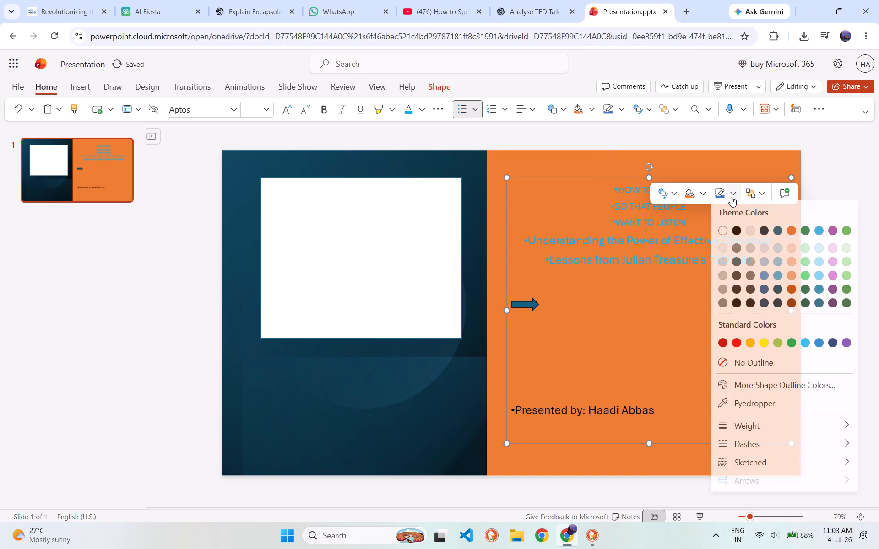
{"action": "left_click", "coordinate": [792, 245]}
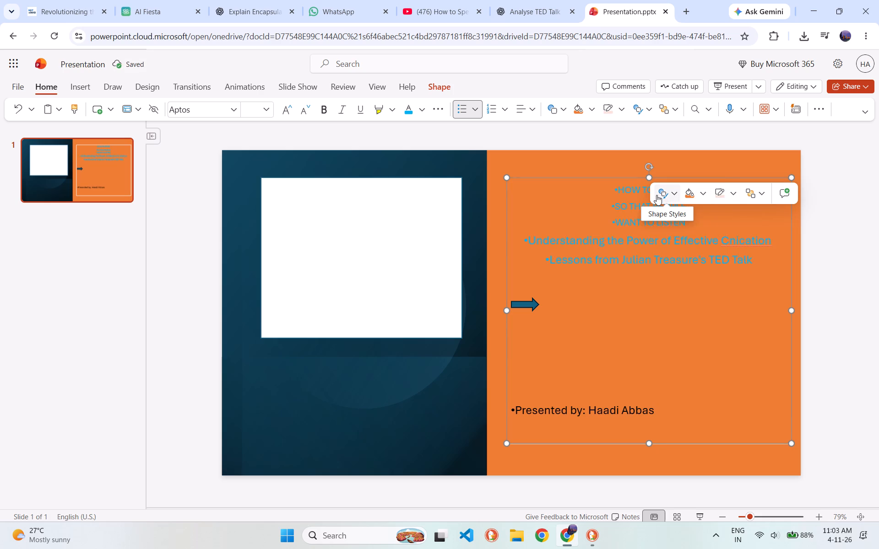
{"action": "left_click", "coordinate": [707, 248]}
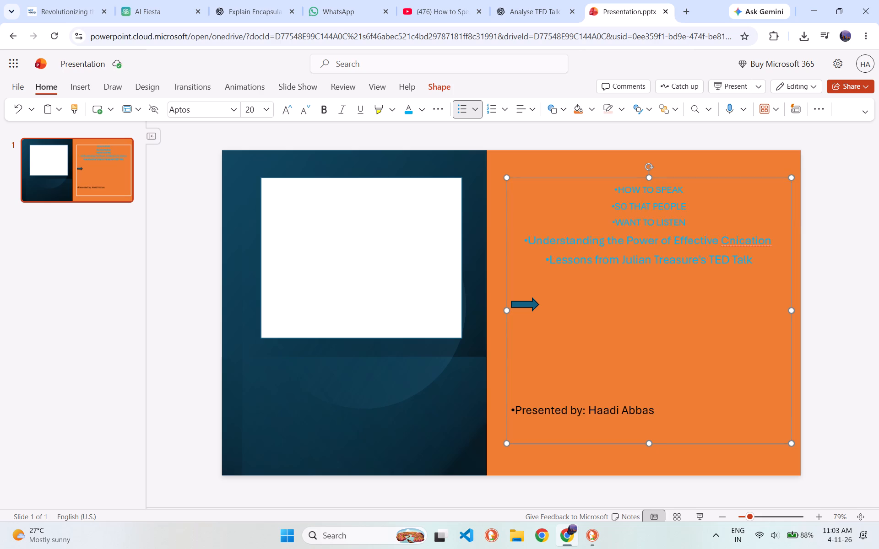
Set the five centred lines' font colour to Dark Green, Accent 3, Lighter 80%, after trying an off-white tint.
{"action": "left_click_drag", "start_coordinate": [751, 264], "coordinate": [623, 193]}
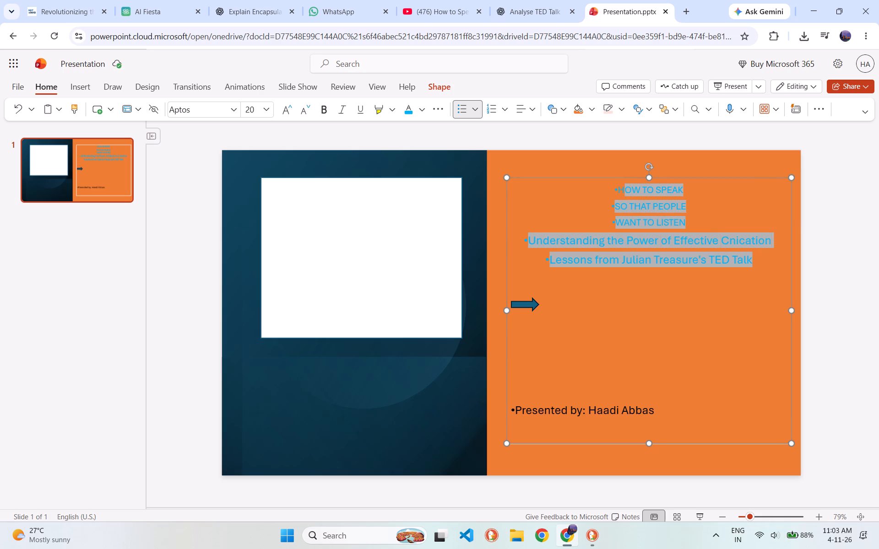
{"action": "left_click_drag", "start_coordinate": [623, 193], "coordinate": [612, 191]}
{"action": "right_click", "coordinate": [640, 207]}
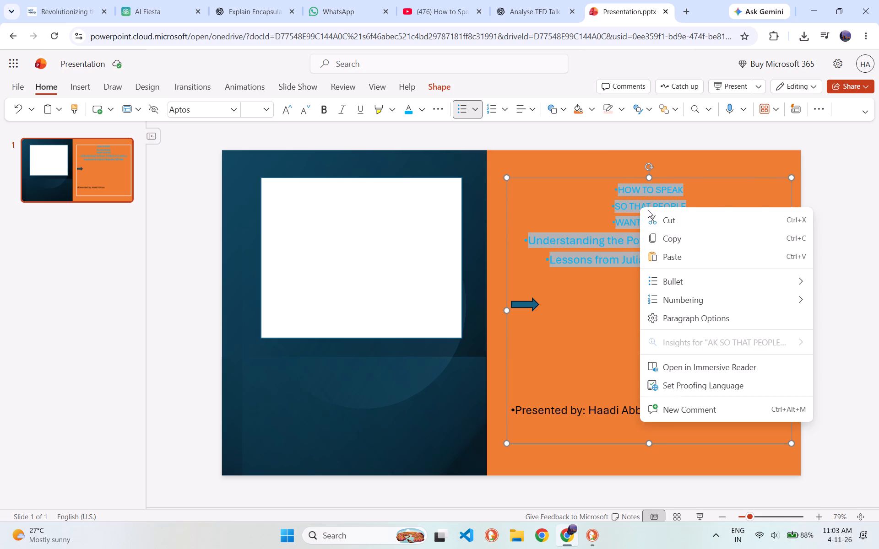
{"action": "left_click", "coordinate": [723, 193]}
{"action": "left_click", "coordinate": [720, 250]}
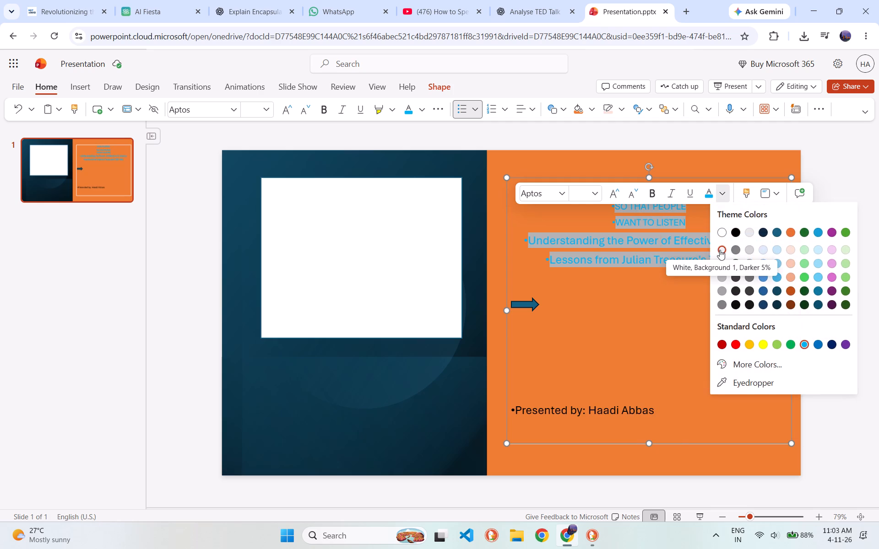
{"action": "left_click", "coordinate": [717, 196]}
{"action": "left_click", "coordinate": [801, 253]}
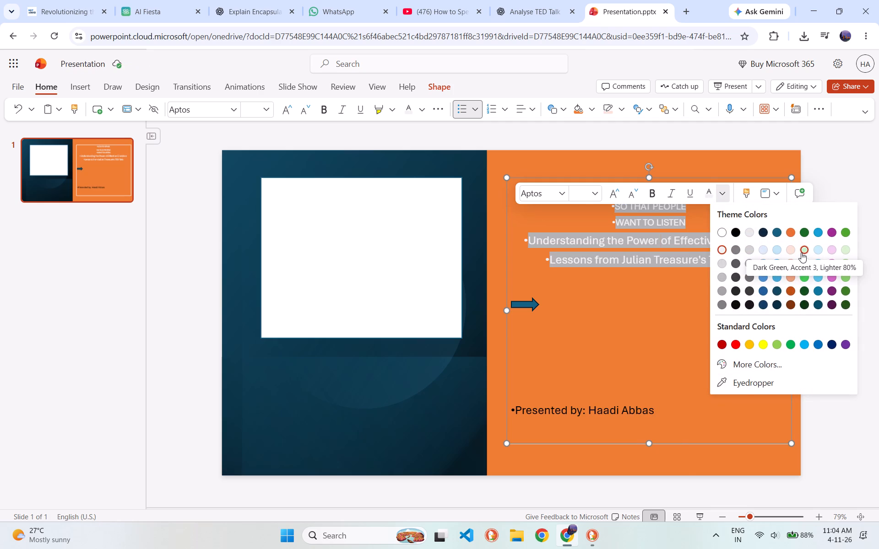
{"action": "left_click", "coordinate": [697, 257]}
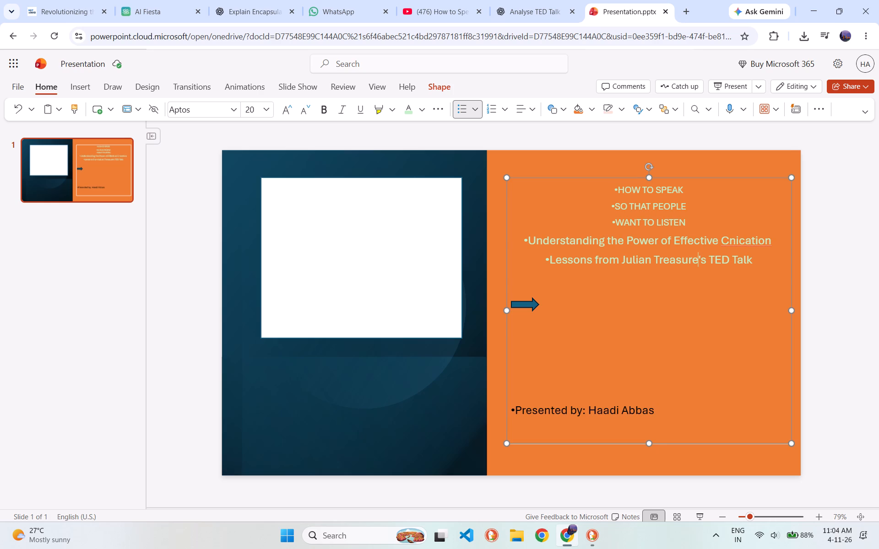
Correct the misspelled last word of the "Understanding the Power of Effective" line to "Communication".
{"action": "left_click", "coordinate": [736, 241]}
{"action": "key", "text": "BackSpace"}
{"action": "key", "text": "p"}
{"action": "key", "text": "BackSpace"}
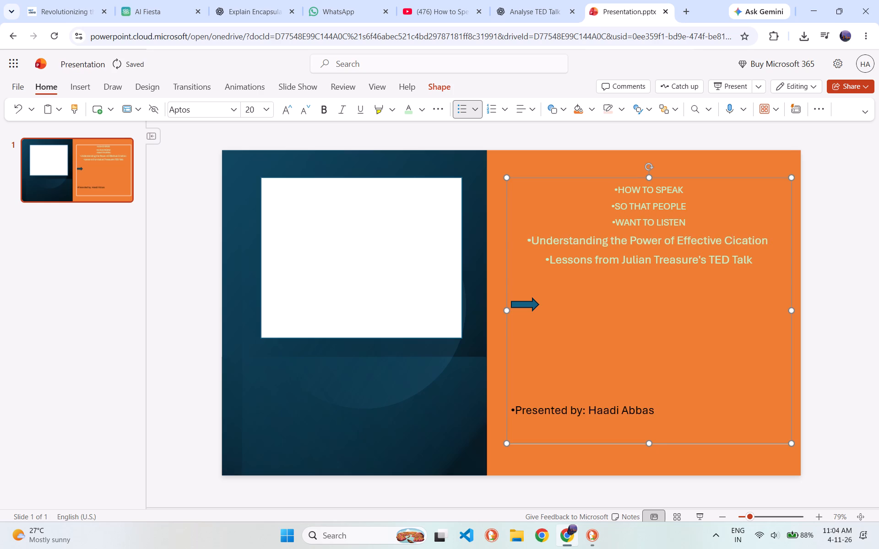
{"action": "type", "text": "omm"}
{"action": "type", "text": "un"}
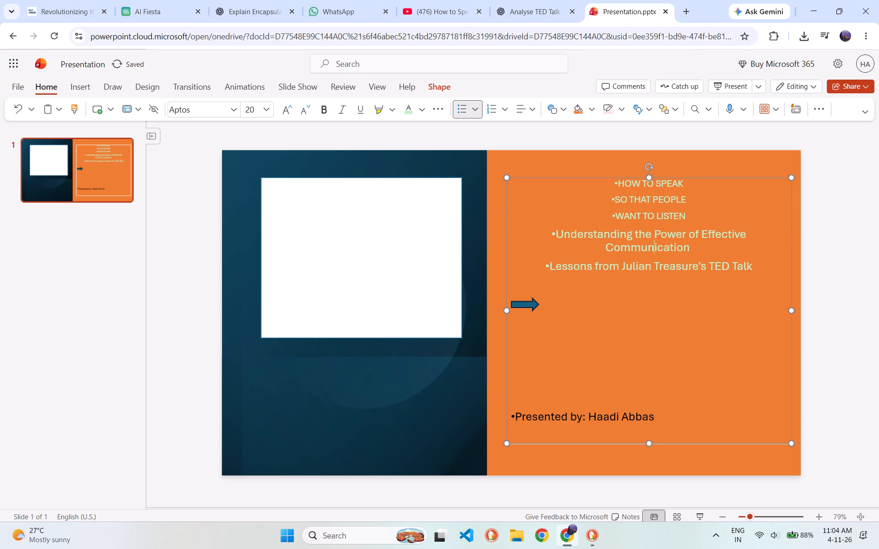
{"action": "left_click", "coordinate": [675, 259]}
Move the blue arrow shape off the slide, beyond its lower-right corner.
{"action": "left_click", "coordinate": [528, 308]}
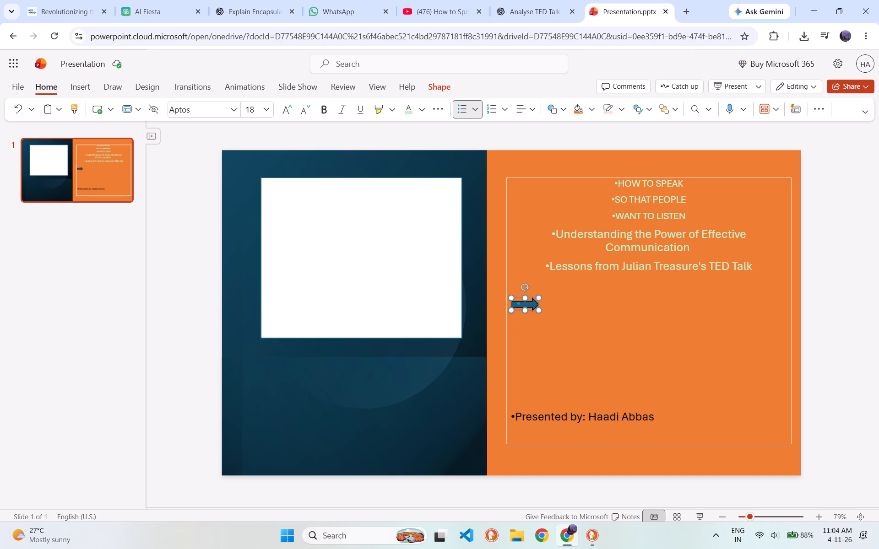
{"action": "left_click_drag", "start_coordinate": [521, 302], "coordinate": [511, 305]}
{"action": "left_click_drag", "start_coordinate": [512, 302], "coordinate": [500, 308]}
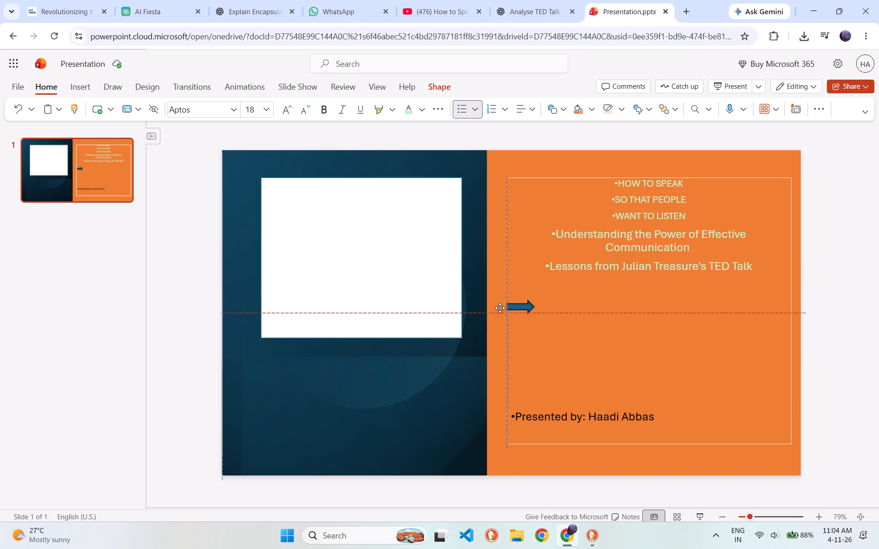
{"action": "left_click_drag", "start_coordinate": [500, 308], "coordinate": [545, 513]}
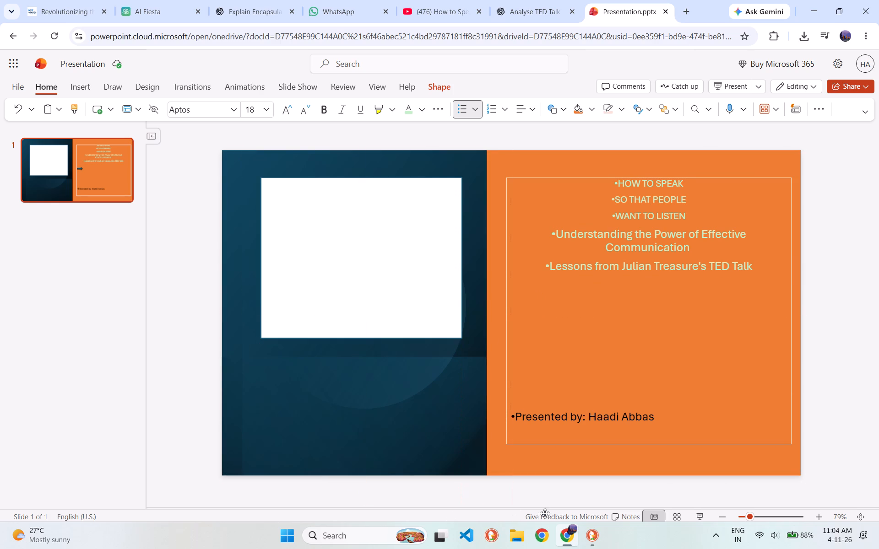
{"action": "left_click_drag", "start_coordinate": [545, 513], "coordinate": [828, 495]}
{"action": "left_click_drag", "start_coordinate": [828, 495], "coordinate": [843, 495]}
Set the font colour of the "Presented by" line to the standard dark blue.
{"action": "left_click", "coordinate": [631, 398]}
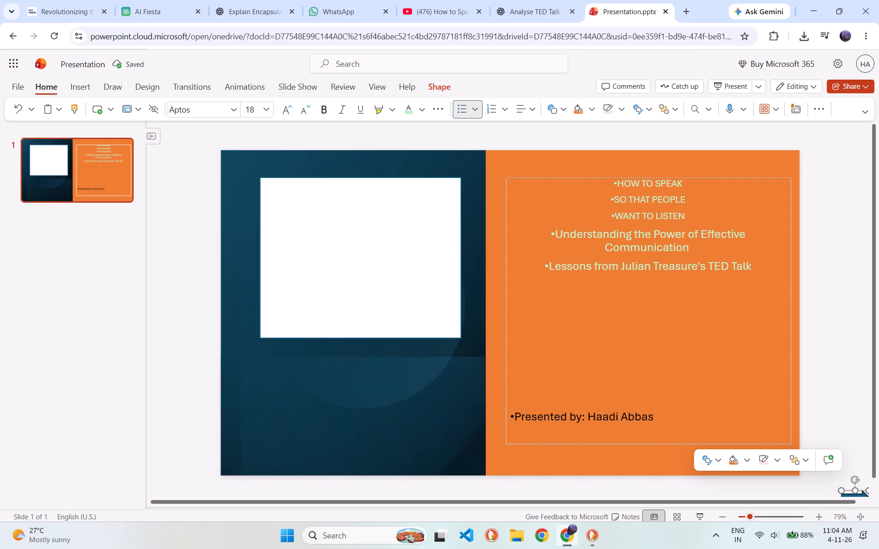
{"action": "left_click_drag", "start_coordinate": [655, 425], "coordinate": [499, 425]}
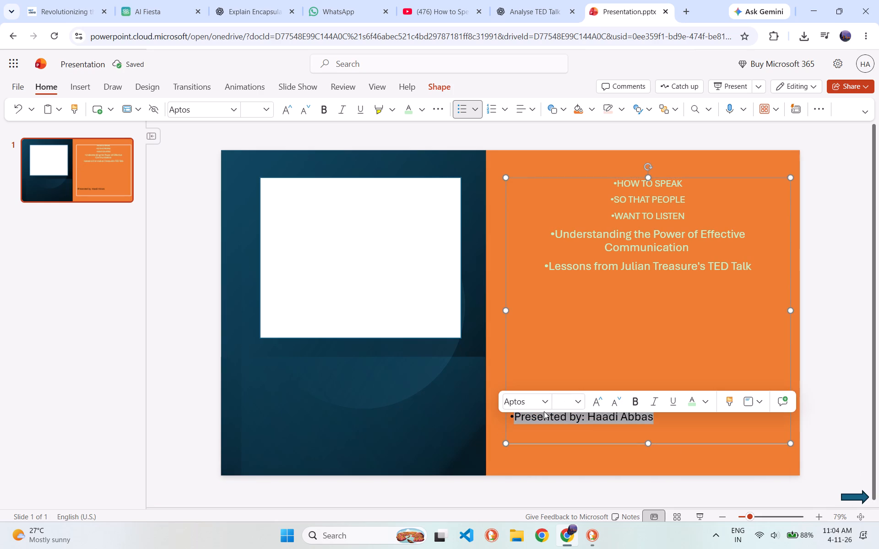
{"action": "left_click", "coordinate": [702, 403]}
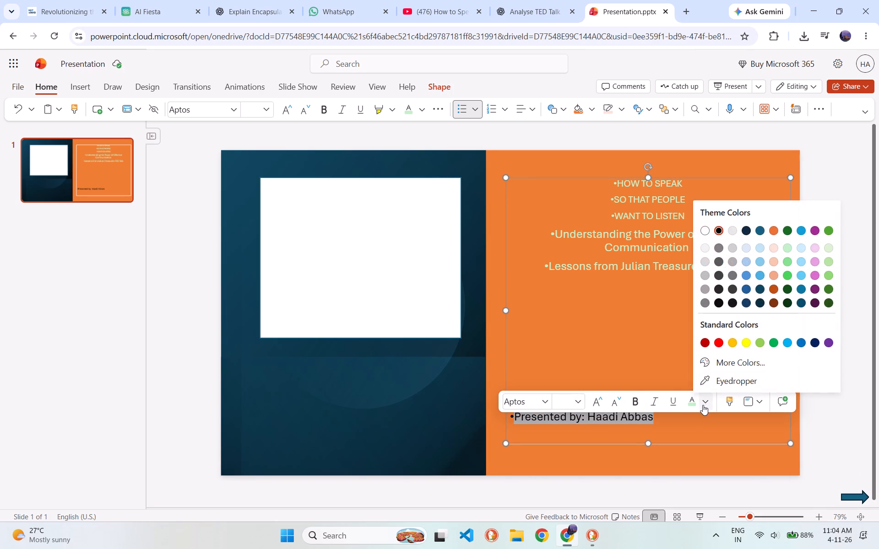
{"action": "left_click", "coordinate": [814, 345]}
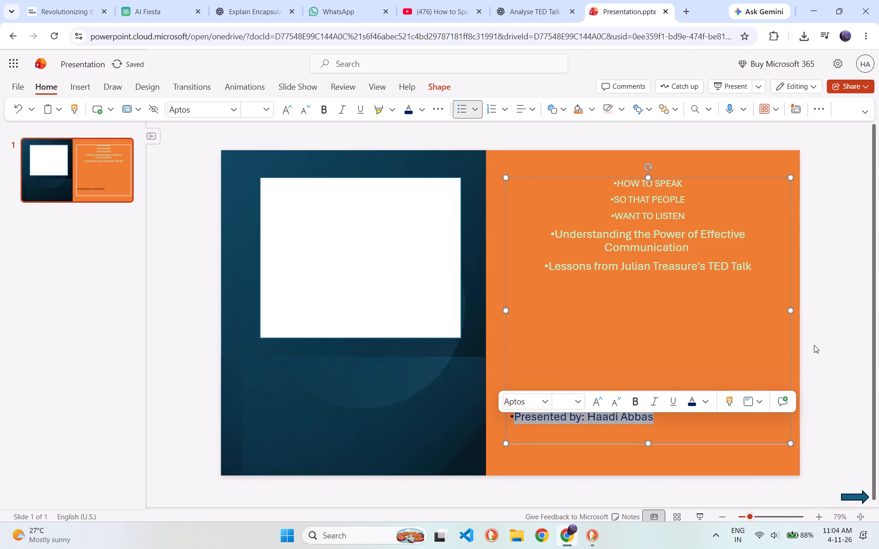
{"action": "left_click", "coordinate": [712, 432]}
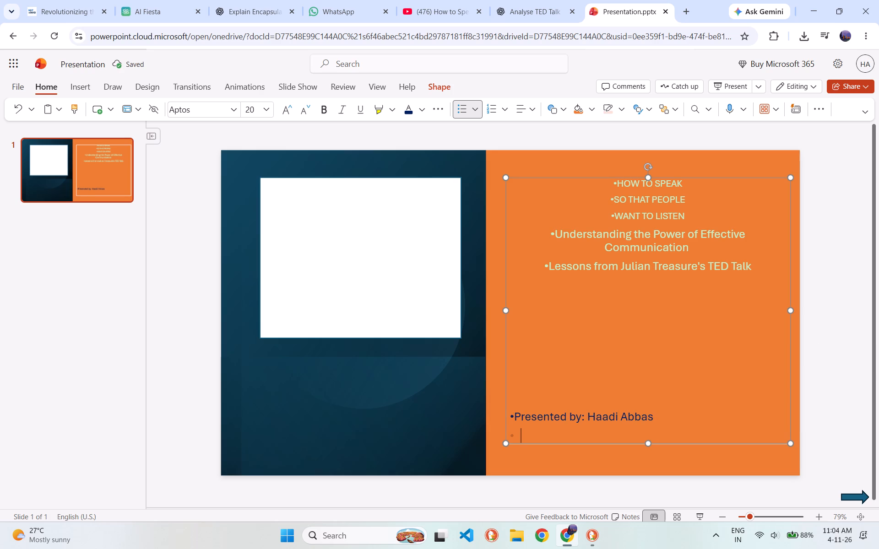
Remove the bullet from the "Presented by" line.
{"action": "left_click", "coordinate": [513, 419]}
{"action": "key", "text": "BackSpace"}
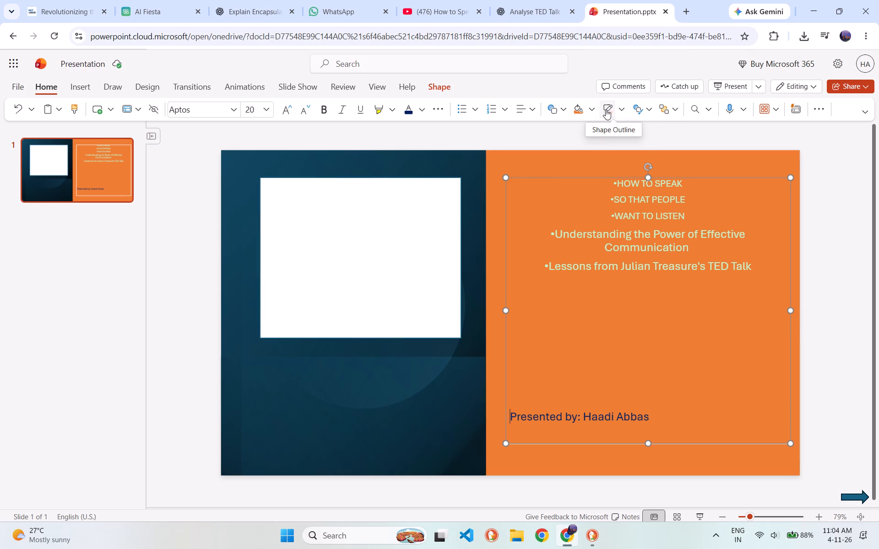
Insert a 7-Point Star shape just below the start of the "Presented by" line.
{"action": "left_click", "coordinate": [548, 110]}
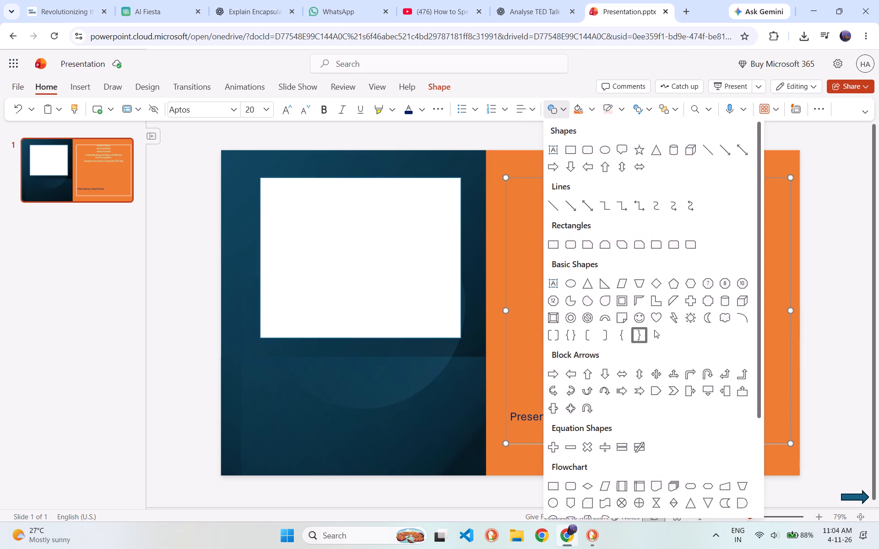
{"action": "scroll", "coordinate": [629, 342], "scroll_direction": "down", "scroll_amount": 3}
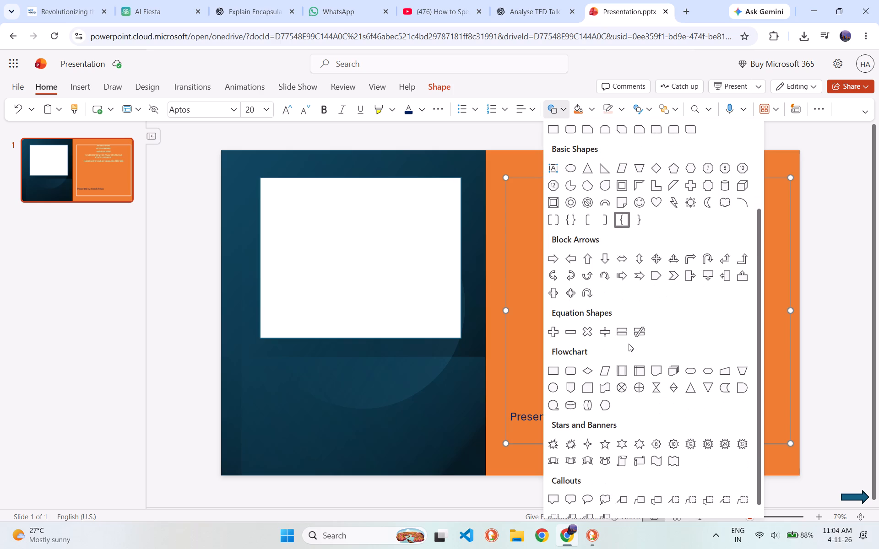
{"action": "scroll", "coordinate": [629, 344], "scroll_direction": "down", "scroll_amount": 2}
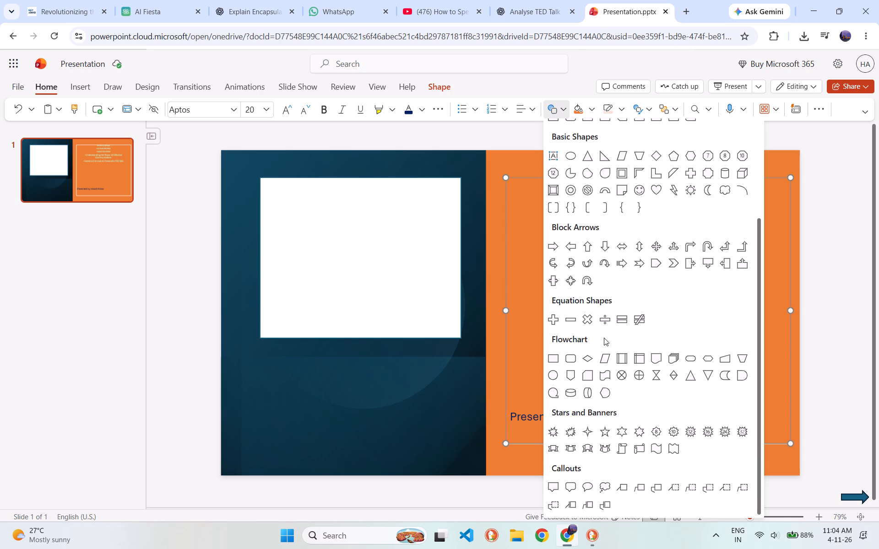
{"action": "scroll", "coordinate": [595, 338], "scroll_direction": "down", "scroll_amount": 3}
{"action": "left_click", "coordinate": [638, 439]}
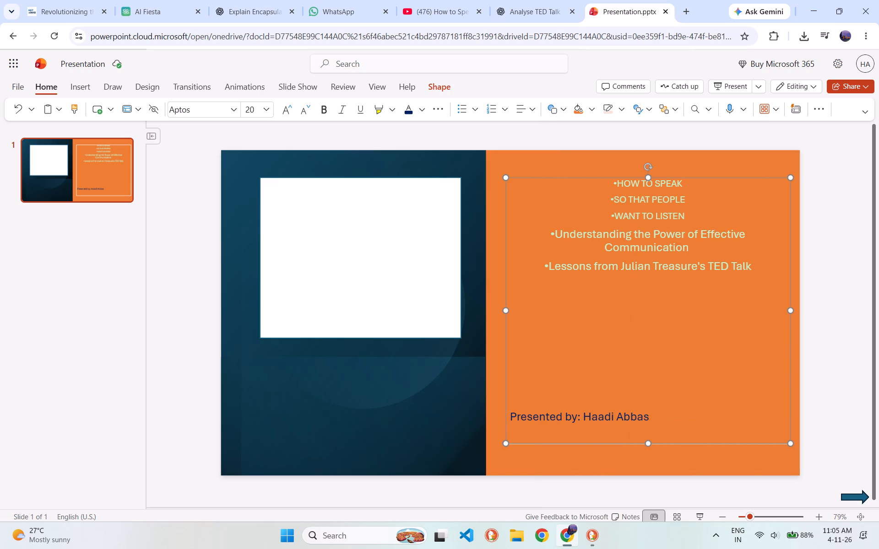
{"action": "left_click", "coordinate": [510, 420]}
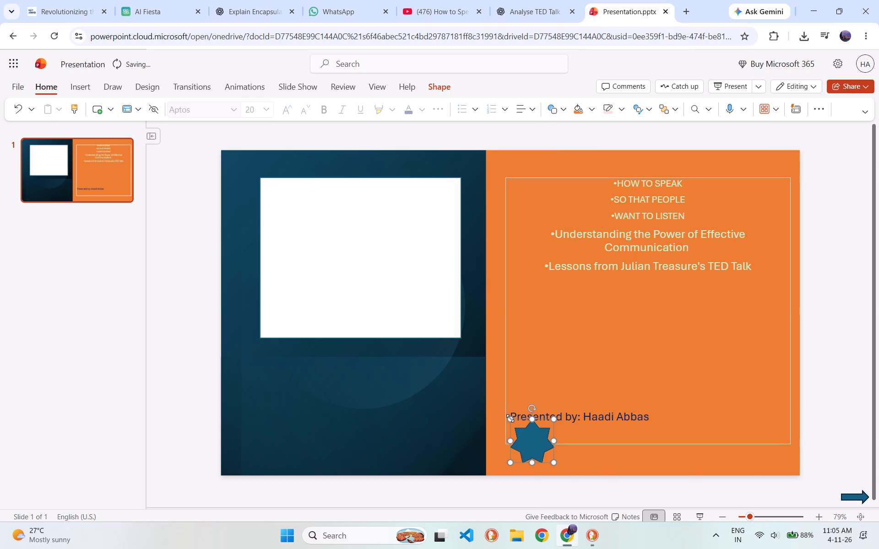
Shrink the star to bullet size, about 0.23" wide and 0.27" high.
{"action": "left_click_drag", "start_coordinate": [532, 421], "coordinate": [532, 436]}
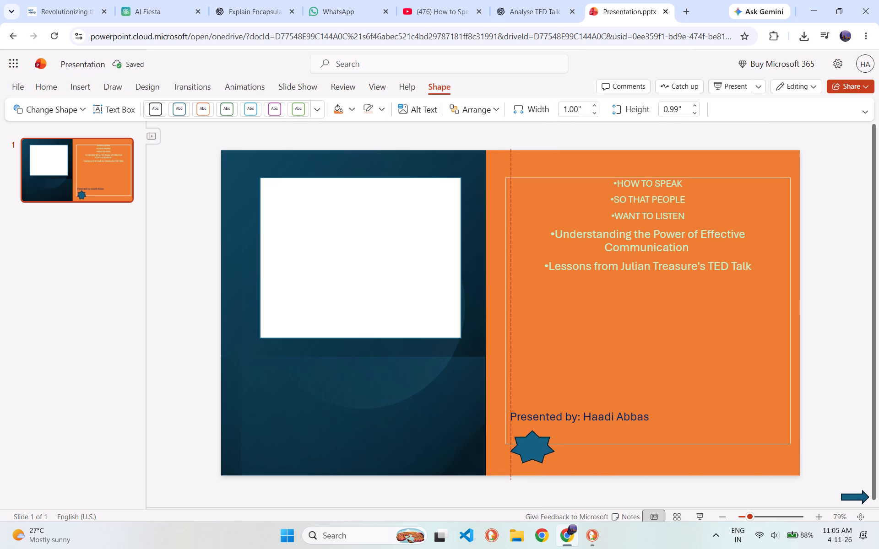
{"action": "left_click_drag", "start_coordinate": [532, 436], "coordinate": [532, 441]}
{"action": "left_click_drag", "start_coordinate": [553, 451], "coordinate": [544, 451]}
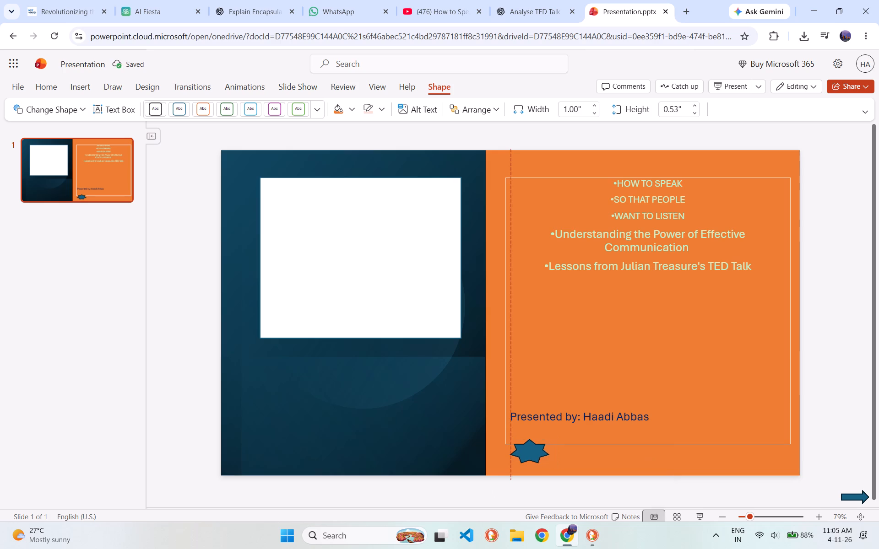
{"action": "left_click_drag", "start_coordinate": [544, 451], "coordinate": [529, 451]}
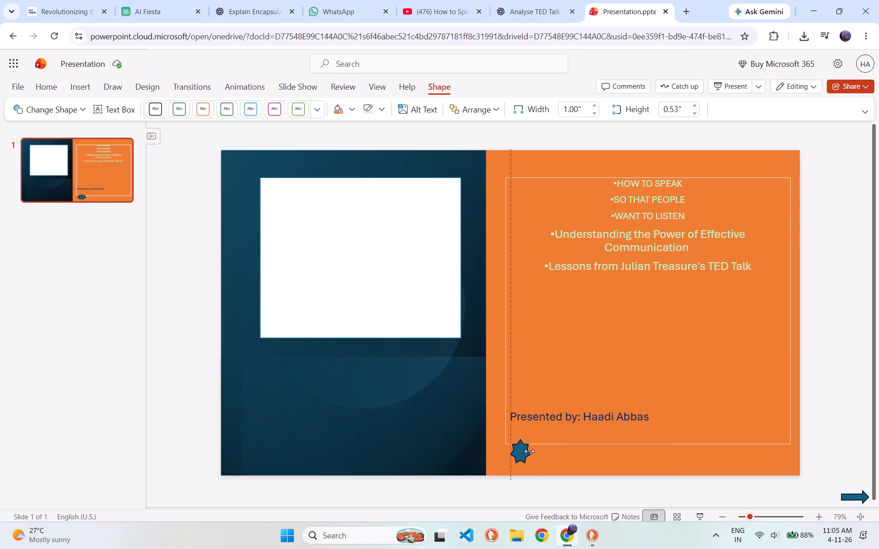
{"action": "left_click_drag", "start_coordinate": [521, 461], "coordinate": [521, 454]}
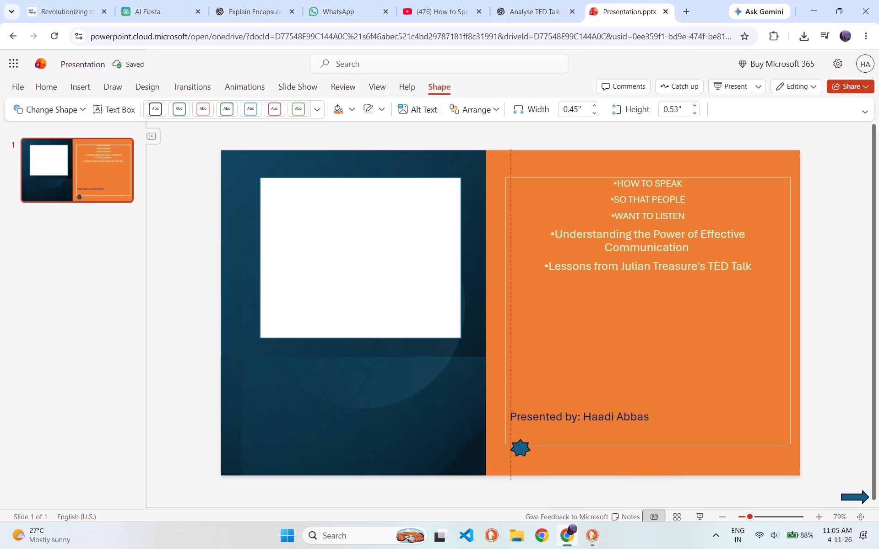
{"action": "left_click_drag", "start_coordinate": [521, 454], "coordinate": [521, 452]}
{"action": "left_click_drag", "start_coordinate": [531, 440], "coordinate": [521, 440]}
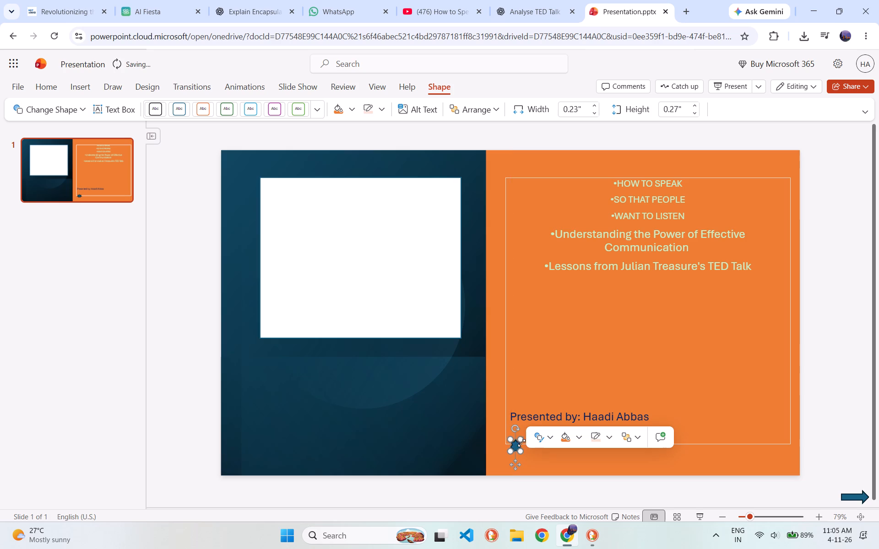
Indent the "Presented by" line with six spaces and place the small star in front of it as a bullet.
{"action": "left_click_drag", "start_coordinate": [516, 446], "coordinate": [513, 431]}
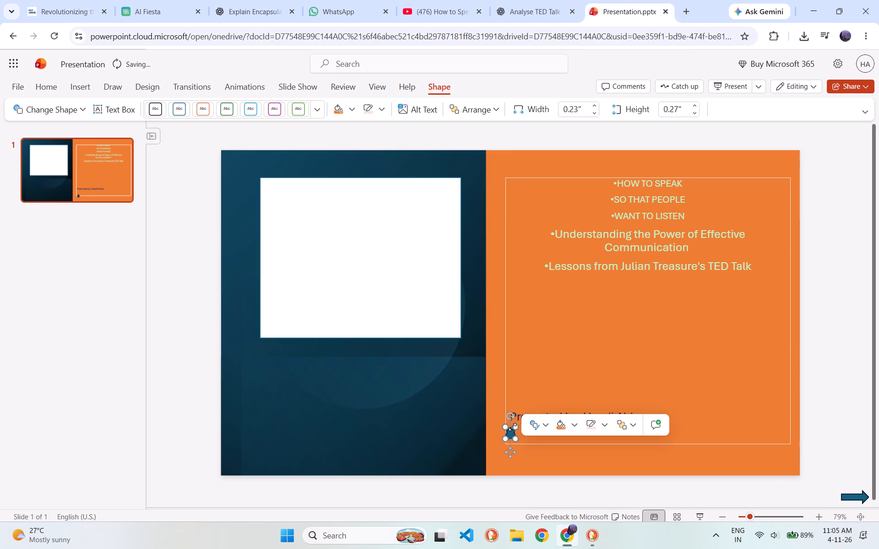
{"action": "left_click", "coordinate": [524, 409]}
{"action": "left_click", "coordinate": [512, 415]}
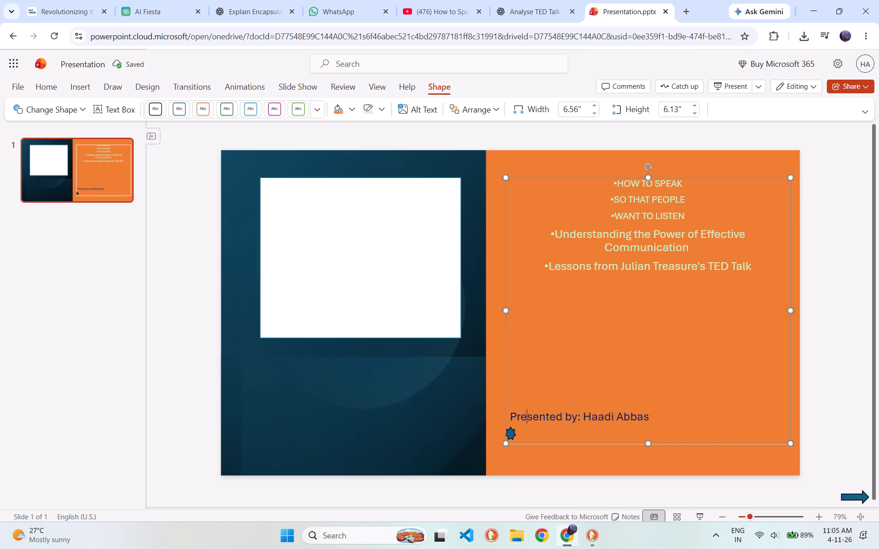
{"action": "key", "text": "space"}
{"action": "key", "text": "space"}
{"action": "key", "text": "space"}
{"action": "key", "text": "space"}
{"action": "key", "text": "space"}
{"action": "key", "text": "space"}
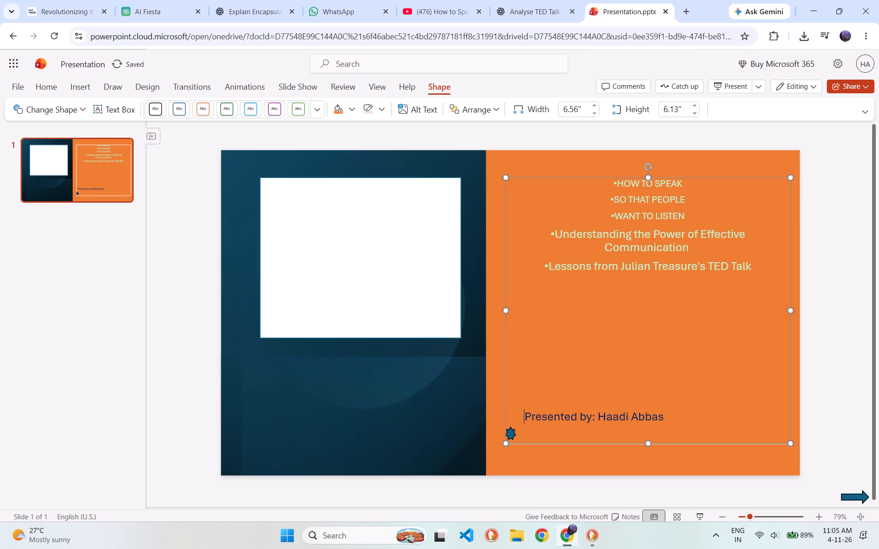
{"action": "left_click_drag", "start_coordinate": [511, 435], "coordinate": [516, 422]}
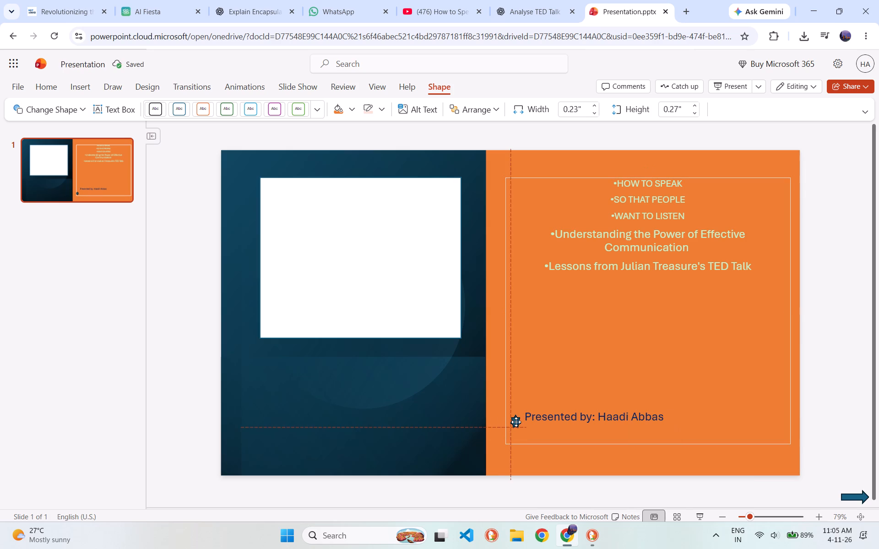
{"action": "left_click_drag", "start_coordinate": [516, 422], "coordinate": [517, 420]}
{"action": "left_click", "coordinate": [526, 443]}
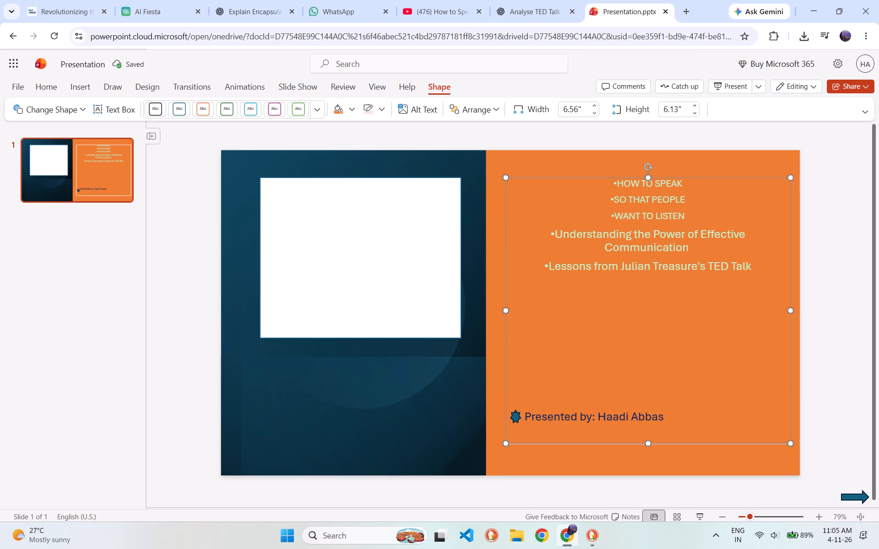
Switch to the TED talk video on YouTube and rewind it to Julian Treasure's opening shot at about 0:15.
{"action": "left_click", "coordinate": [381, 226]}
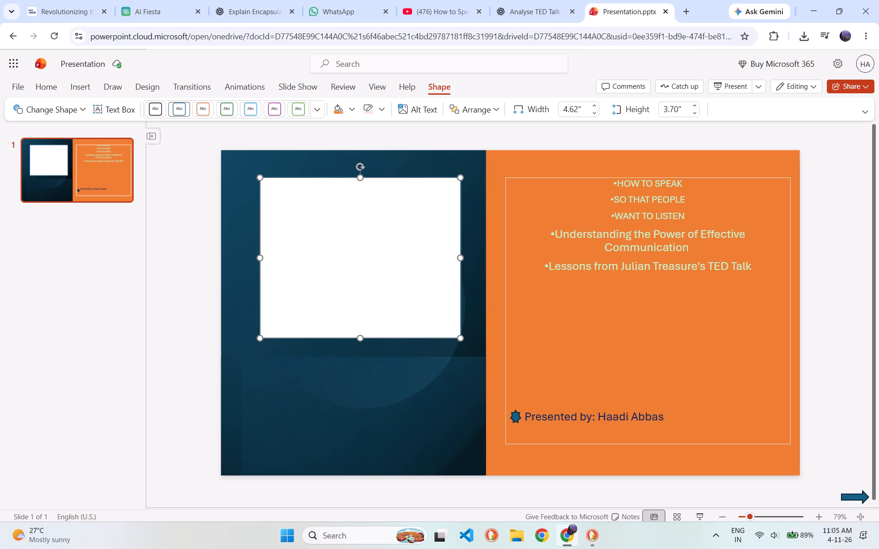
{"action": "left_click", "coordinate": [401, 0]}
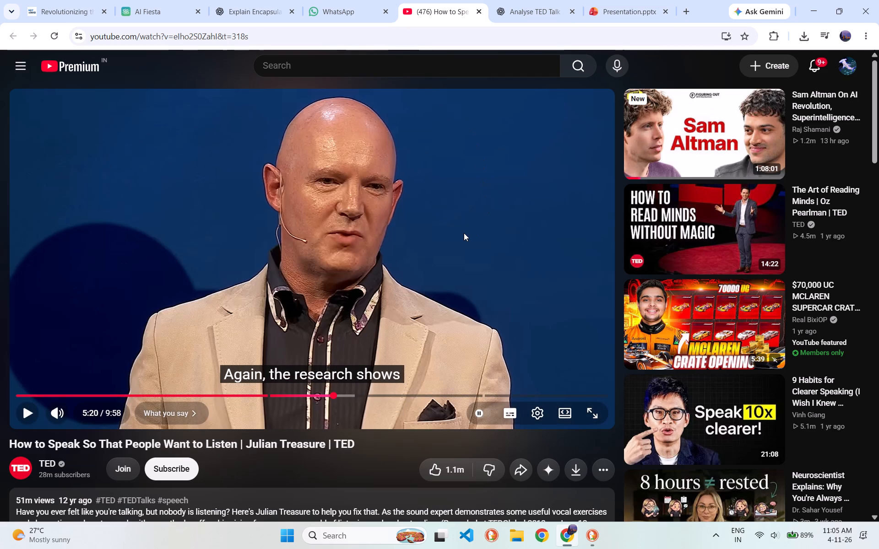
{"action": "key", "text": "Left"}
{"action": "key", "text": "Left"}
{"action": "key", "text": "Left"}
{"action": "key", "text": "Left"}
{"action": "key", "text": "Left"}
{"action": "key", "text": "Left"}
{"action": "key", "text": "Left"}
{"action": "key", "text": "Left"}
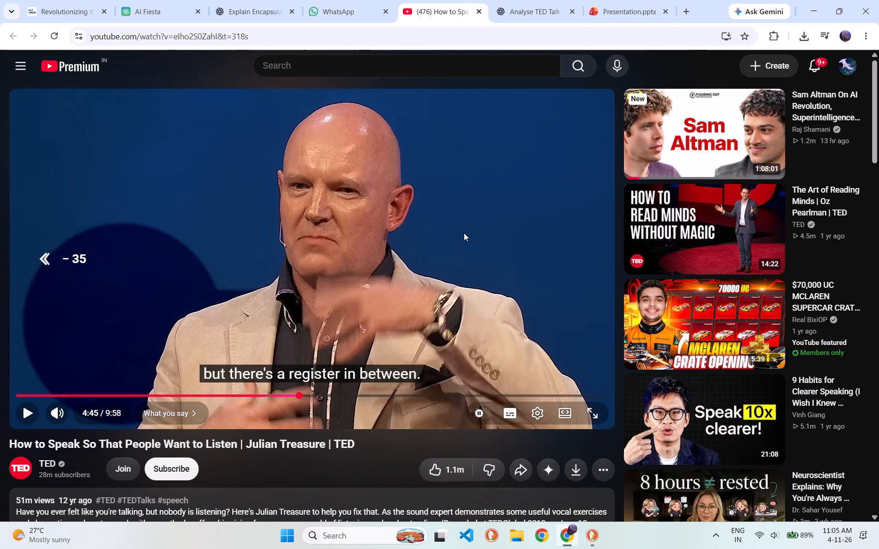
{"action": "key", "text": "Left"}
{"action": "key", "text": "Left"}
{"action": "key", "text": "Left"}
{"action": "key", "text": "Left"}
{"action": "key", "text": "Left"}
{"action": "key", "text": "Left"}
{"action": "key", "text": "Left"}
{"action": "key", "text": "Left"}
{"action": "key", "text": "Left"}
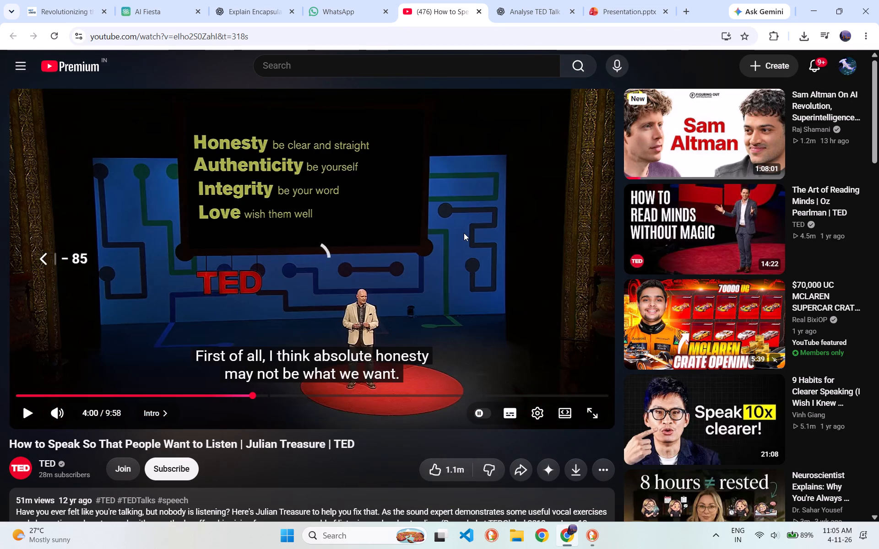
{"action": "key", "text": "Left"}
{"action": "key", "text": "Left"}
{"action": "key", "text": "Left"}
{"action": "key", "text": "Left"}
{"action": "key", "text": "Left"}
{"action": "key", "text": "Left"}
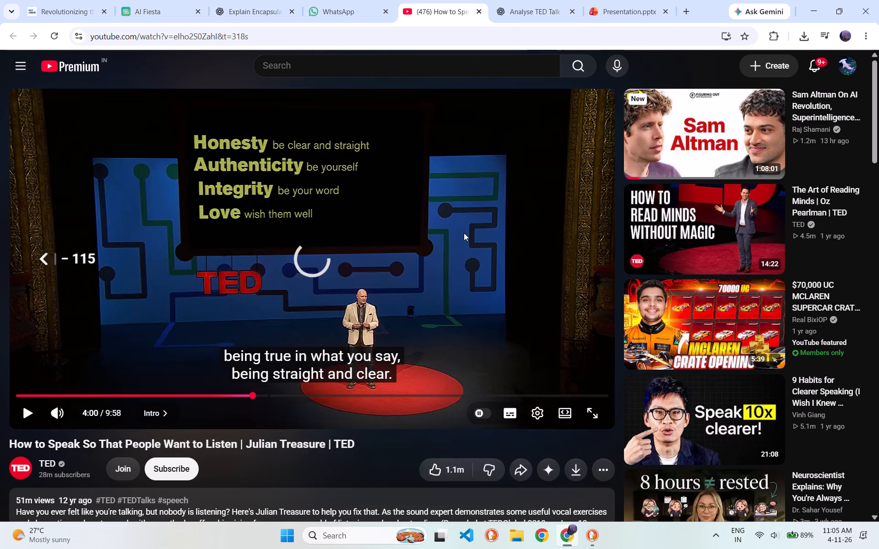
{"action": "key", "text": "Left"}
{"action": "key", "text": "Left"}
{"action": "key", "text": "Left"}
{"action": "key", "text": "Left"}
{"action": "key", "text": "Left"}
{"action": "key", "text": "Left"}
{"action": "key", "text": "Left"}
{"action": "key", "text": "Left"}
{"action": "key", "text": "Left"}
{"action": "key", "text": "Left"}
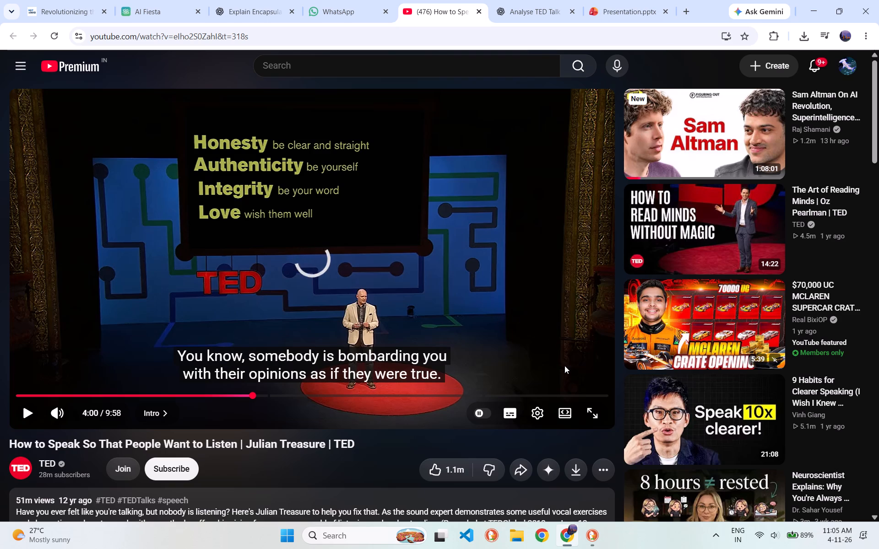
{"action": "left_click", "coordinate": [38, 394]}
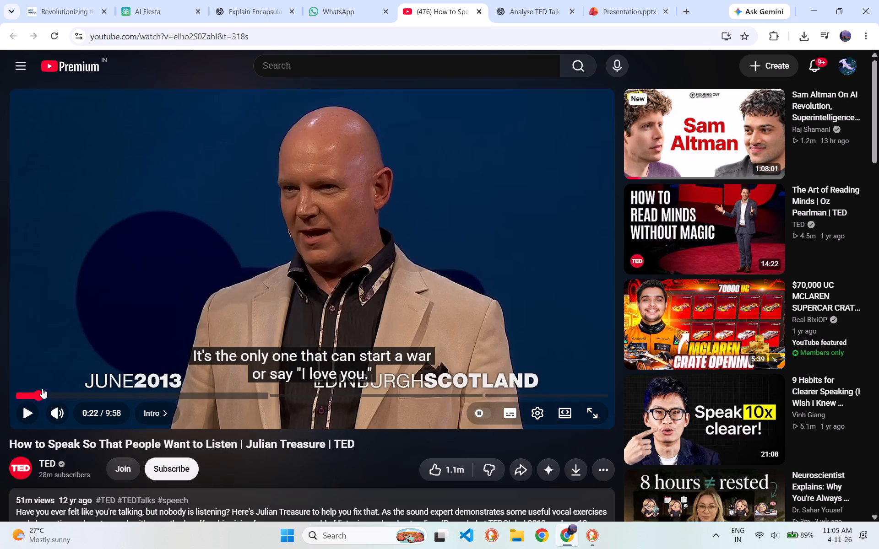
{"action": "left_click", "coordinate": [22, 395]}
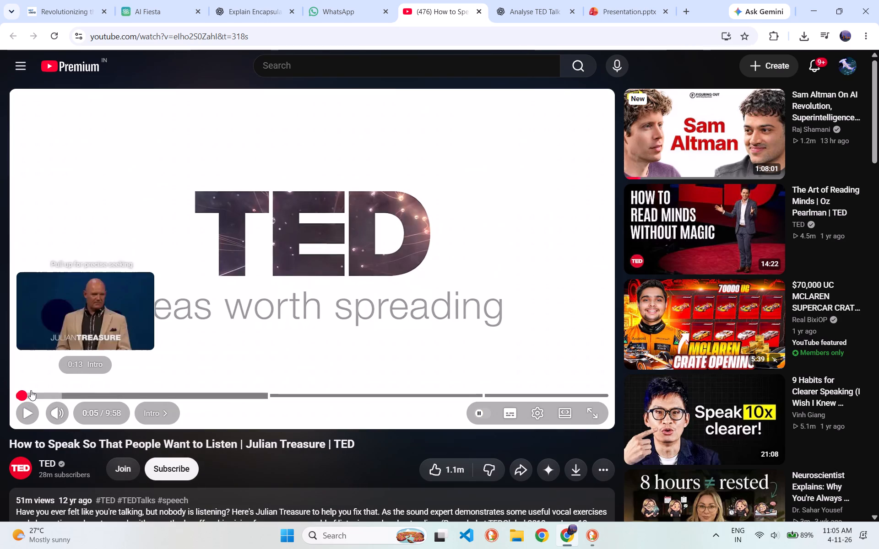
{"action": "left_click", "coordinate": [31, 390]}
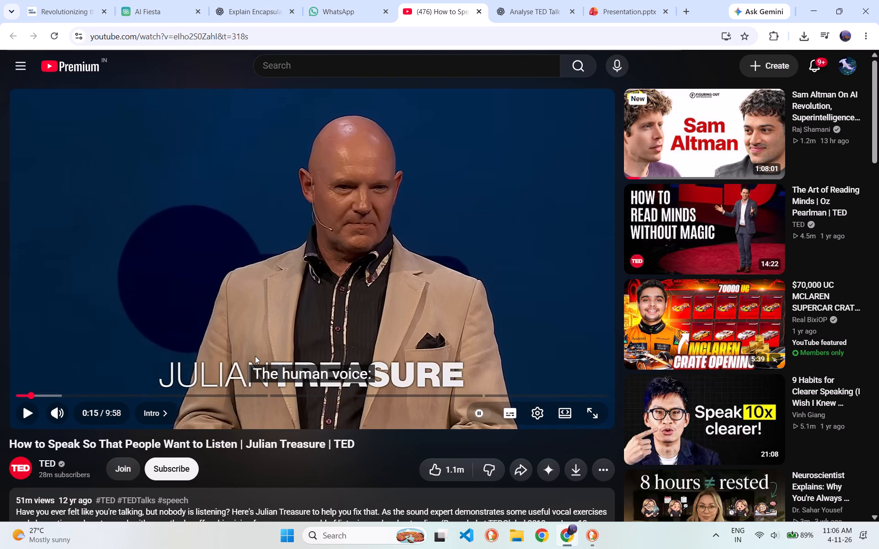
Play the opening shot briefly and pause it at 0:22, ending in the normal, non-full-screen view.
{"action": "left_click", "coordinate": [235, 351]}
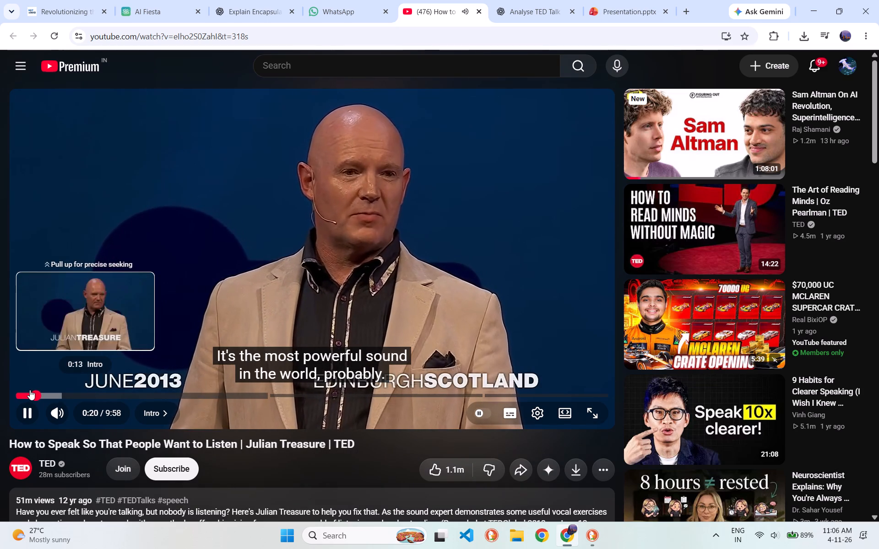
{"action": "key", "text": "Left"}
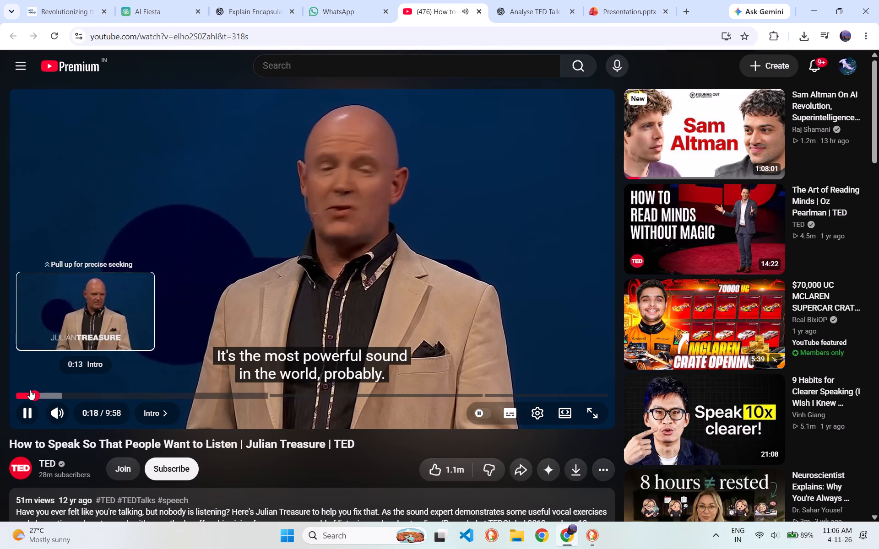
{"action": "left_click", "coordinate": [306, 340]}
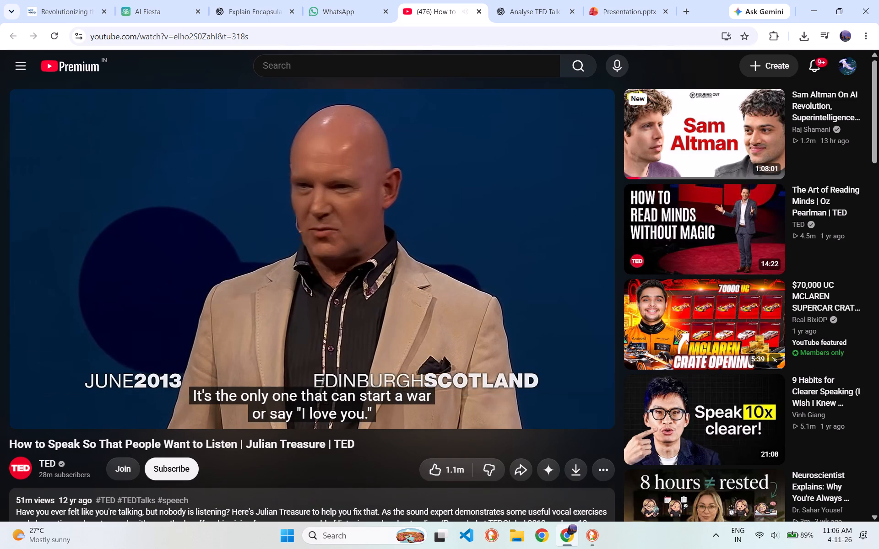
{"action": "left_click", "coordinate": [311, 304]}
{"action": "left_click", "coordinate": [311, 304]}
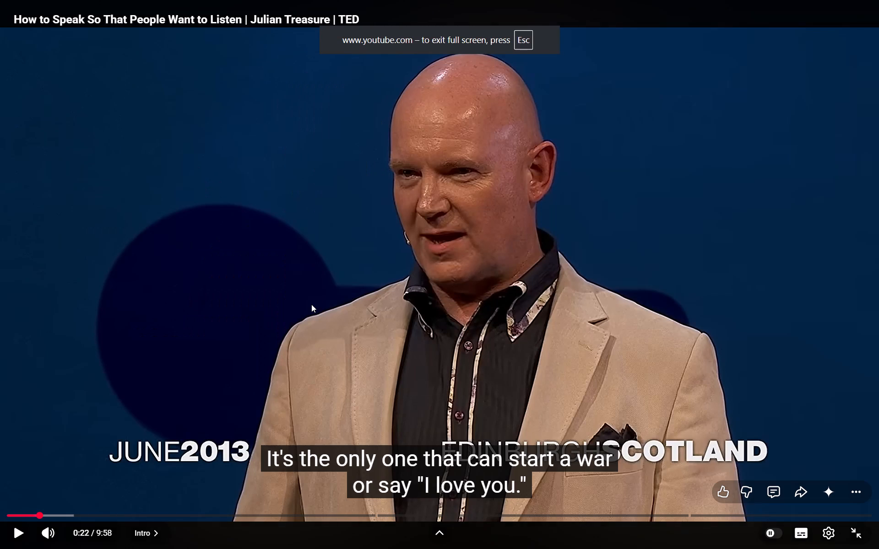
{"action": "key", "text": "Escape"}
Capture a screen snip of the paused video player together with the video title and description beneath it.
{"action": "key", "text": "Print"}
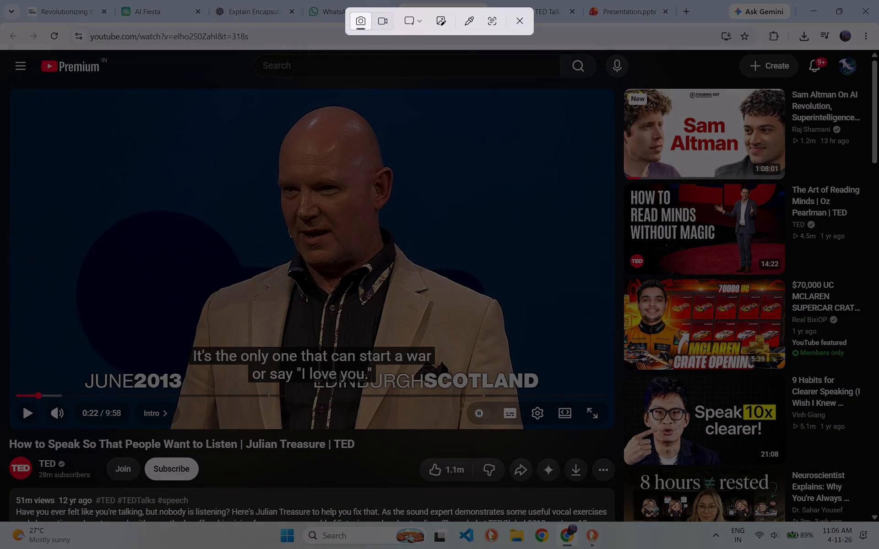
{"action": "left_click_drag", "start_coordinate": [5, 84], "coordinate": [570, 535]}
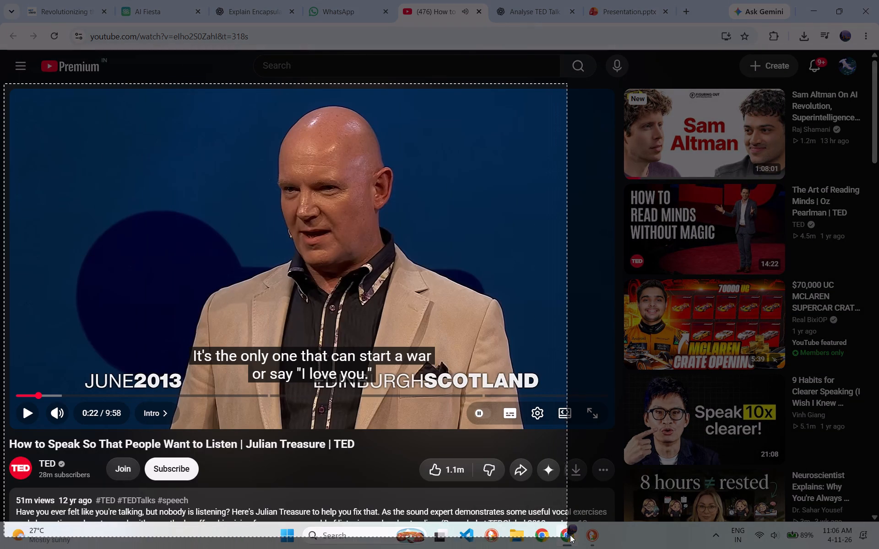
{"action": "left_click_drag", "start_coordinate": [570, 535], "coordinate": [615, 527]}
Return to the presentation and paste the captured video snip onto the title slide.
{"action": "left_click", "coordinate": [615, 0]}
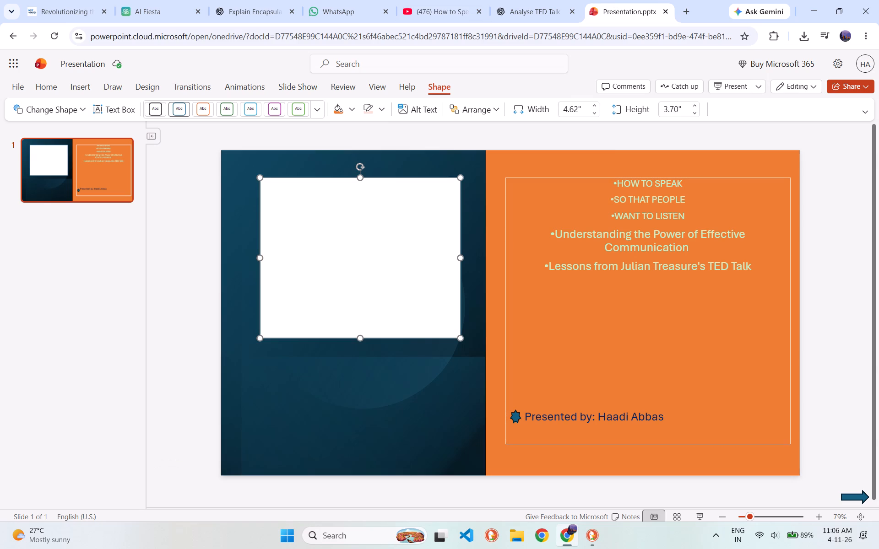
{"action": "left_click", "coordinate": [397, 277]}
{"action": "key", "text": "ctrl+v"}
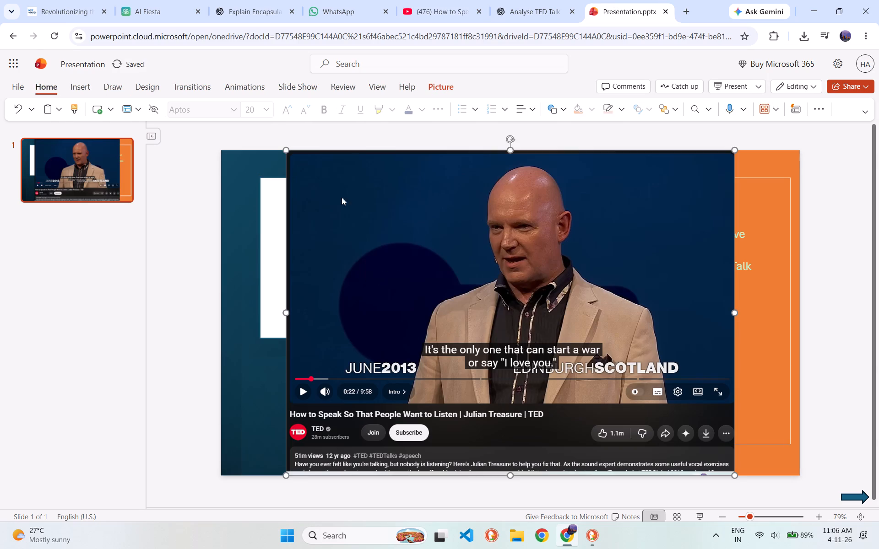
Shrink the pasted video snip to slightly larger than the white rectangle on the title slide.
{"action": "left_click_drag", "start_coordinate": [287, 148], "coordinate": [345, 220]}
{"action": "left_click", "coordinate": [460, 233]}
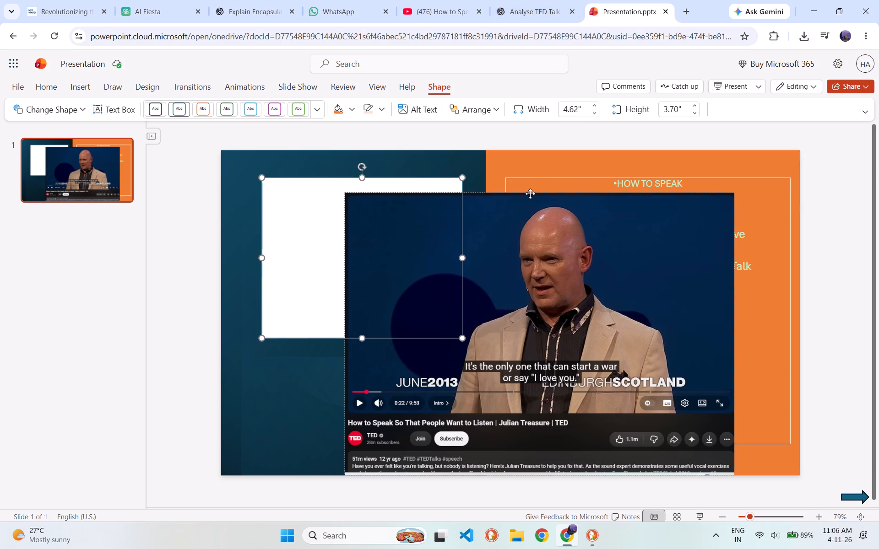
{"action": "left_click_drag", "start_coordinate": [530, 194], "coordinate": [452, 181]}
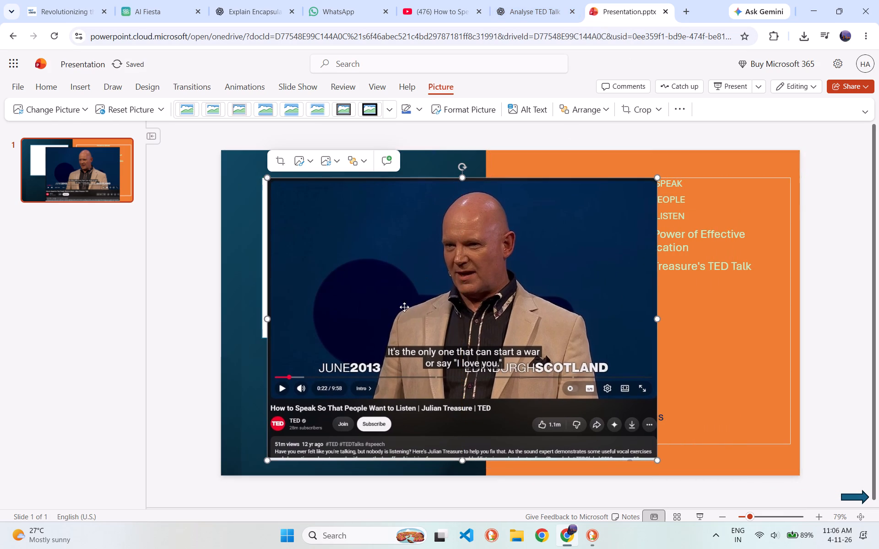
{"action": "left_click_drag", "start_coordinate": [270, 460], "coordinate": [340, 409]}
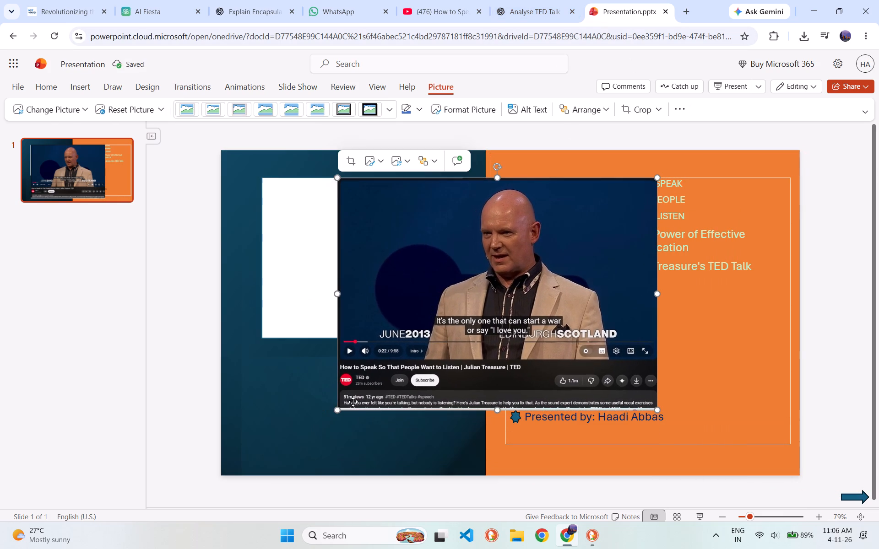
{"action": "left_click_drag", "start_coordinate": [659, 411], "coordinate": [653, 411]}
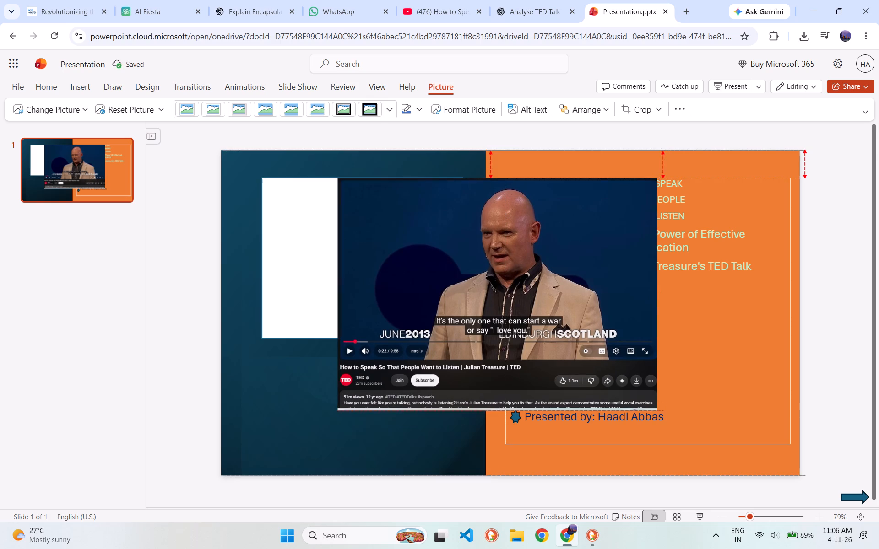
{"action": "left_click_drag", "start_coordinate": [653, 411], "coordinate": [515, 350]}
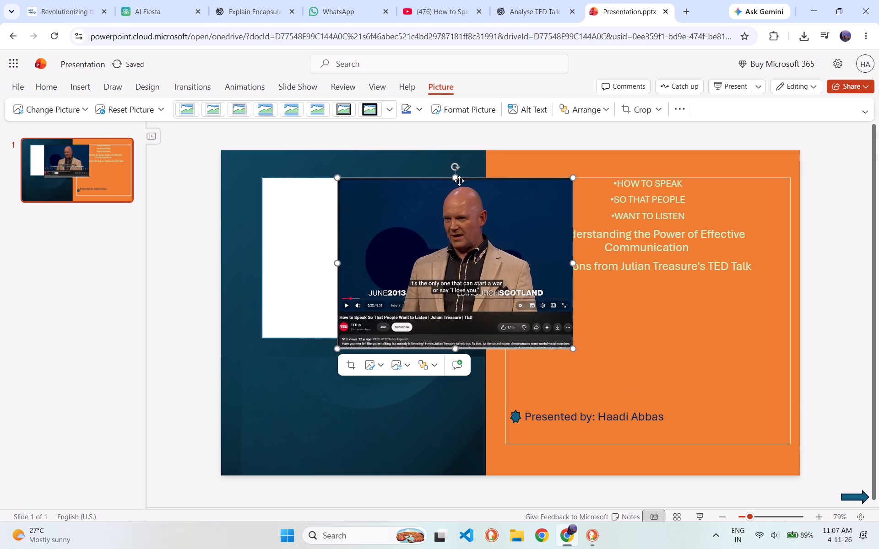
{"action": "left_click", "coordinate": [455, 177]}
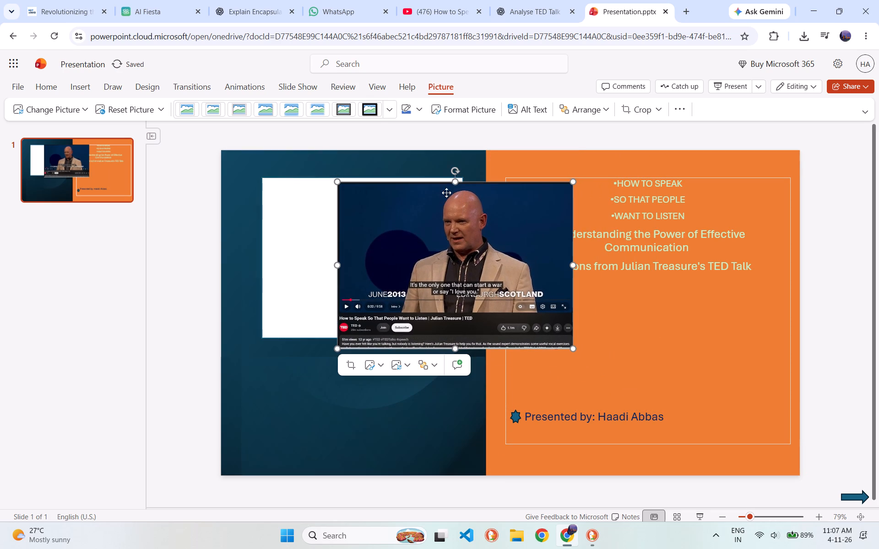
Move the video snip aside onto the orange half and enlarge the white rectangle to 5.08" wide and 5.03" high.
{"action": "left_click_drag", "start_coordinate": [448, 210], "coordinate": [385, 199]}
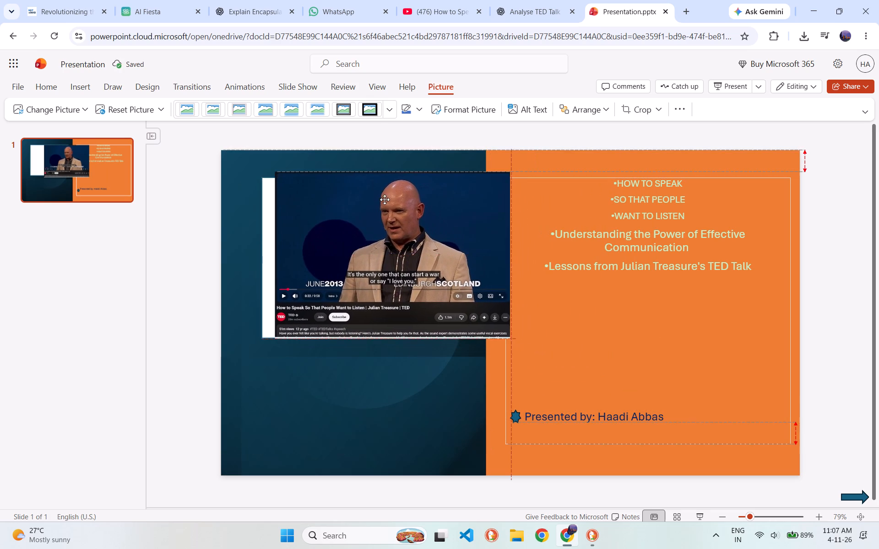
{"action": "left_click_drag", "start_coordinate": [385, 199], "coordinate": [353, 206]}
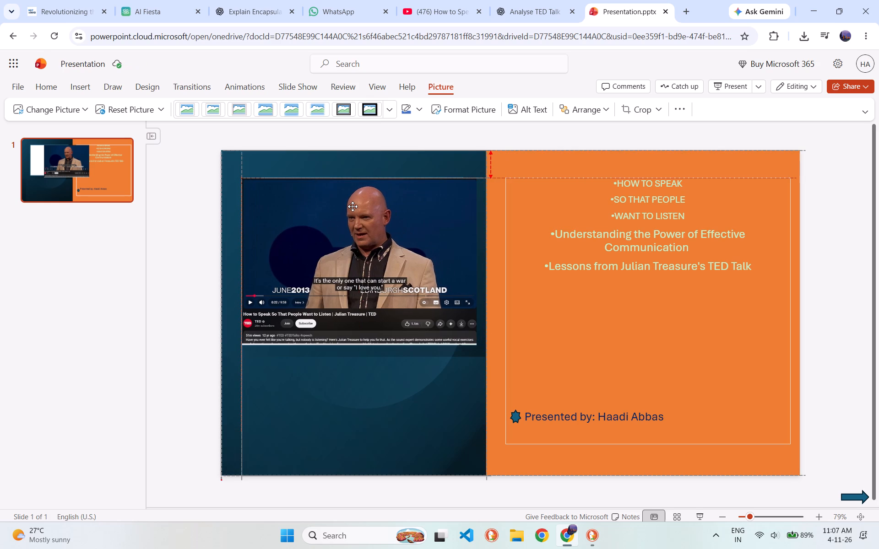
{"action": "left_click_drag", "start_coordinate": [353, 206], "coordinate": [450, 238]}
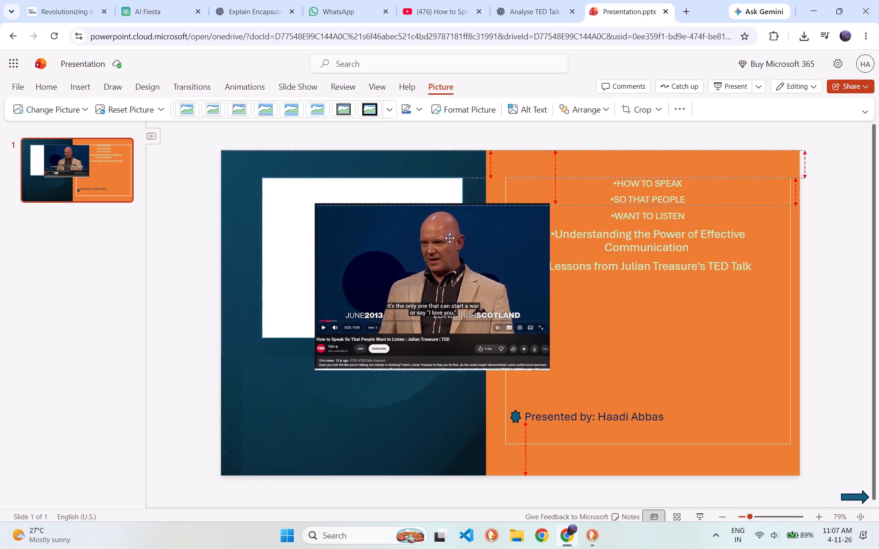
{"action": "left_click_drag", "start_coordinate": [450, 238], "coordinate": [550, 248]}
{"action": "left_click", "coordinate": [369, 342]}
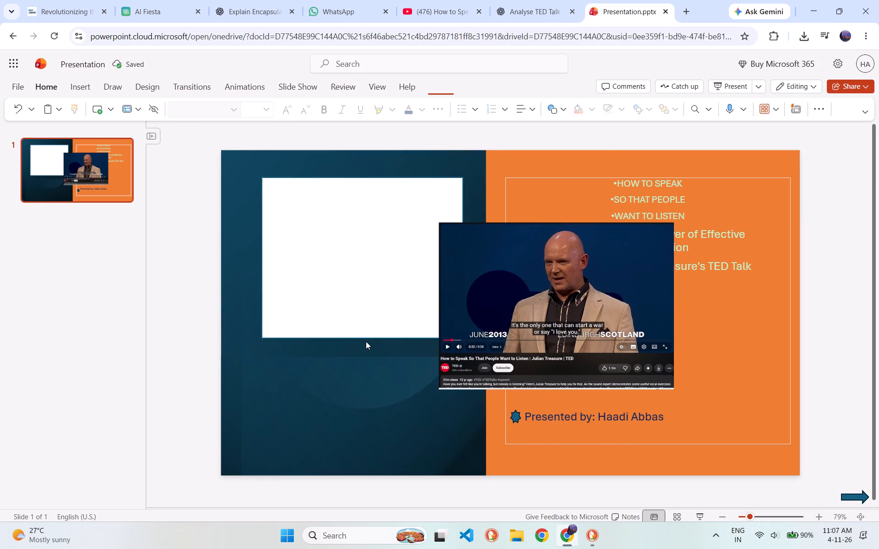
{"action": "left_click", "coordinate": [366, 340]}
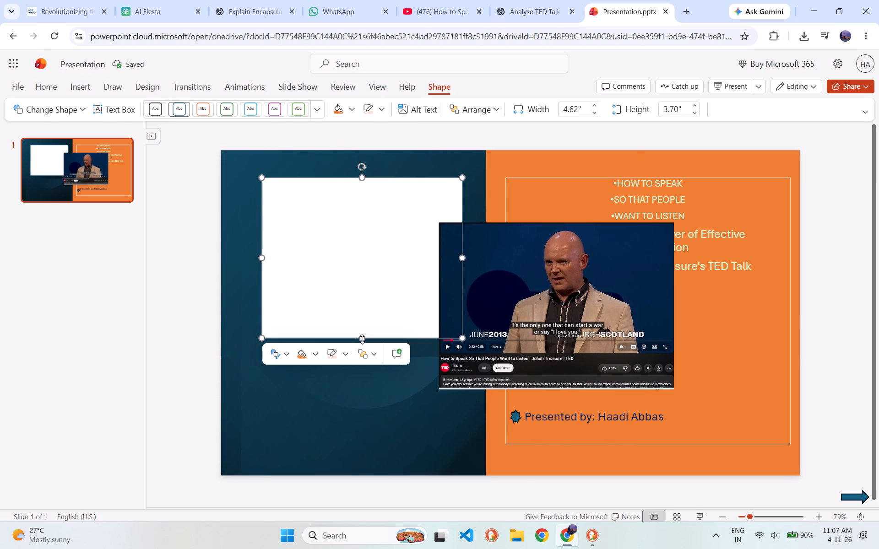
{"action": "left_click_drag", "start_coordinate": [362, 339], "coordinate": [361, 397]}
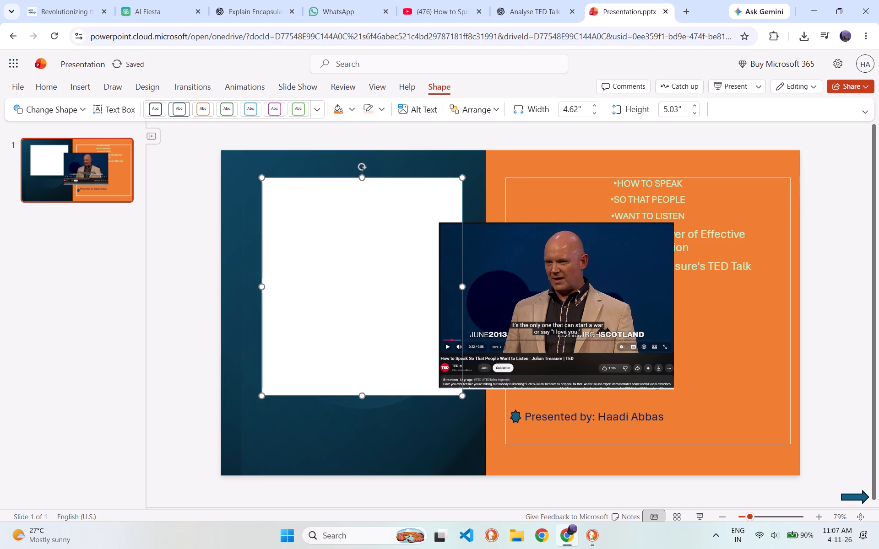
{"action": "left_click_drag", "start_coordinate": [263, 287], "coordinate": [246, 287]}
Move the video snip off the orange half and over the white rectangle on the title slide.
{"action": "left_click_drag", "start_coordinate": [522, 279], "coordinate": [504, 283]}
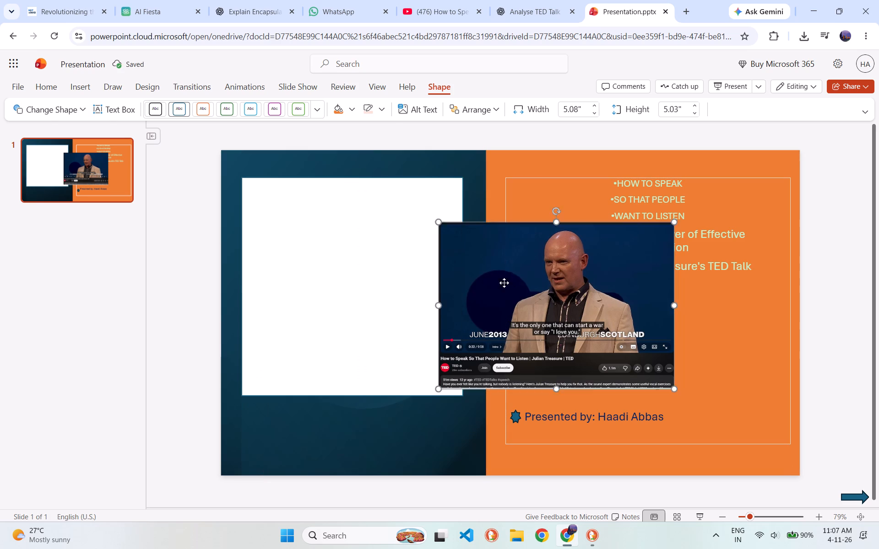
{"action": "left_click_drag", "start_coordinate": [504, 283], "coordinate": [325, 244]}
{"action": "left_click_drag", "start_coordinate": [482, 274], "coordinate": [465, 275]}
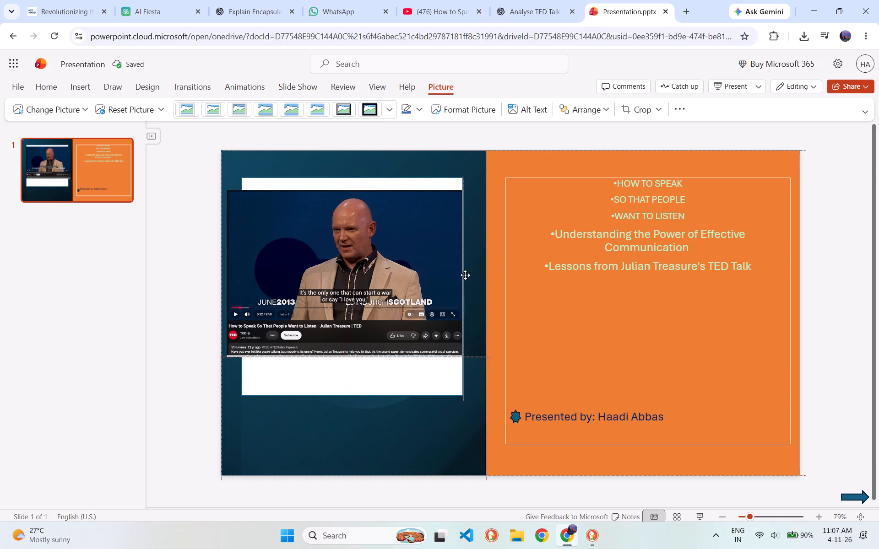
{"action": "left_click_drag", "start_coordinate": [465, 275], "coordinate": [464, 275]}
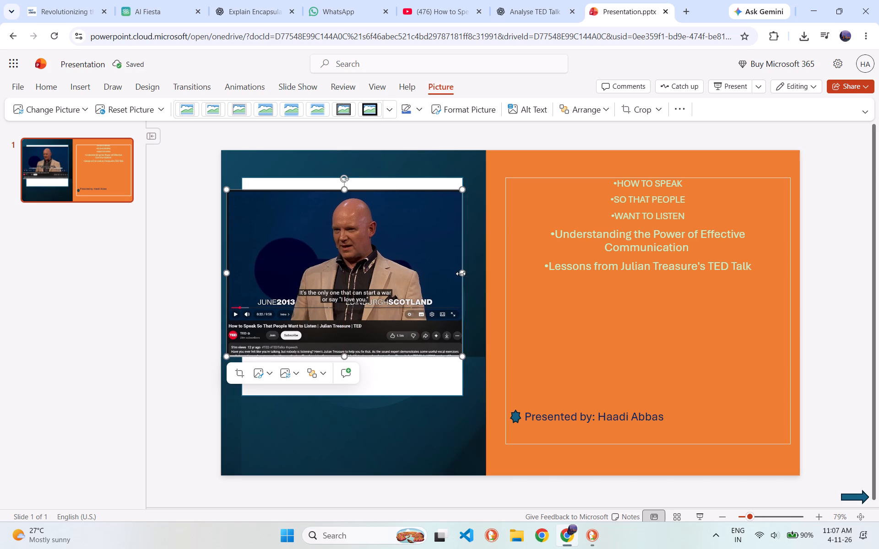
Resize and position the video snip to fit inside the white rectangle, leaving a thin white border on every side.
{"action": "left_click_drag", "start_coordinate": [461, 274], "coordinate": [440, 274]}
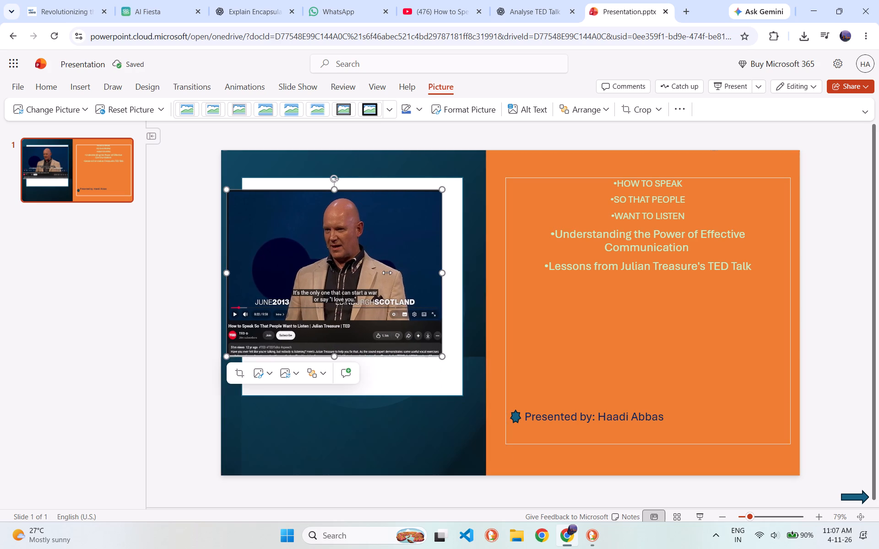
{"action": "left_click_drag", "start_coordinate": [331, 255], "coordinate": [358, 252]}
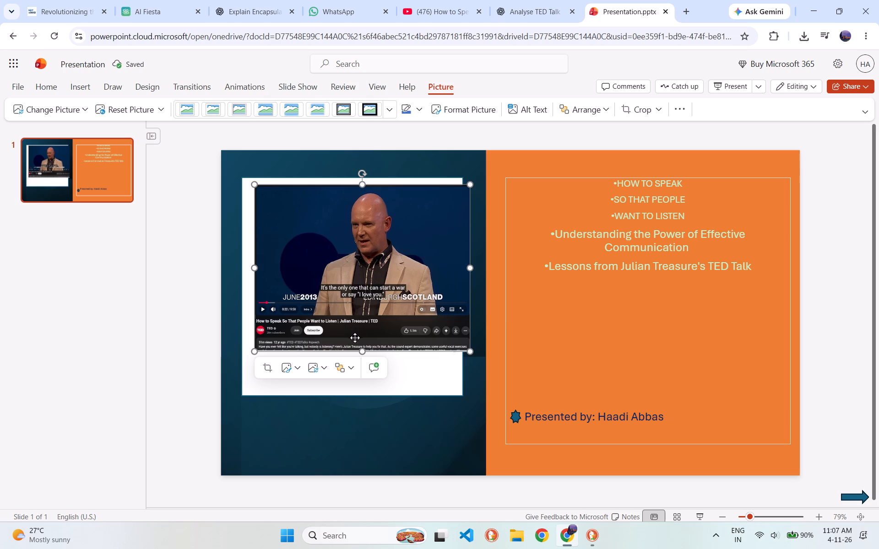
{"action": "left_click_drag", "start_coordinate": [362, 353], "coordinate": [364, 388]}
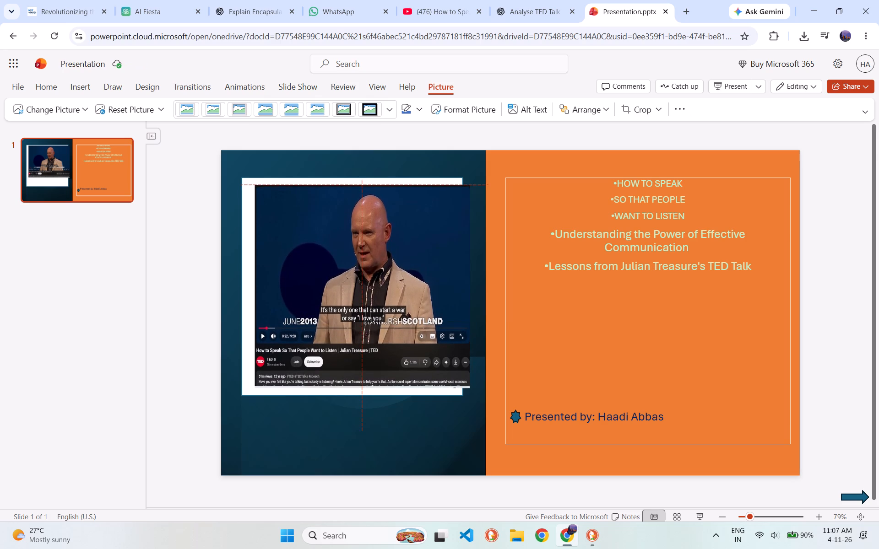
{"action": "left_click_drag", "start_coordinate": [364, 388], "coordinate": [364, 389]}
{"action": "left_click_drag", "start_coordinate": [253, 288], "coordinate": [243, 288]}
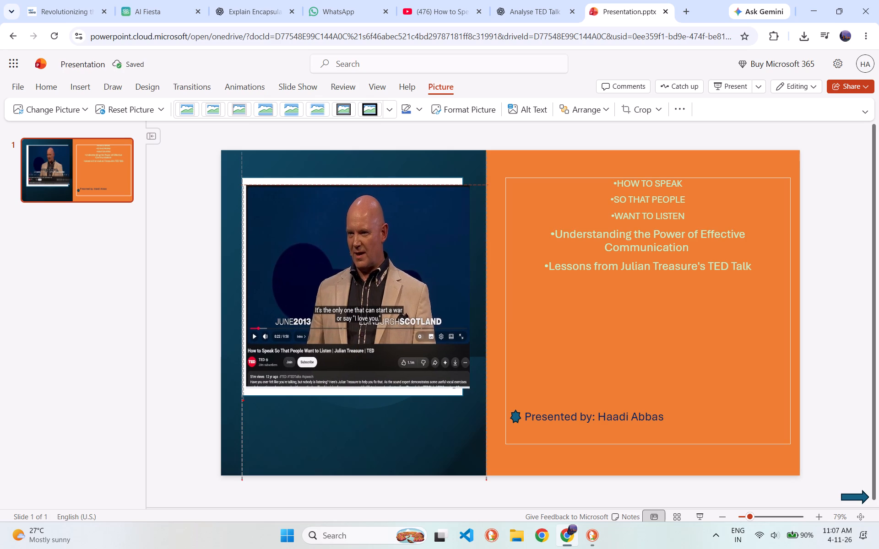
{"action": "left_click_drag", "start_coordinate": [243, 288], "coordinate": [244, 288]}
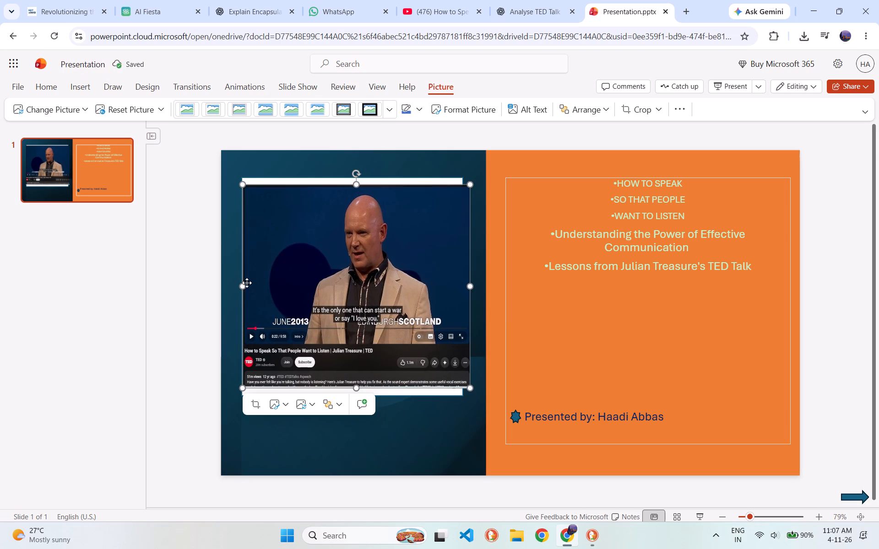
{"action": "left_click_drag", "start_coordinate": [246, 287], "coordinate": [250, 286]}
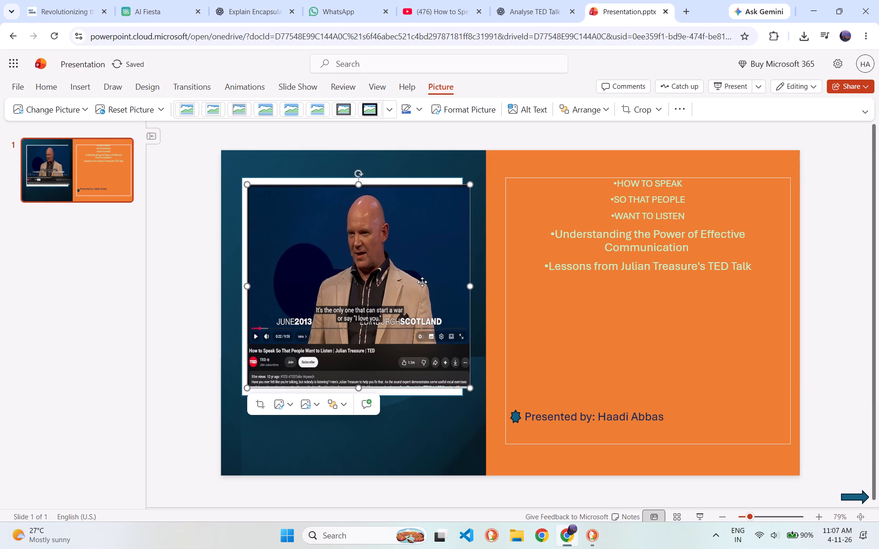
{"action": "left_click_drag", "start_coordinate": [471, 286], "coordinate": [454, 286]}
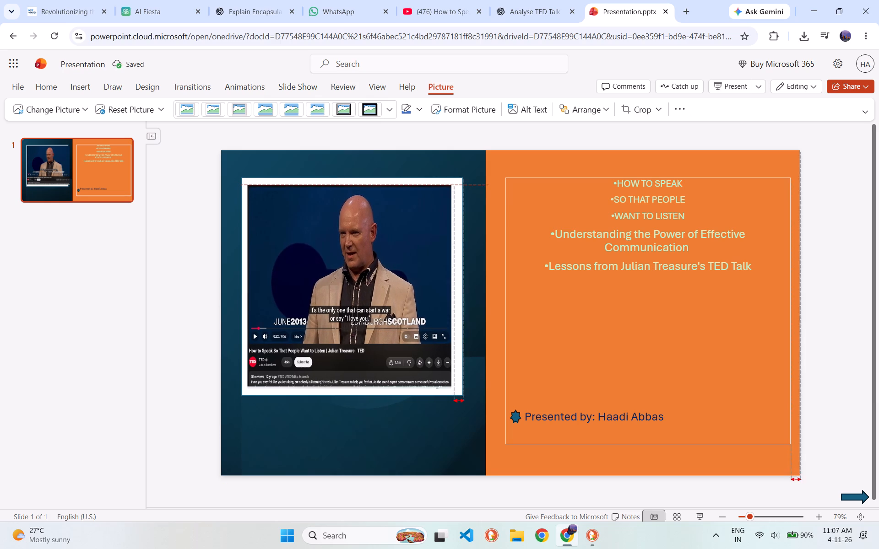
{"action": "left_click_drag", "start_coordinate": [454, 286], "coordinate": [459, 286]}
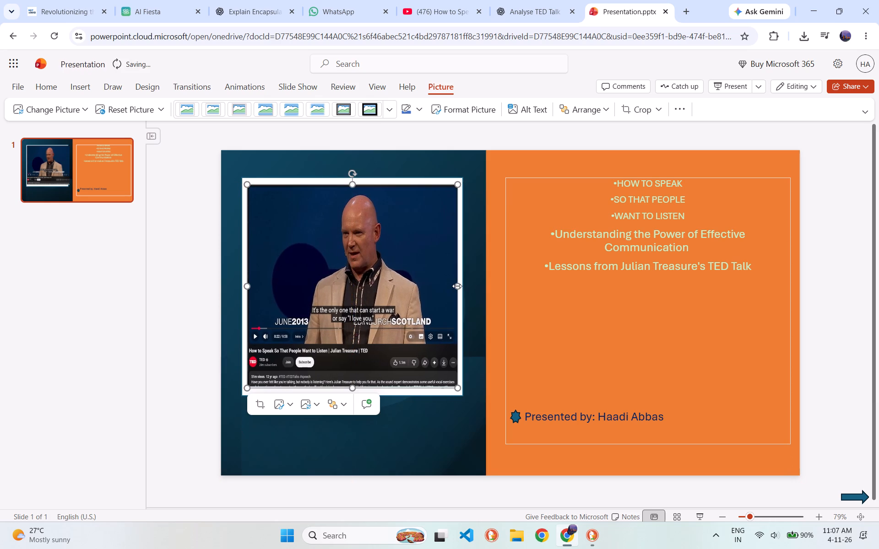
{"action": "left_click", "coordinate": [429, 404]}
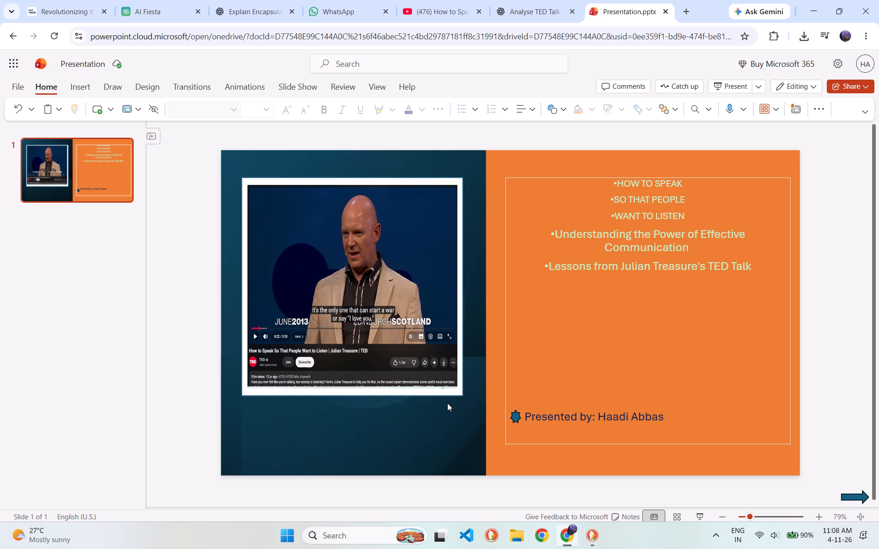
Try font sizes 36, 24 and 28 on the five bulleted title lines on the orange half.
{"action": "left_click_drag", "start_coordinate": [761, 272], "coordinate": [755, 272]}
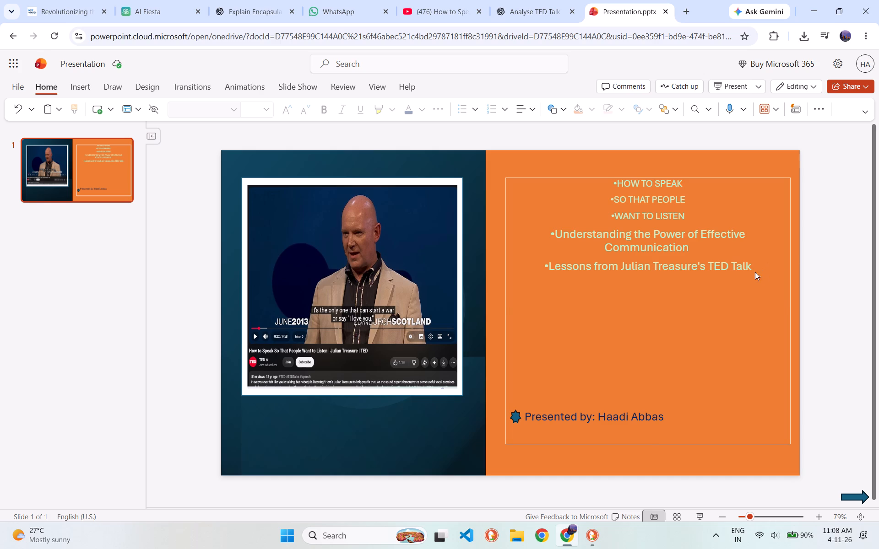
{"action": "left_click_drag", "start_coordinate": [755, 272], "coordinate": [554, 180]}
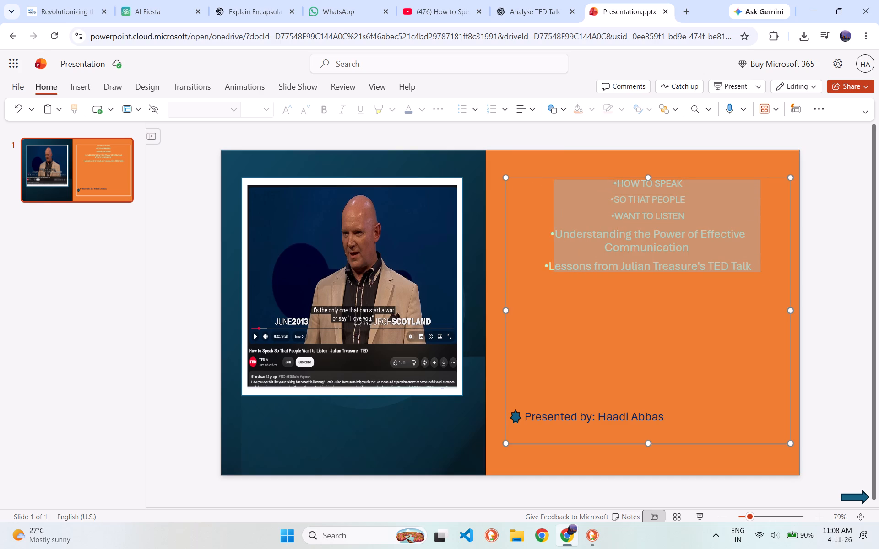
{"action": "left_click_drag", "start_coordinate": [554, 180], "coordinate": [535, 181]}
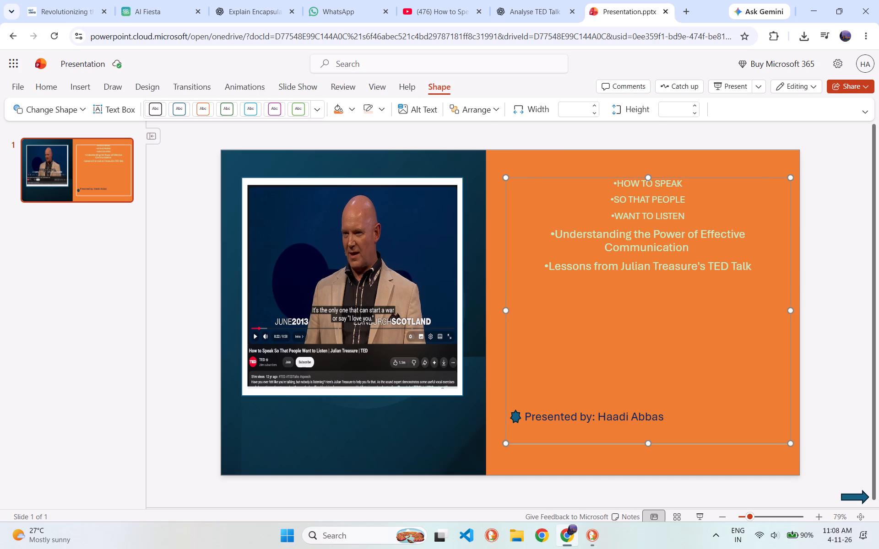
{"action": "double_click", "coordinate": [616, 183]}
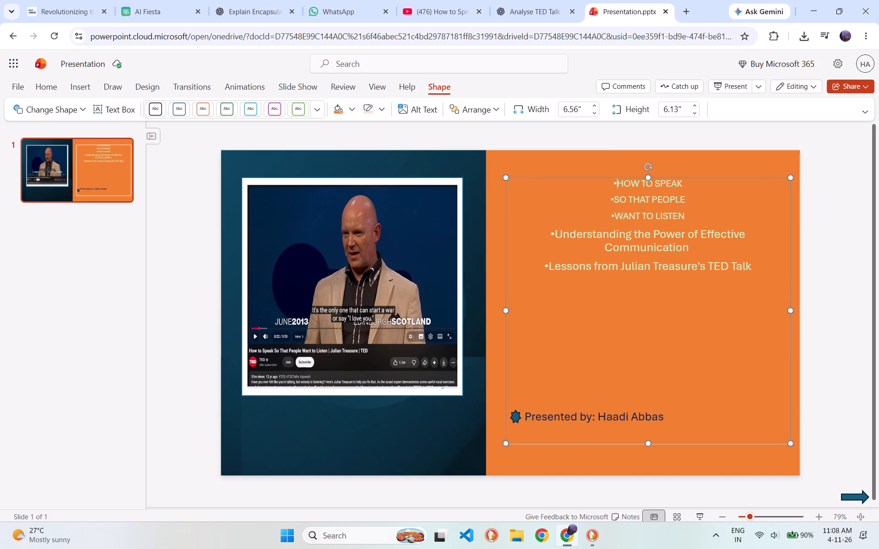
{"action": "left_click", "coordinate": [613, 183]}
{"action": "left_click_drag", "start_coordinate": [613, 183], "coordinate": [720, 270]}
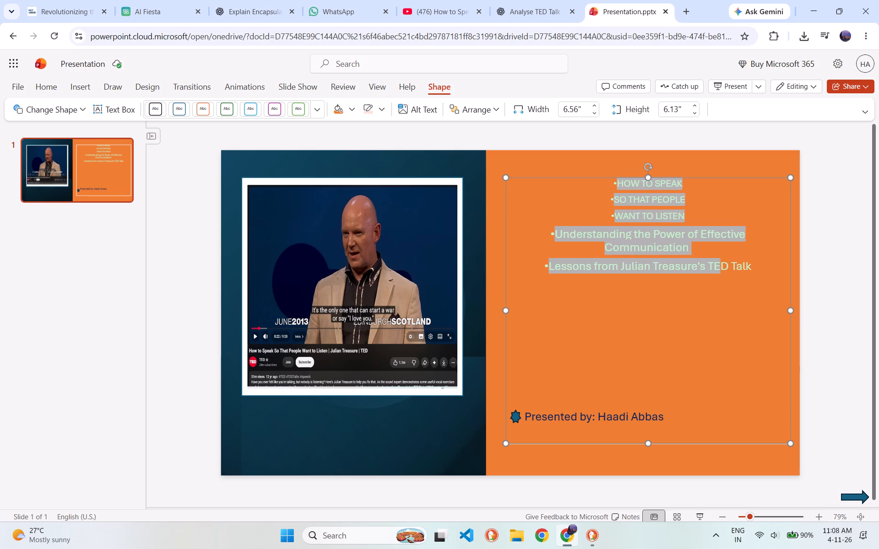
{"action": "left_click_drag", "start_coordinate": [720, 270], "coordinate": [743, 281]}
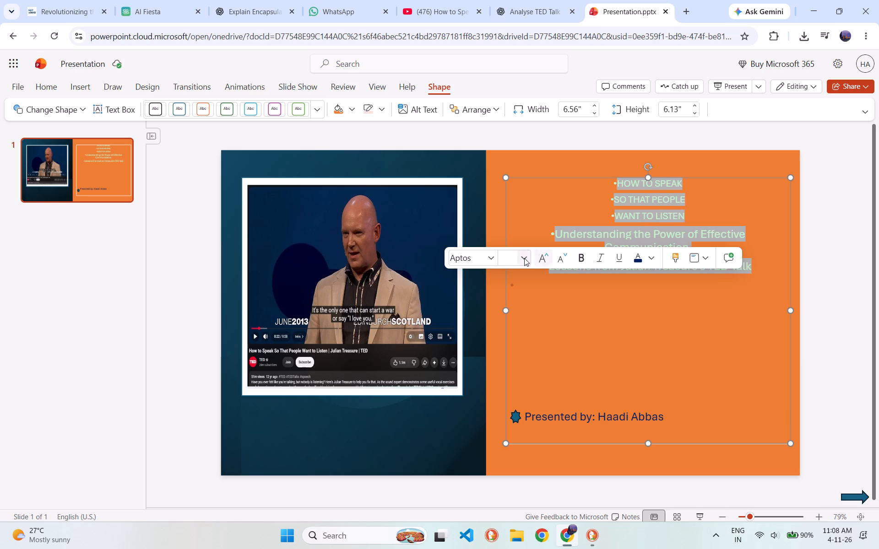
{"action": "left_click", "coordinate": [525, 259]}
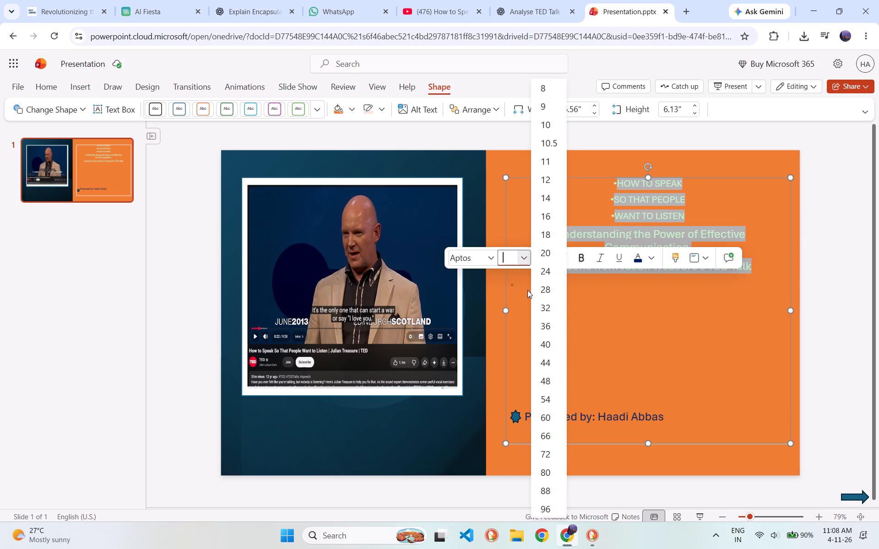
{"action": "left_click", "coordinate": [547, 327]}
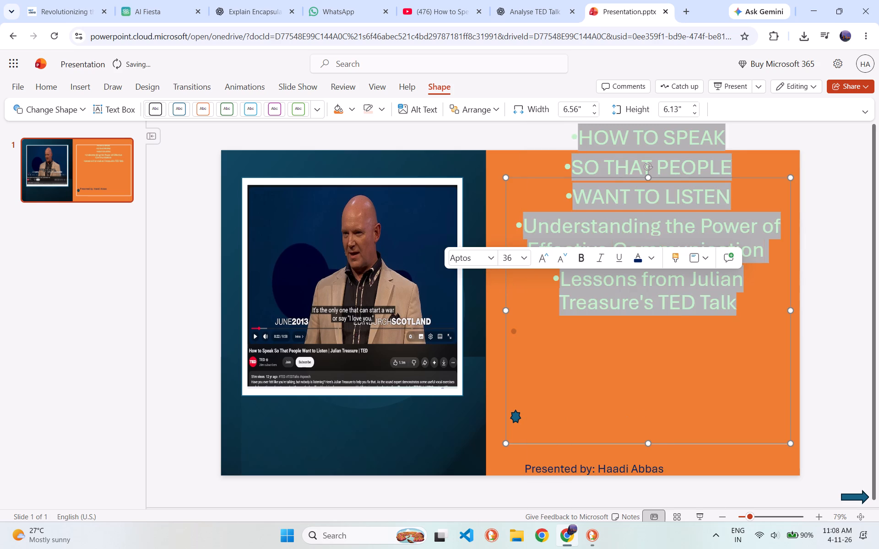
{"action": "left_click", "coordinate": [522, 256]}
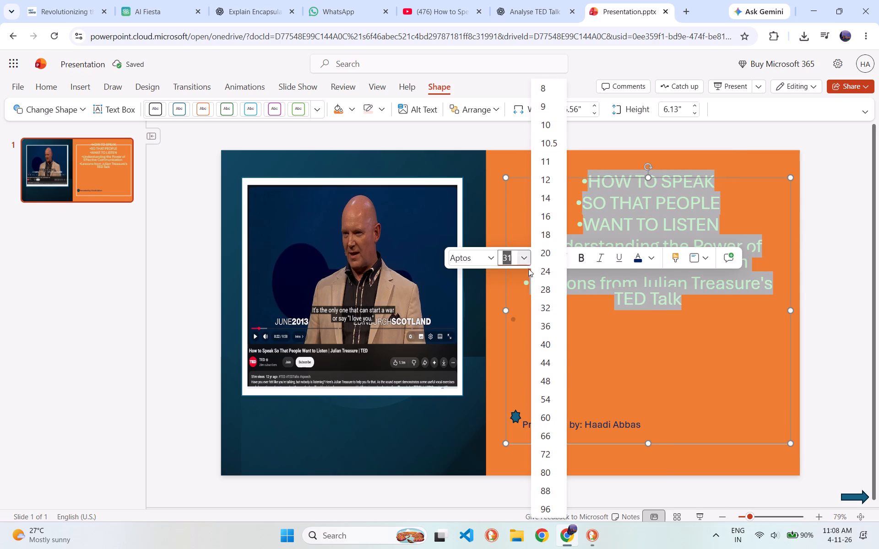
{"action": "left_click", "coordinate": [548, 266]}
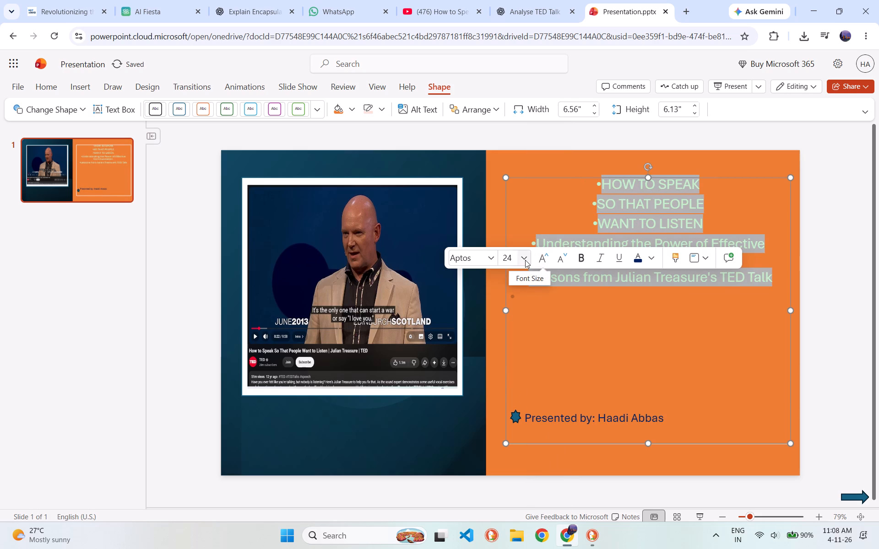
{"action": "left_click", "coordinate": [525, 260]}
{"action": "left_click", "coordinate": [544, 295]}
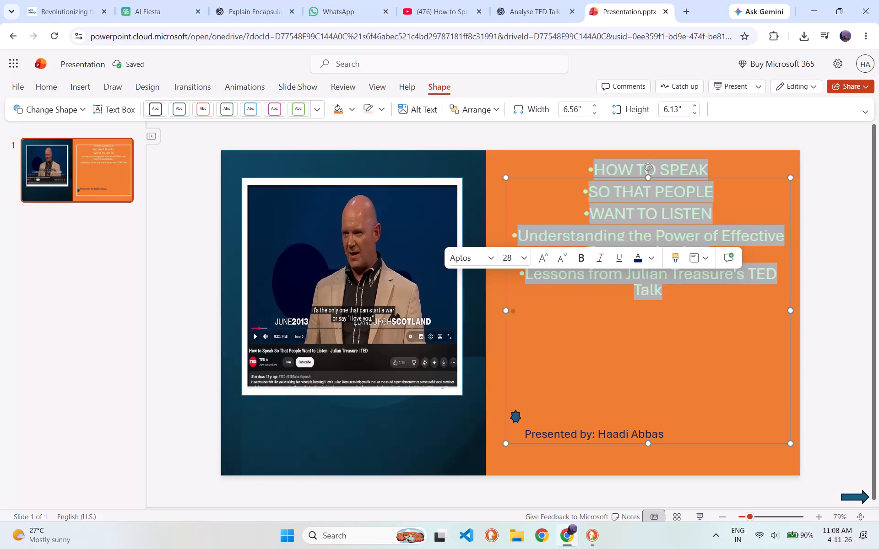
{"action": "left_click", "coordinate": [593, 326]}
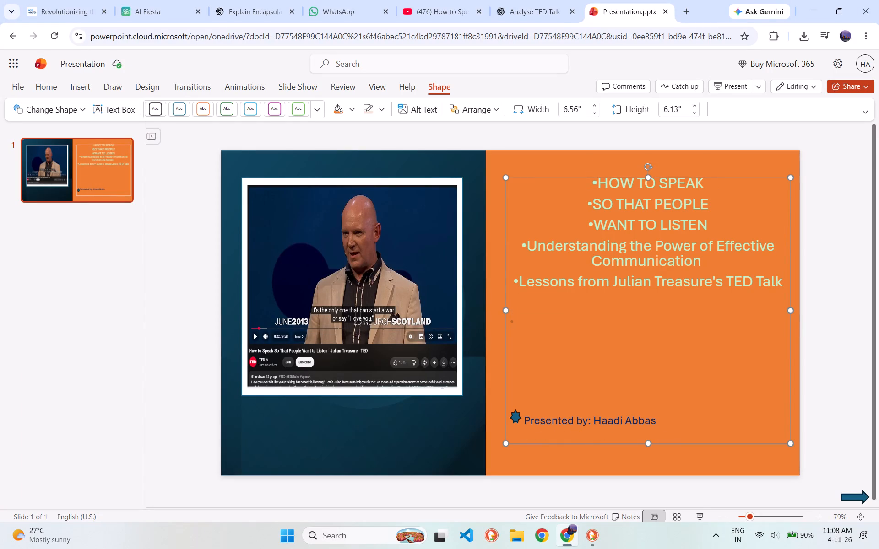
Set all five bulleted title lines on the orange half to font size 24.
{"action": "left_click_drag", "start_coordinate": [783, 285], "coordinate": [574, 188]}
{"action": "right_click", "coordinate": [617, 203]}
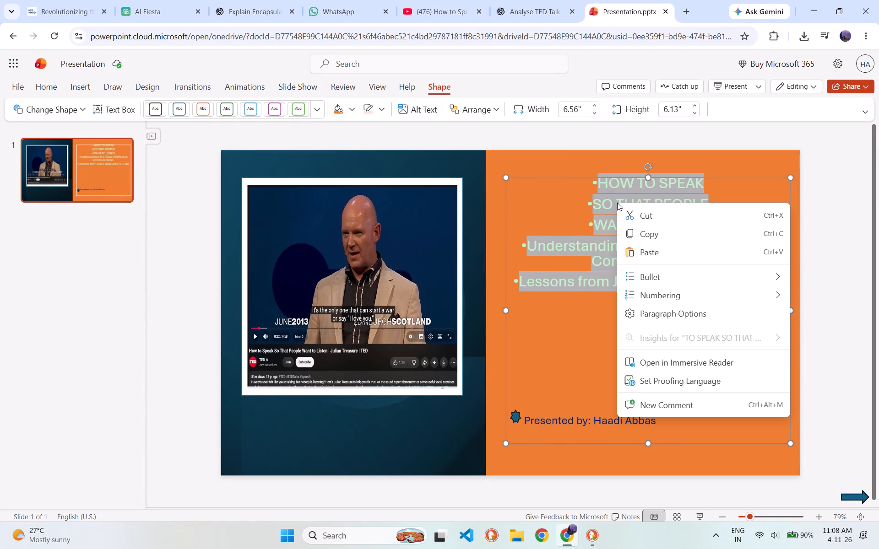
{"action": "left_click", "coordinate": [566, 187]}
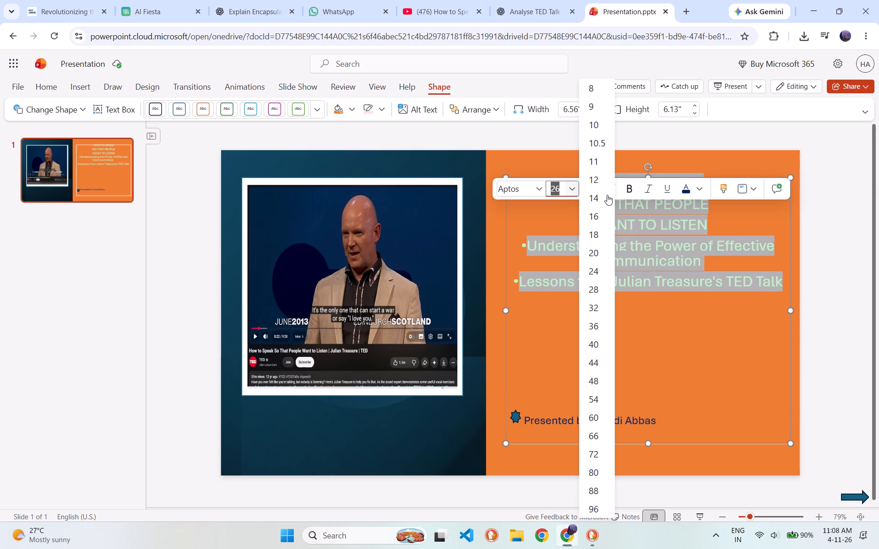
{"action": "left_click", "coordinate": [602, 266]}
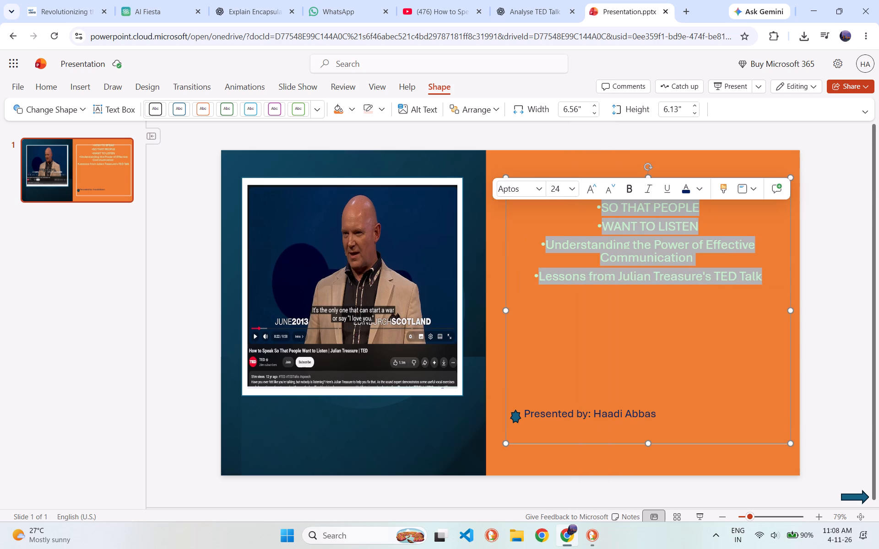
{"action": "left_click", "coordinate": [604, 285]}
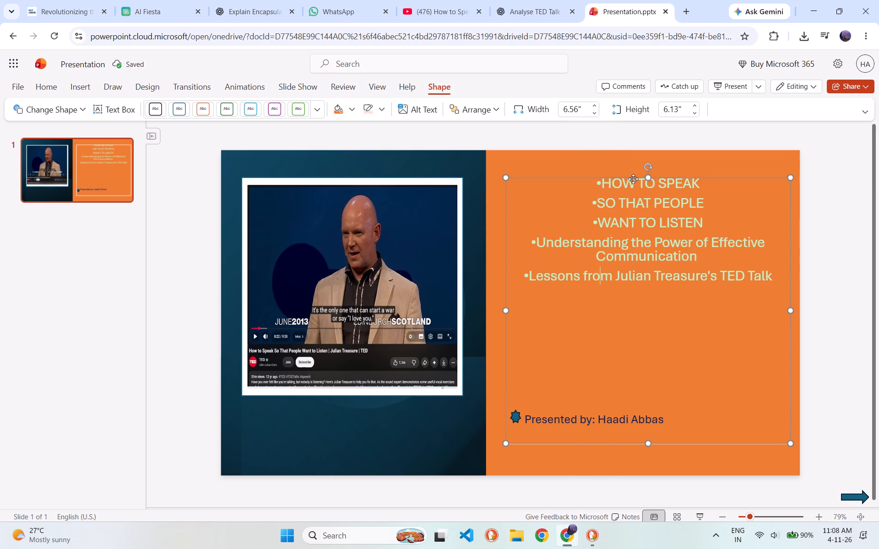
Extend the top edge of the title text box upward to make the box 6.39" high.
{"action": "left_click_drag", "start_coordinate": [646, 179], "coordinate": [646, 169]}
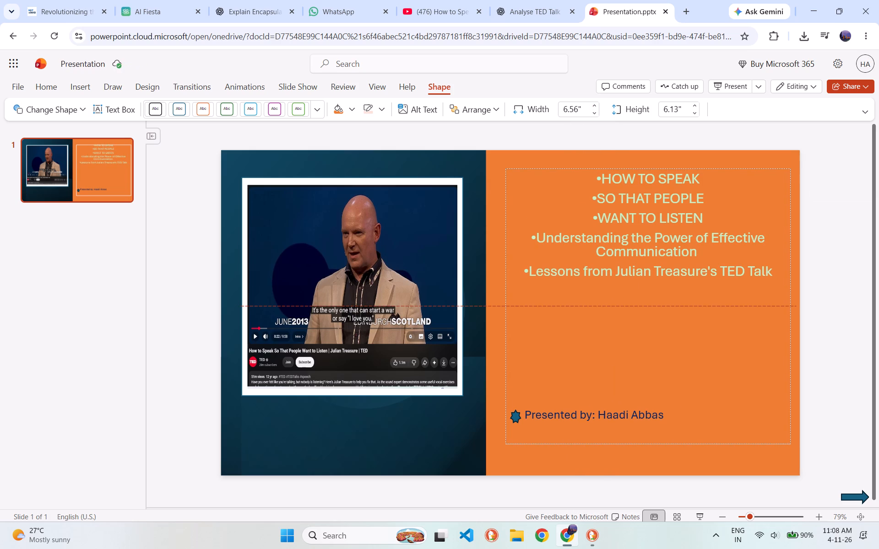
{"action": "left_click_drag", "start_coordinate": [646, 169], "coordinate": [646, 167]}
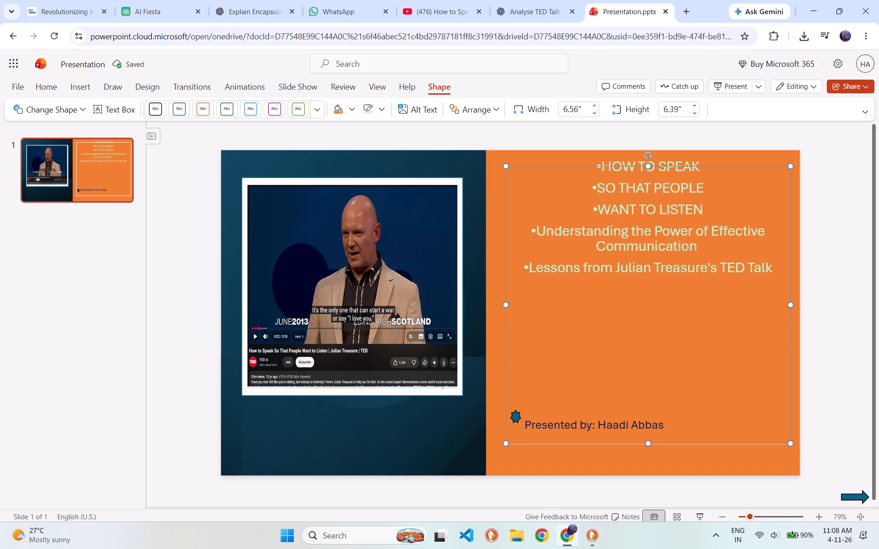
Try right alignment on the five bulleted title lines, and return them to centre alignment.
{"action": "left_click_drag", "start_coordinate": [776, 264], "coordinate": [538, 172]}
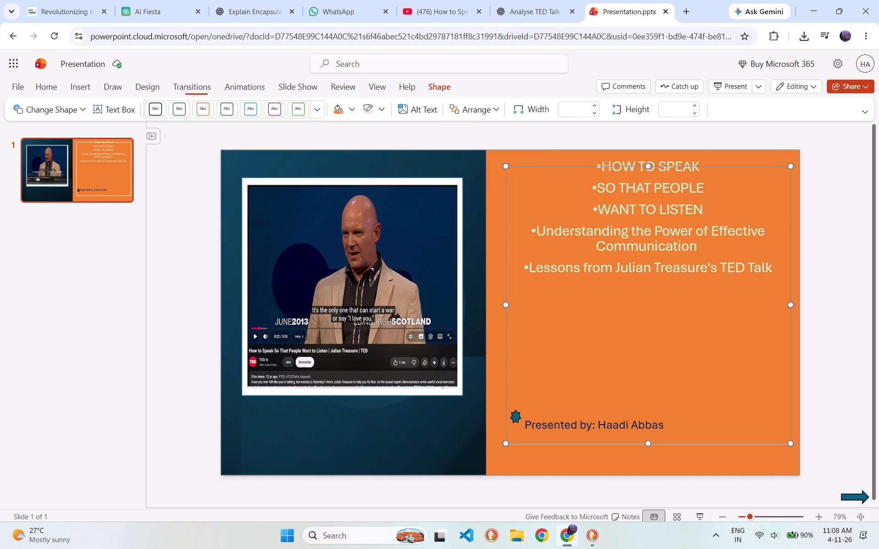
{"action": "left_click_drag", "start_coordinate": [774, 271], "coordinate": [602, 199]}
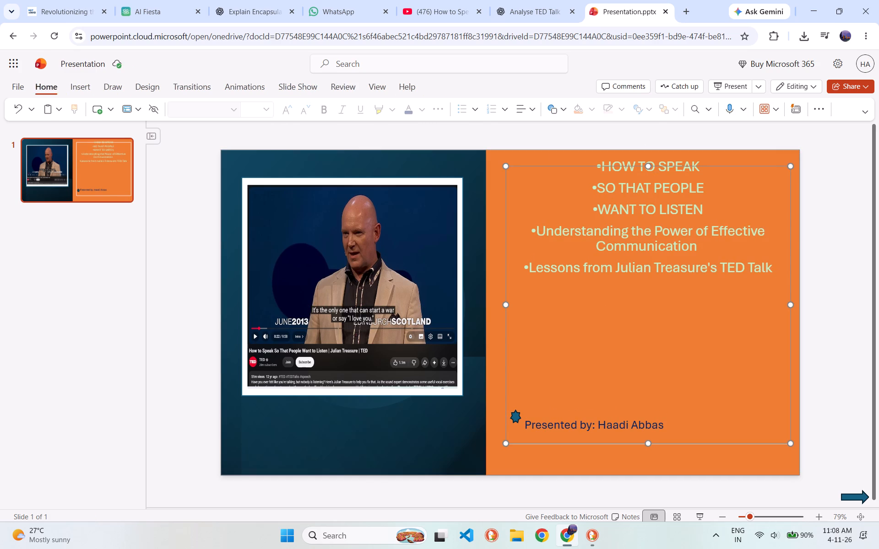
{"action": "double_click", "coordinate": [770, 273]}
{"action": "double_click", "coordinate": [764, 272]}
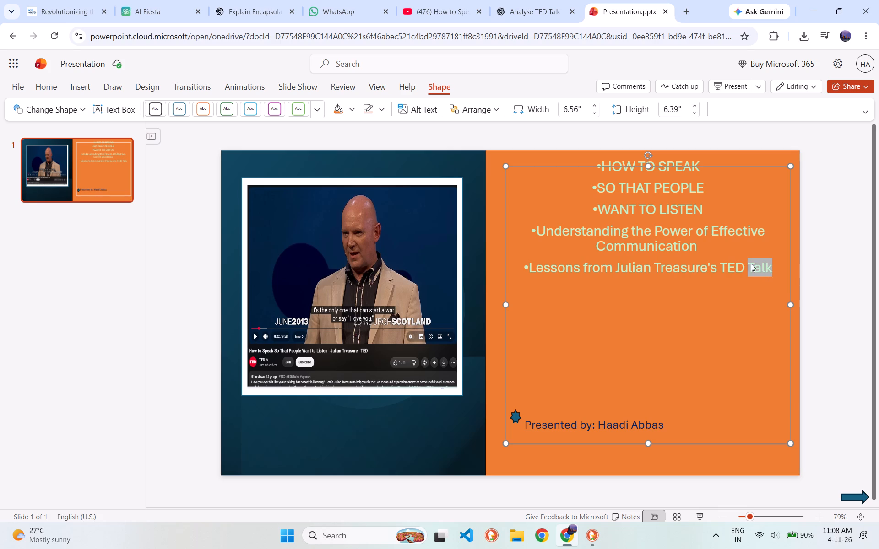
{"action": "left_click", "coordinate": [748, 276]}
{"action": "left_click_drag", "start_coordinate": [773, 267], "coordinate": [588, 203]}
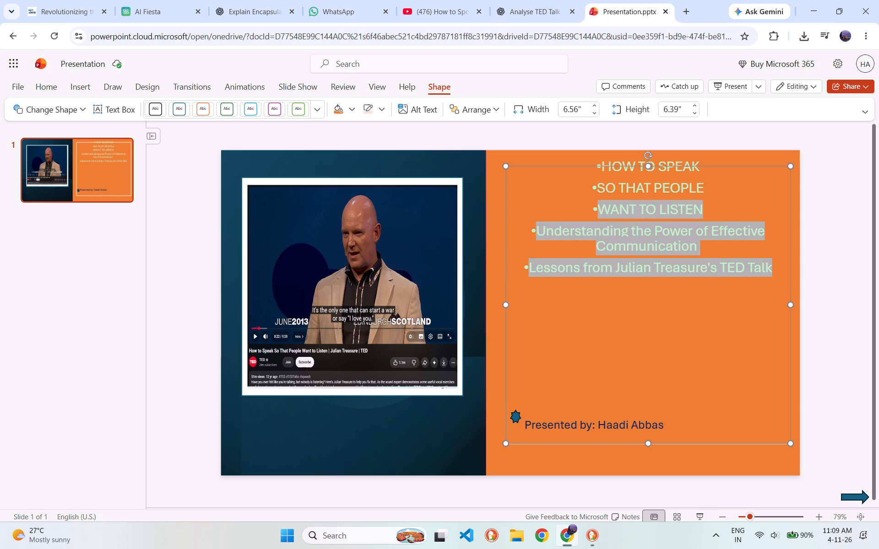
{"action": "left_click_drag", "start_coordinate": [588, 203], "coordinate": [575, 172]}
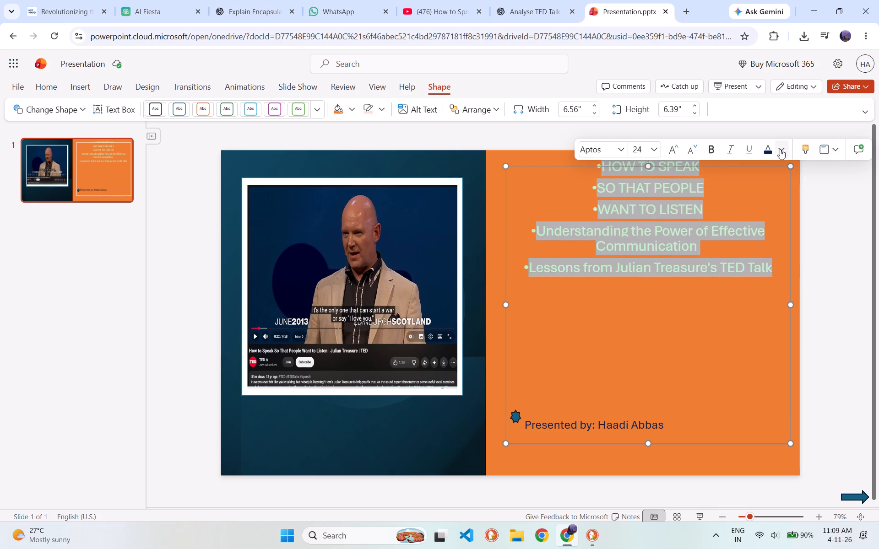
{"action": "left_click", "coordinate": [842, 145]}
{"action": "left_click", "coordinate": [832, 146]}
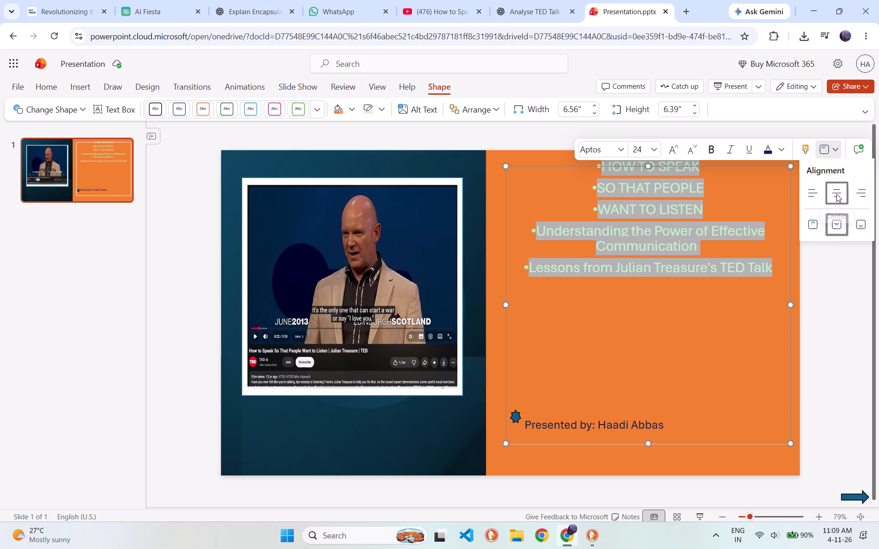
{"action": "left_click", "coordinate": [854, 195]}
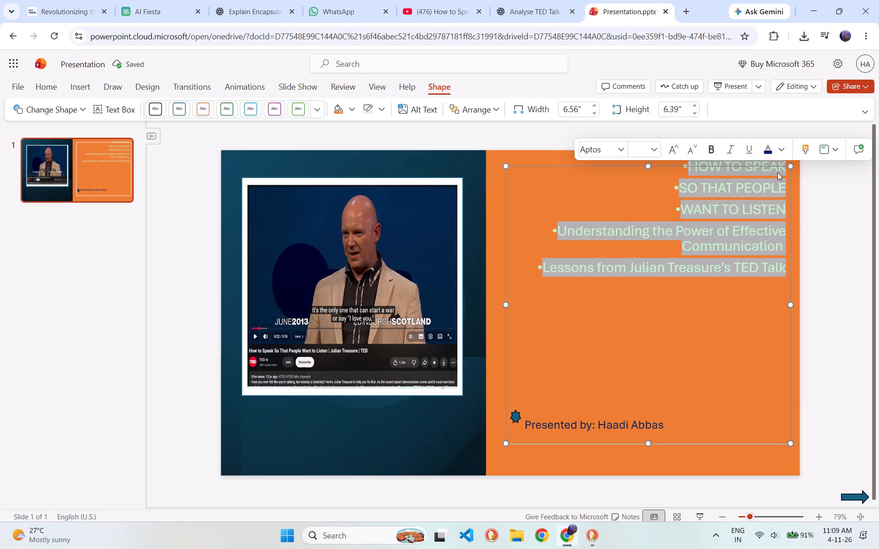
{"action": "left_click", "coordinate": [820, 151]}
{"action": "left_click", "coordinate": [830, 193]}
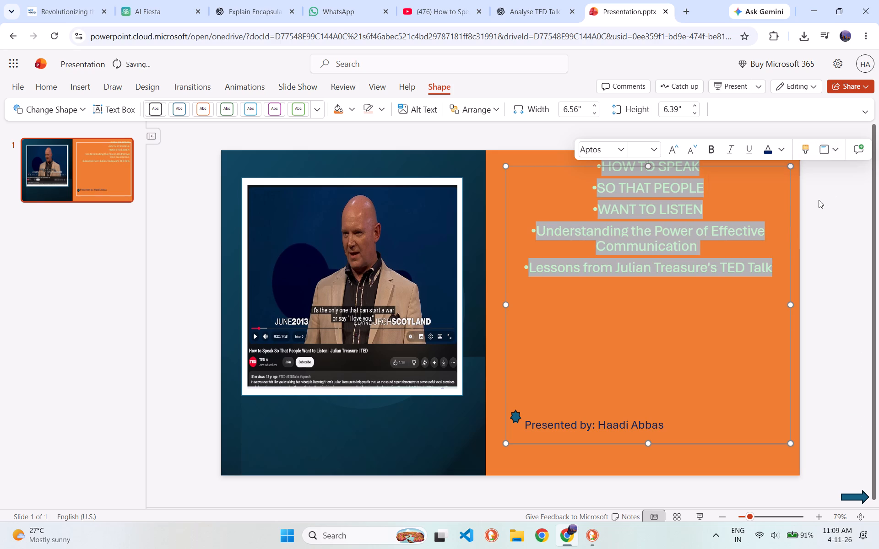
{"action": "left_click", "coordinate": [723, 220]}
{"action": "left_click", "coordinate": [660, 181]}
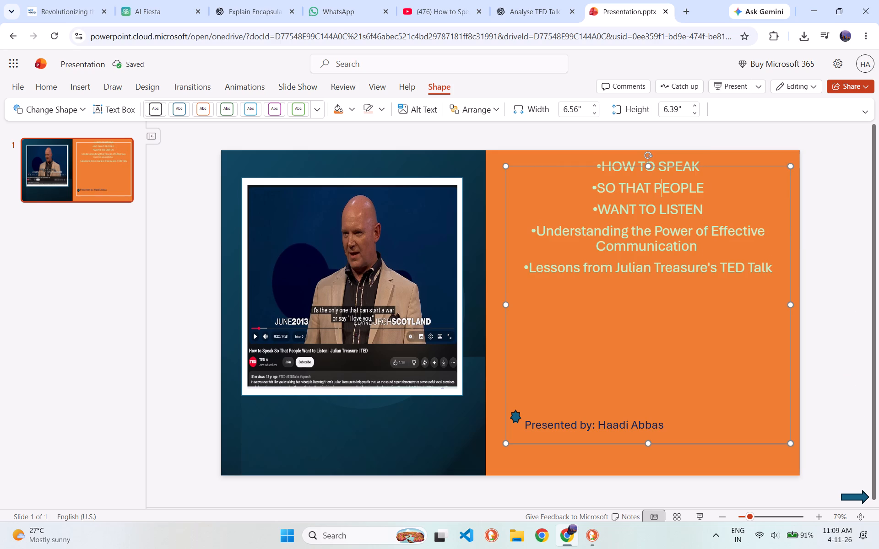
Select the five bulleted title lines again and open their text formatting options.
{"action": "left_click_drag", "start_coordinate": [772, 267], "coordinate": [594, 164]}
{"action": "right_click", "coordinate": [640, 209]}
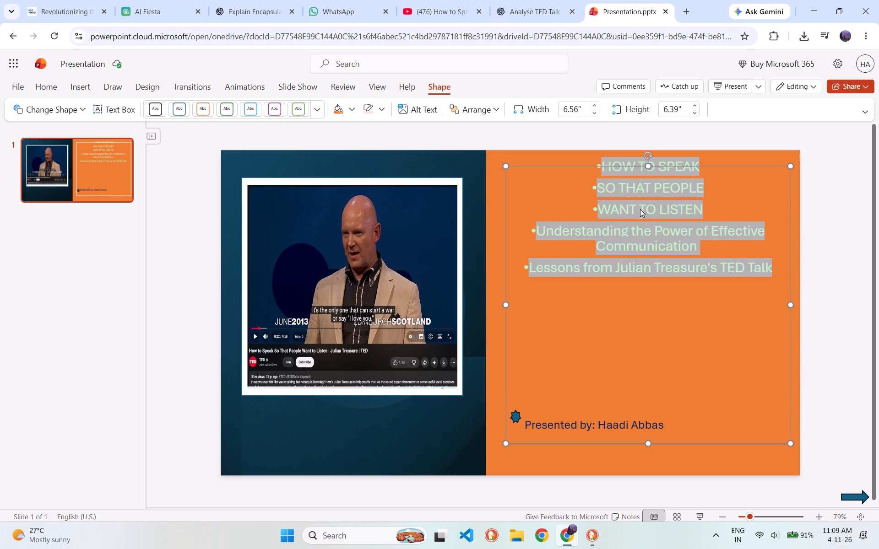
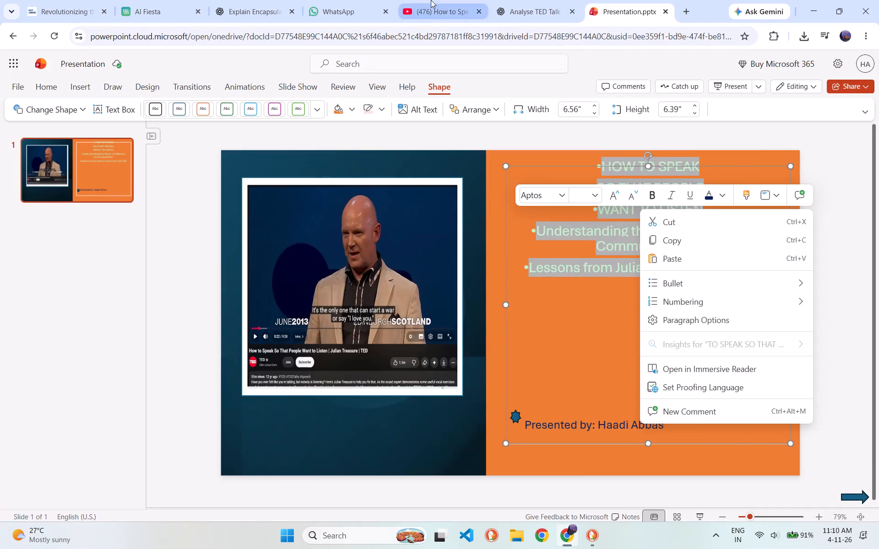
Switch to the TED talk video on YouTube and watch from 0:22 to about 0:45, leaving it paused.
{"action": "left_click", "coordinate": [429, 0]}
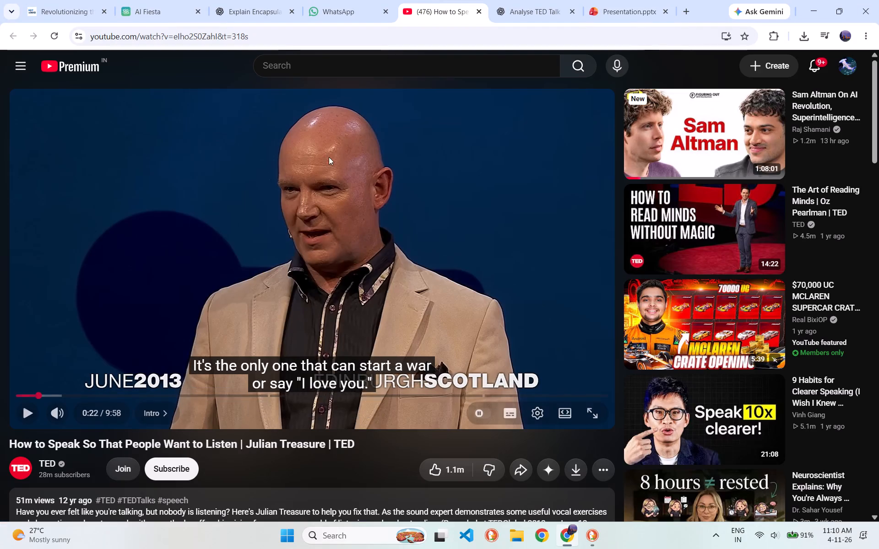
{"action": "left_click_drag", "start_coordinate": [330, 155], "coordinate": [325, 162]}
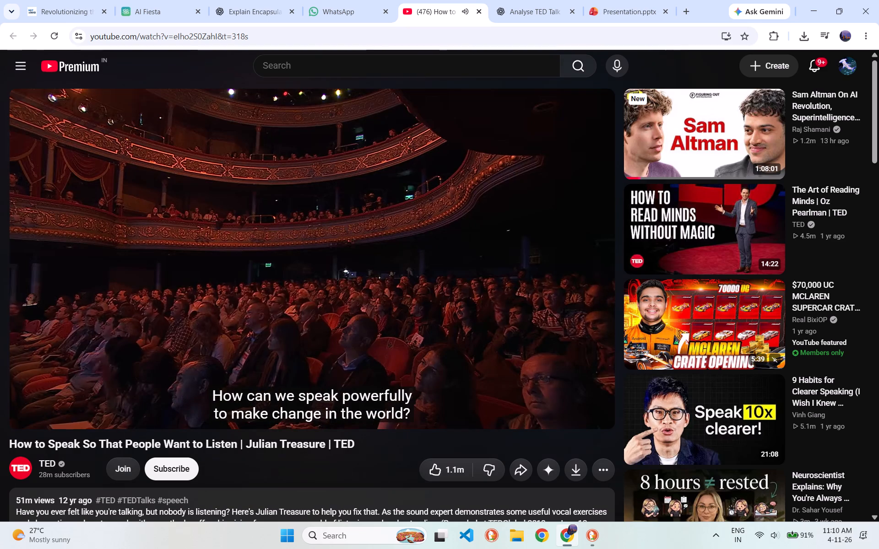
{"action": "left_click", "coordinate": [161, 269]}
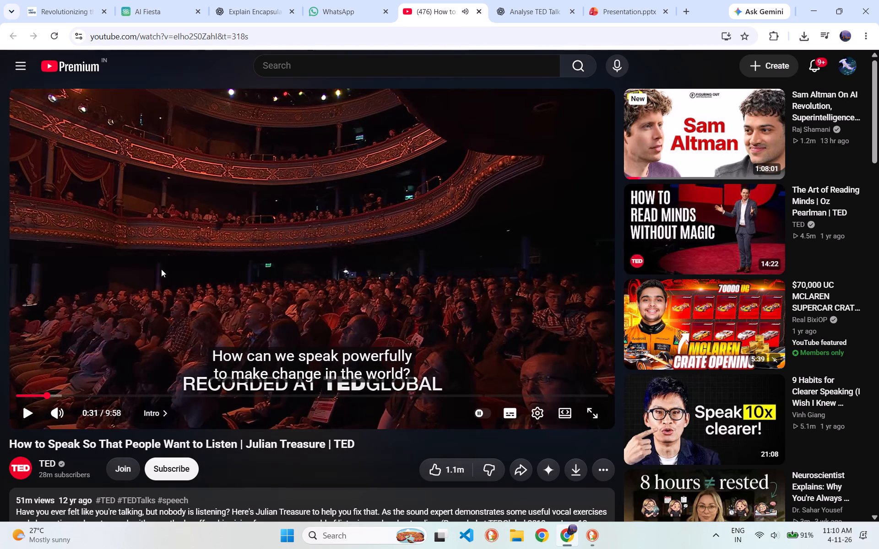
{"action": "left_click", "coordinate": [161, 269]}
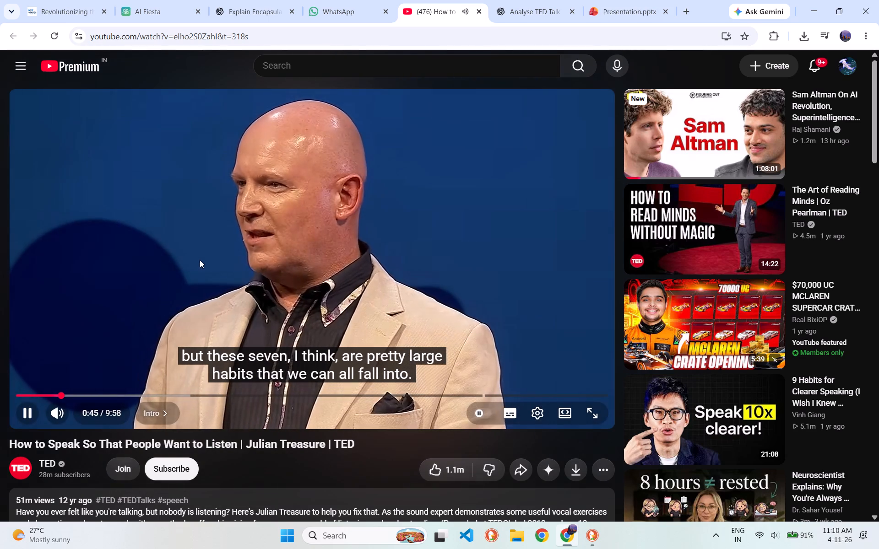
{"action": "left_click", "coordinate": [204, 259]}
Return to the presentation and extend the white picture frame's bottom edge downward to make it 6.09" high.
{"action": "left_click", "coordinate": [668, 0]}
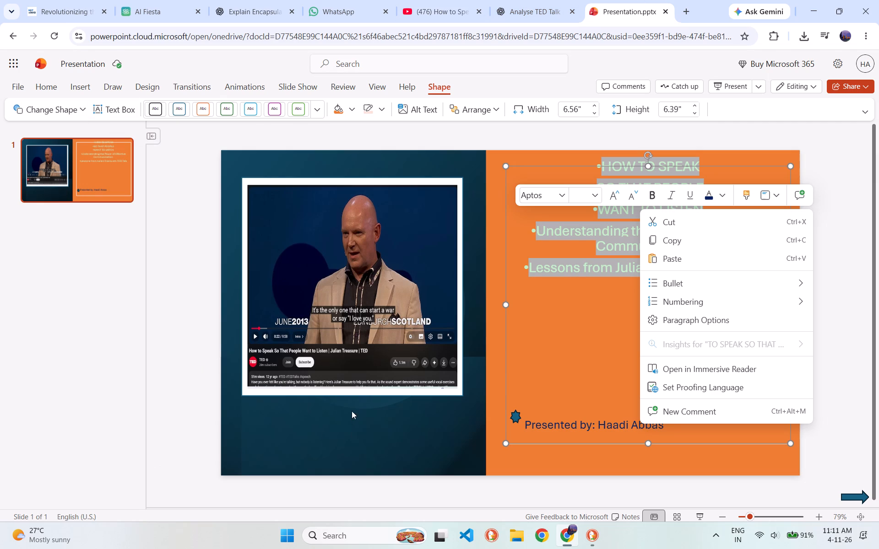
{"action": "left_click", "coordinate": [347, 392]}
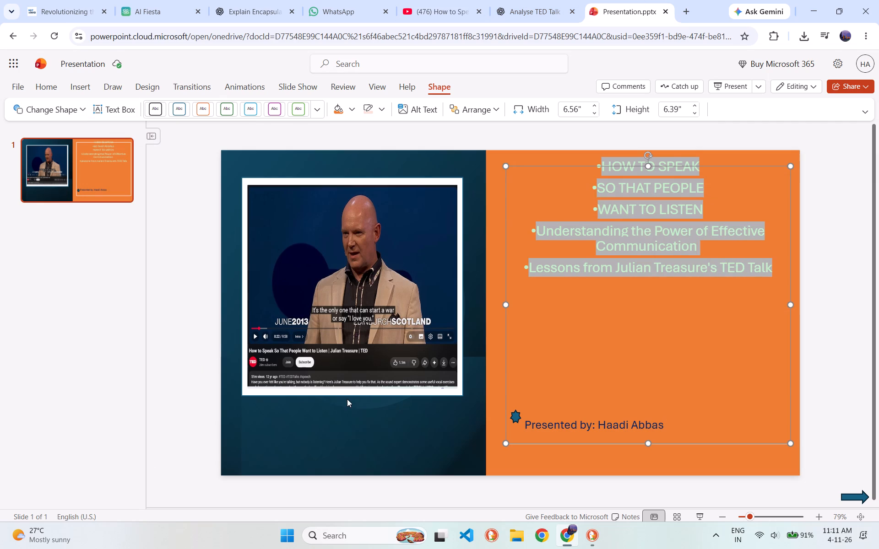
{"action": "left_click", "coordinate": [350, 395]}
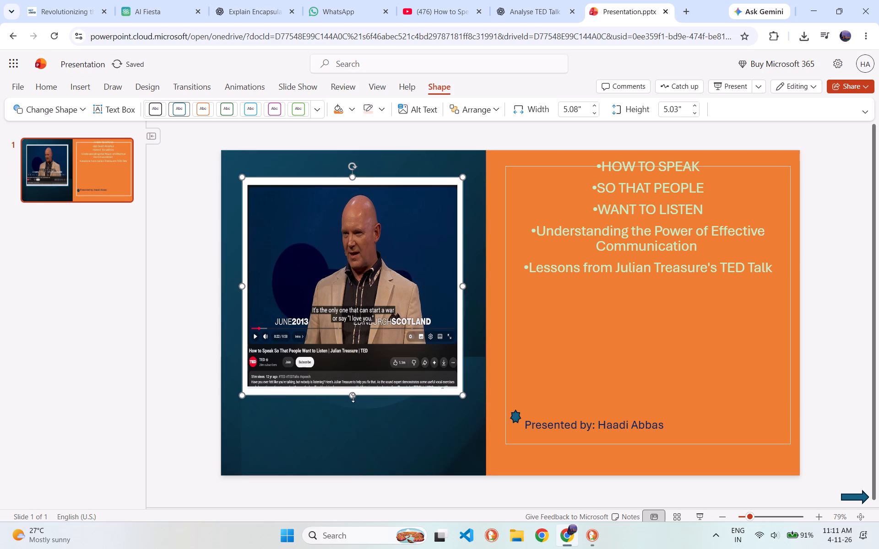
{"action": "left_click_drag", "start_coordinate": [353, 397], "coordinate": [353, 446]}
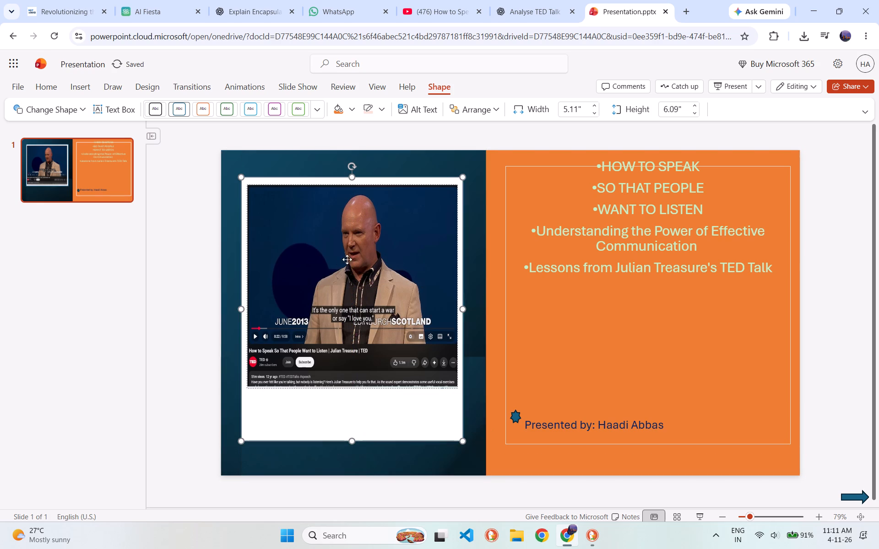
Stretch the video still downward from its bottom edge so it fills the enlarged white frame.
{"action": "left_click", "coordinate": [346, 388]}
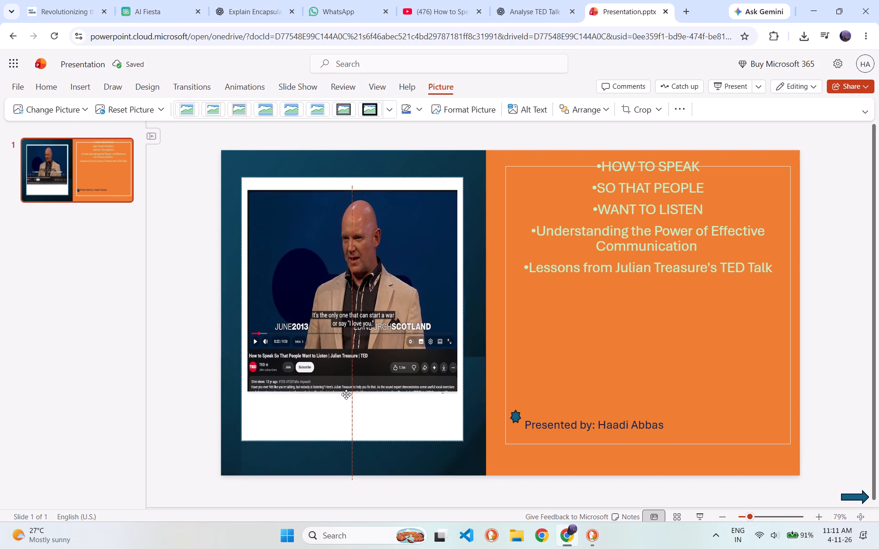
{"action": "left_click_drag", "start_coordinate": [353, 388], "coordinate": [353, 396]}
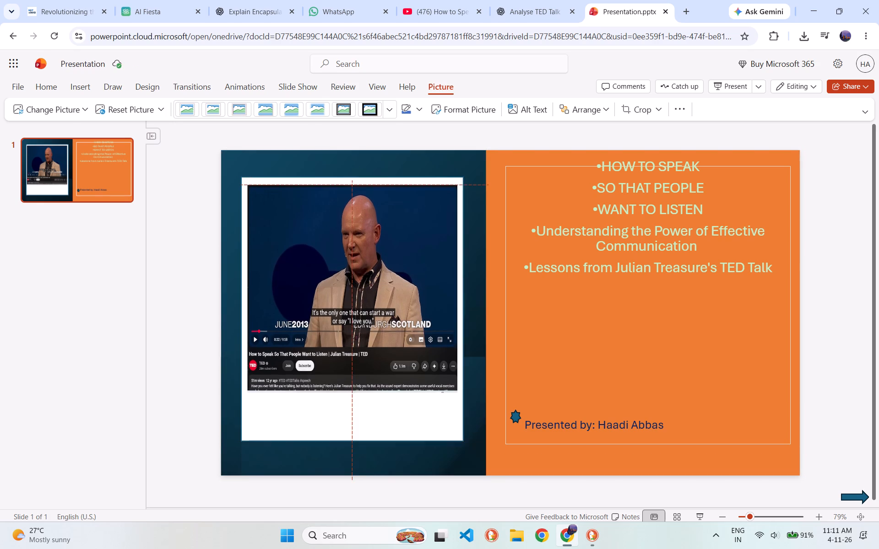
{"action": "left_click_drag", "start_coordinate": [353, 396], "coordinate": [353, 432]}
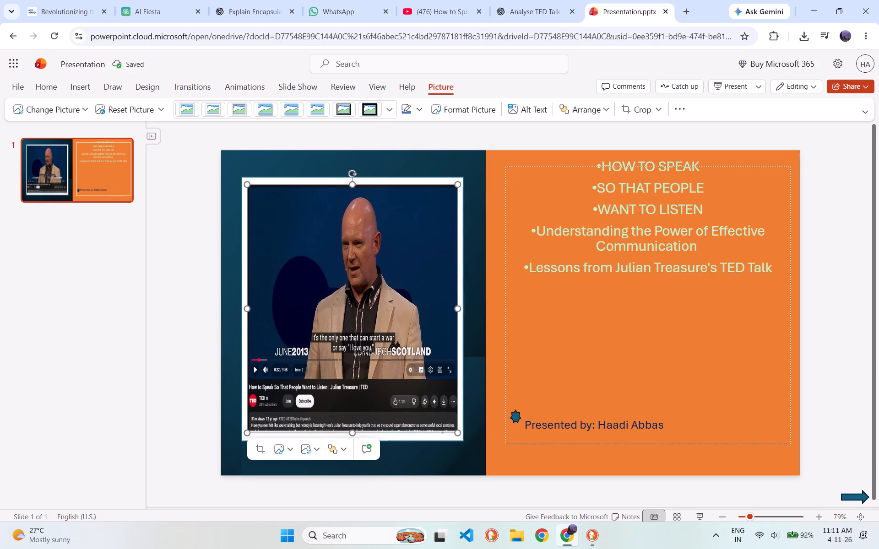
Nudge the small star shape down to line up with the "Presented by" text.
{"action": "left_click_drag", "start_coordinate": [516, 419], "coordinate": [517, 428]}
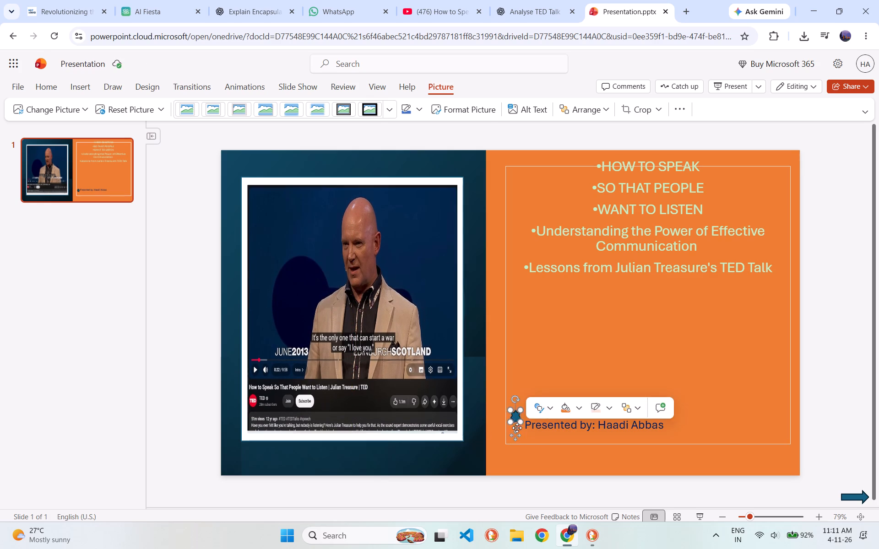
{"action": "left_click_drag", "start_coordinate": [517, 428], "coordinate": [519, 429]}
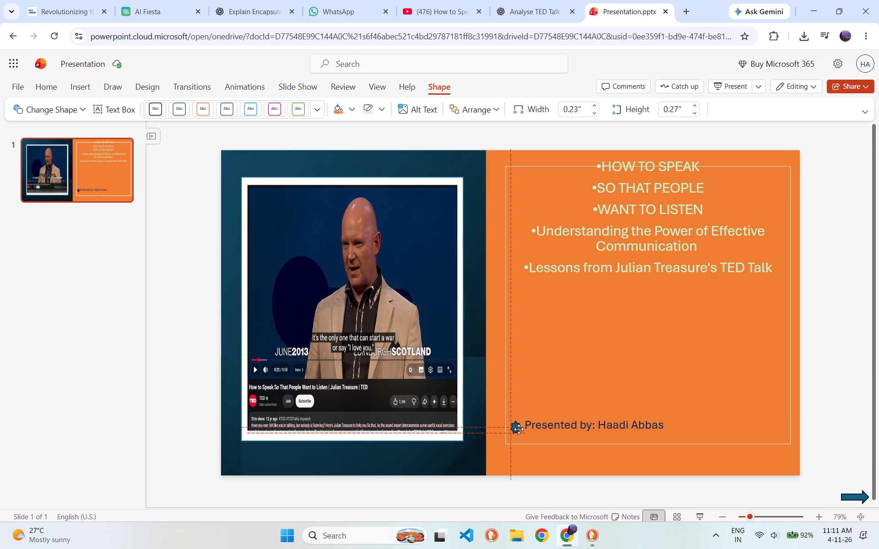
{"action": "left_click_drag", "start_coordinate": [519, 429], "coordinate": [519, 430]}
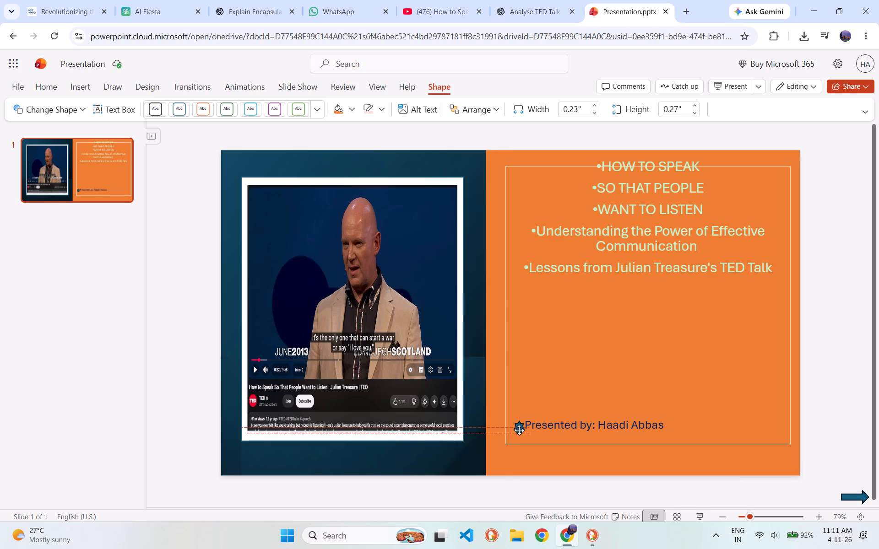
{"action": "left_click_drag", "start_coordinate": [519, 430], "coordinate": [519, 427]}
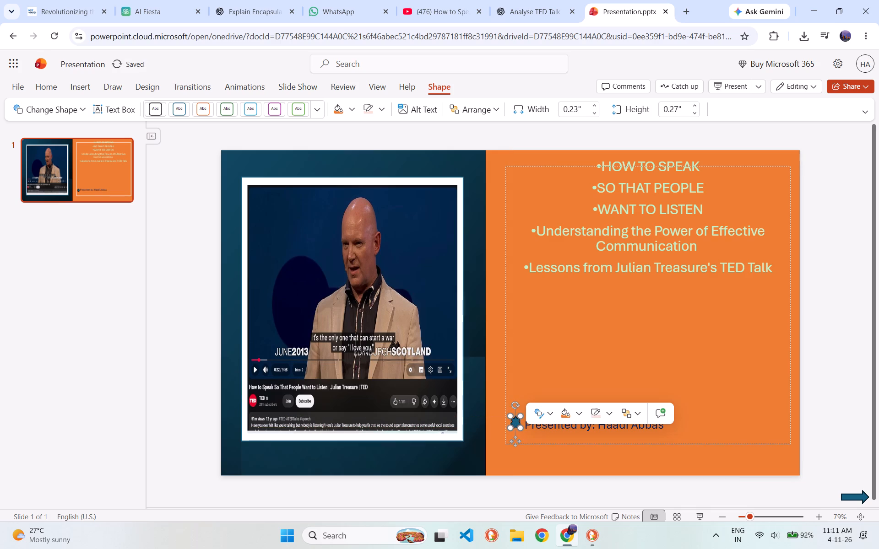
Shrink the star beside the "Presented by" line from its upper corner to about the text's height.
{"action": "left_click", "coordinate": [536, 432]}
{"action": "left_click", "coordinate": [524, 426]}
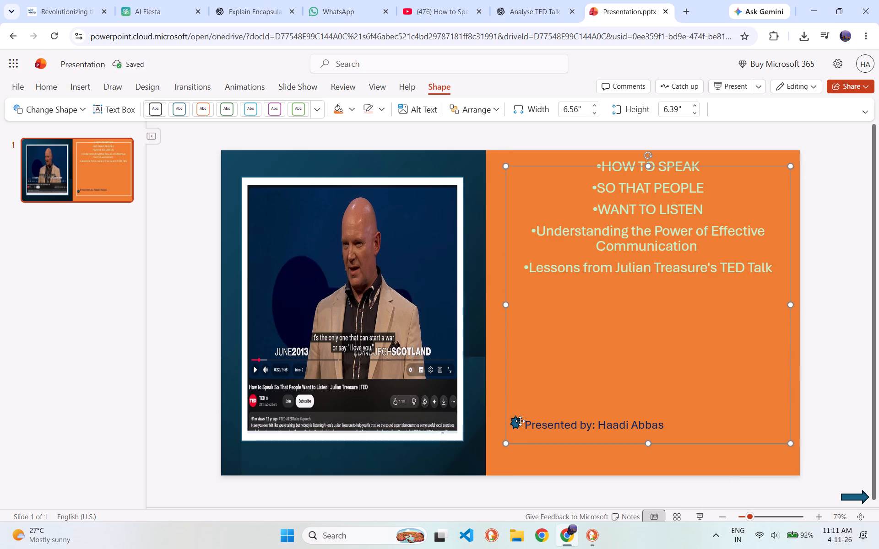
{"action": "left_click", "coordinate": [516, 419]}
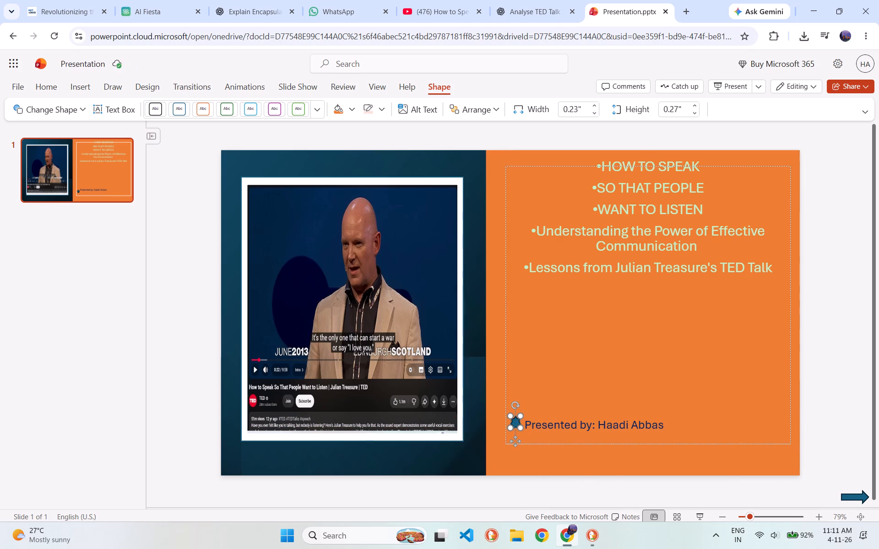
{"action": "left_click", "coordinate": [515, 413]}
{"action": "left_click", "coordinate": [515, 416]}
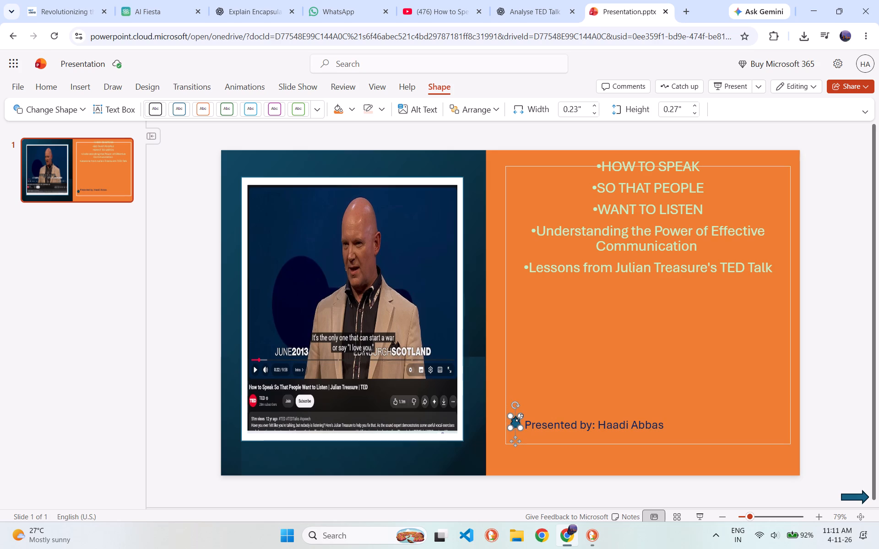
{"action": "left_click_drag", "start_coordinate": [519, 416], "coordinate": [518, 421]}
Remove the bullet from the blank line just above the "Presented by" text.
{"action": "left_click", "coordinate": [552, 386]}
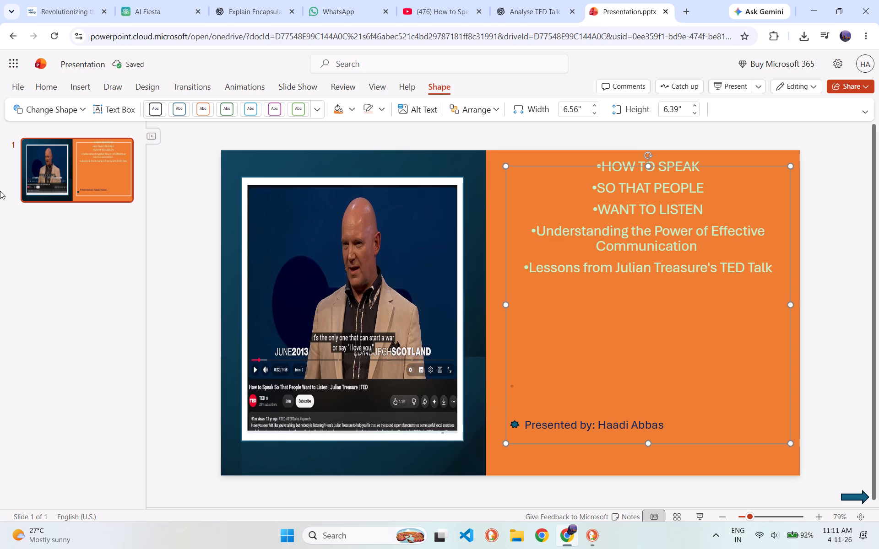
{"action": "key", "text": "BackSpace"}
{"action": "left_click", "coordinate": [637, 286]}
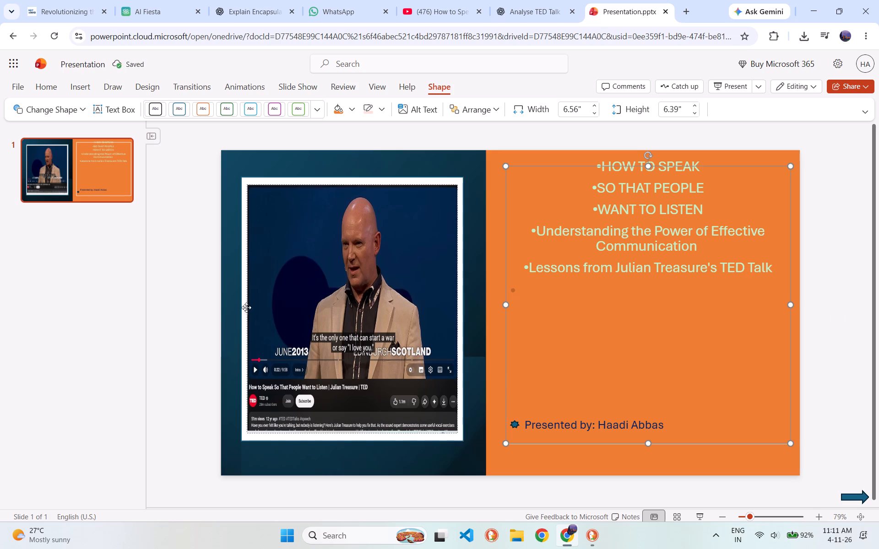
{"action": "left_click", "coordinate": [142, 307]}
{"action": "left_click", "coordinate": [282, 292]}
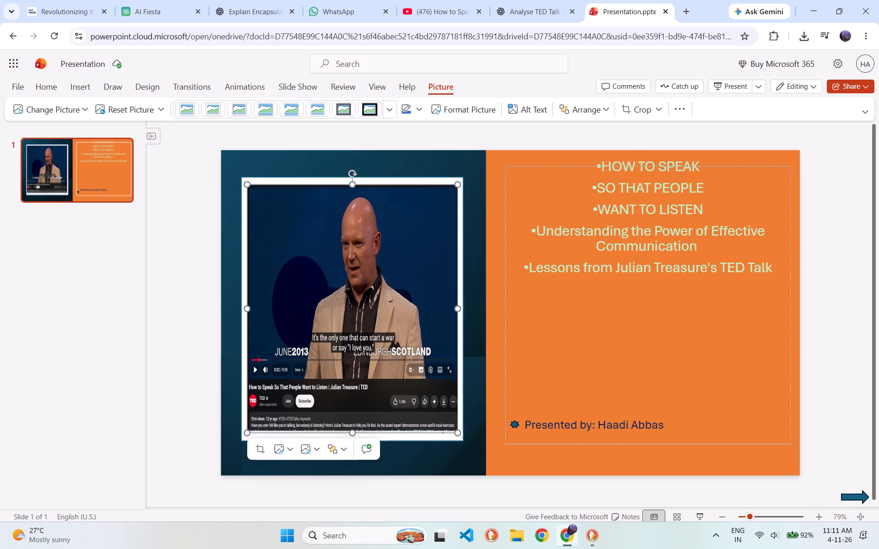
Set all five bulleted title lines on the orange half to font size 20.
{"action": "left_click", "coordinate": [737, 341]}
{"action": "left_click_drag", "start_coordinate": [774, 271], "coordinate": [599, 164]}
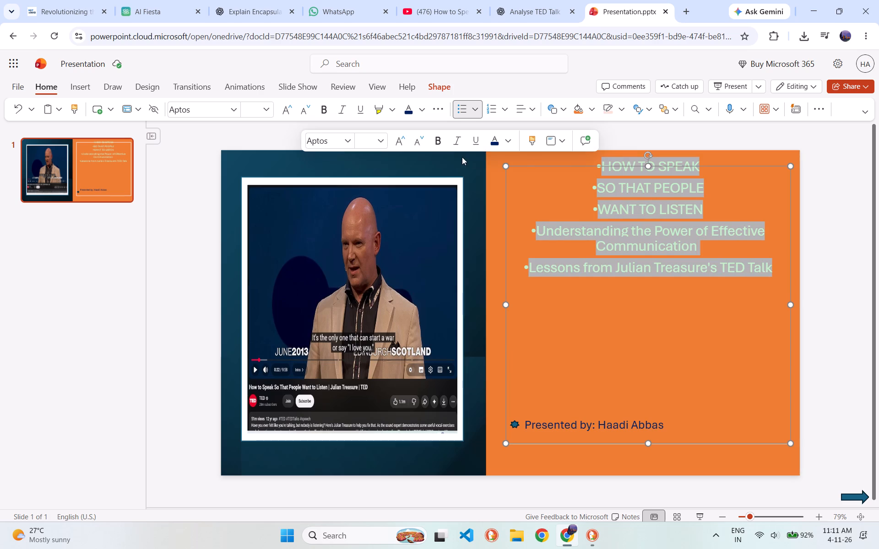
{"action": "left_click", "coordinate": [385, 142]}
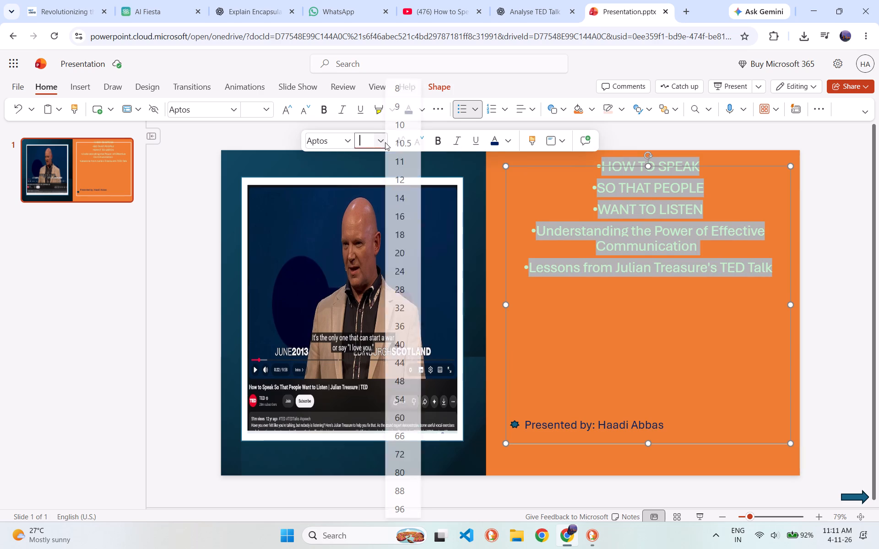
{"action": "left_click", "coordinate": [402, 248]}
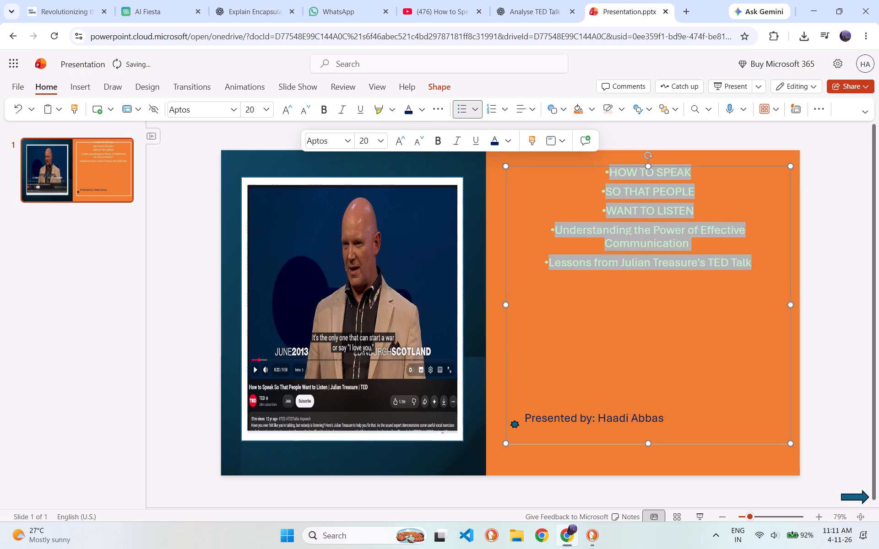
Set the title text box's vertical alignment to bottom, with the five bulleted lines selected.
{"action": "left_click", "coordinate": [613, 312]}
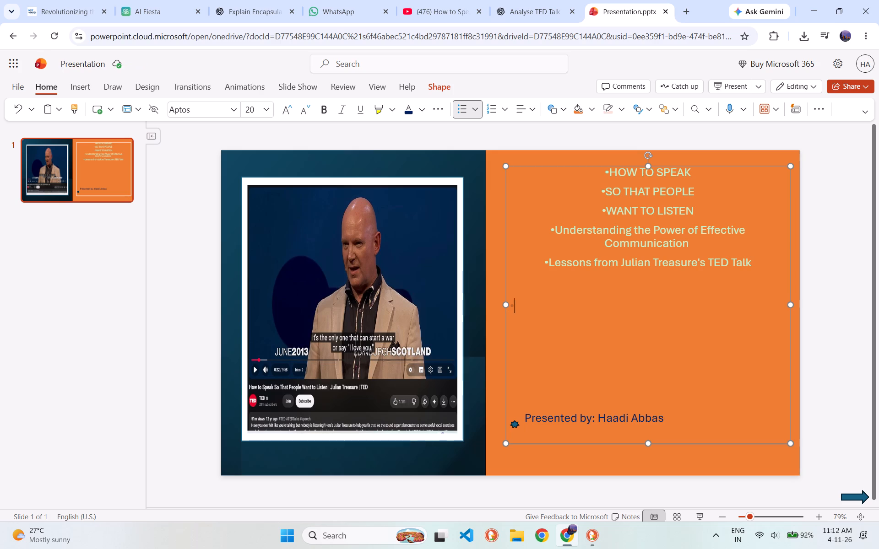
{"action": "left_click_drag", "start_coordinate": [764, 268], "coordinate": [593, 166]}
{"action": "right_click", "coordinate": [630, 204]}
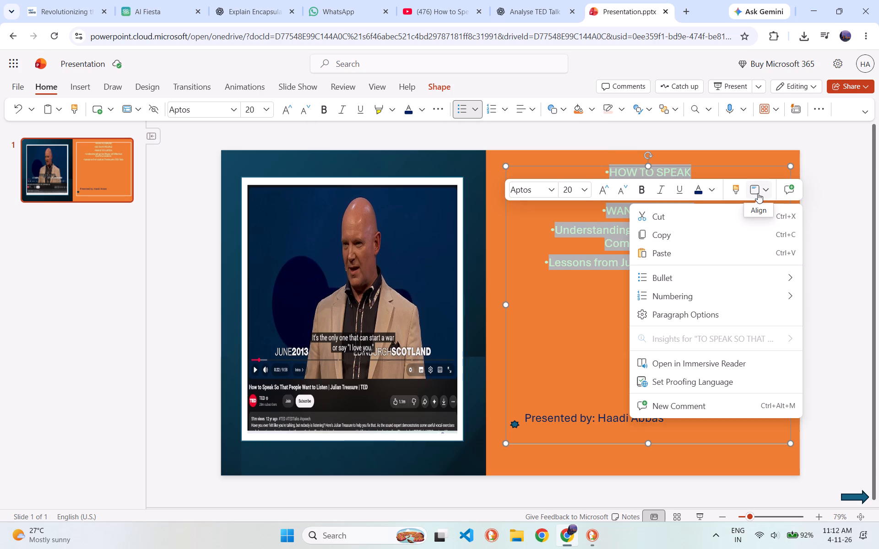
{"action": "left_click", "coordinate": [758, 193]}
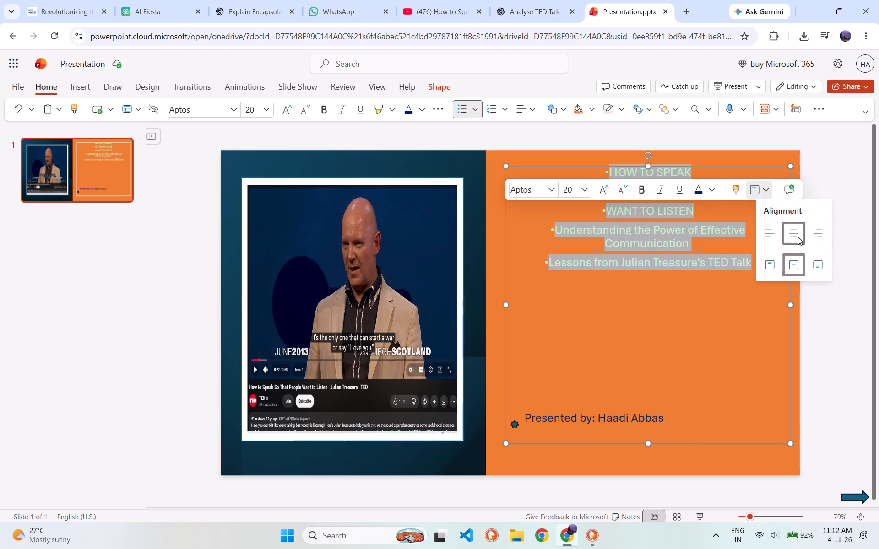
{"action": "left_click", "coordinate": [809, 262]}
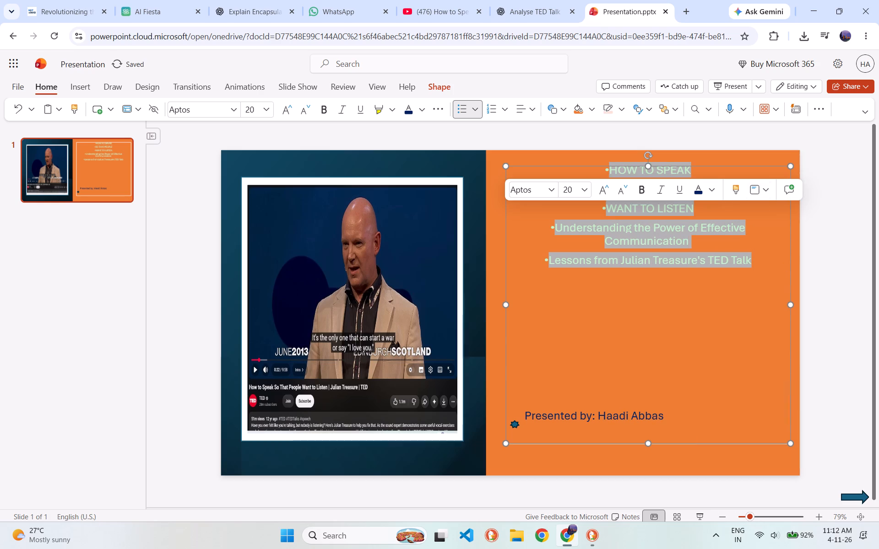
Extend the title text box's top edge slightly upward so it starts above the "HOW TO SPEAK" line.
{"action": "left_click", "coordinate": [674, 323]}
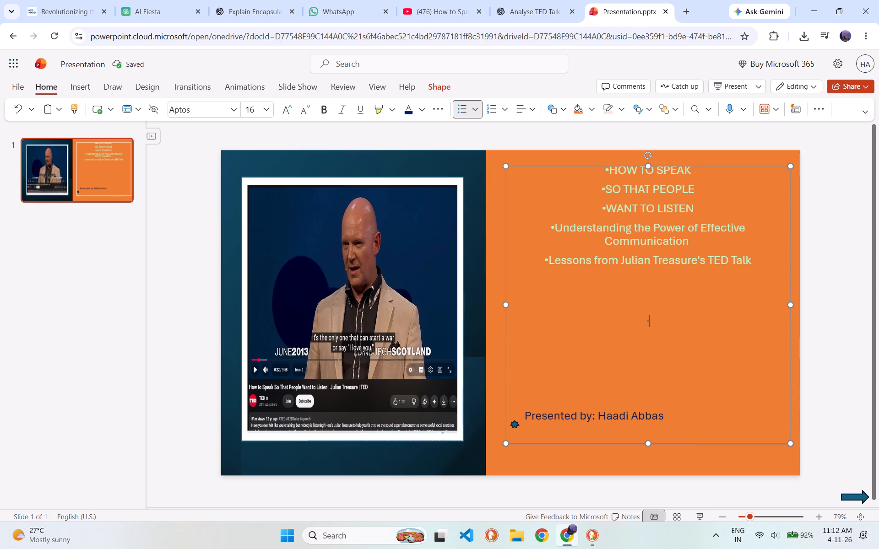
{"action": "left_click_drag", "start_coordinate": [646, 167], "coordinate": [646, 161]}
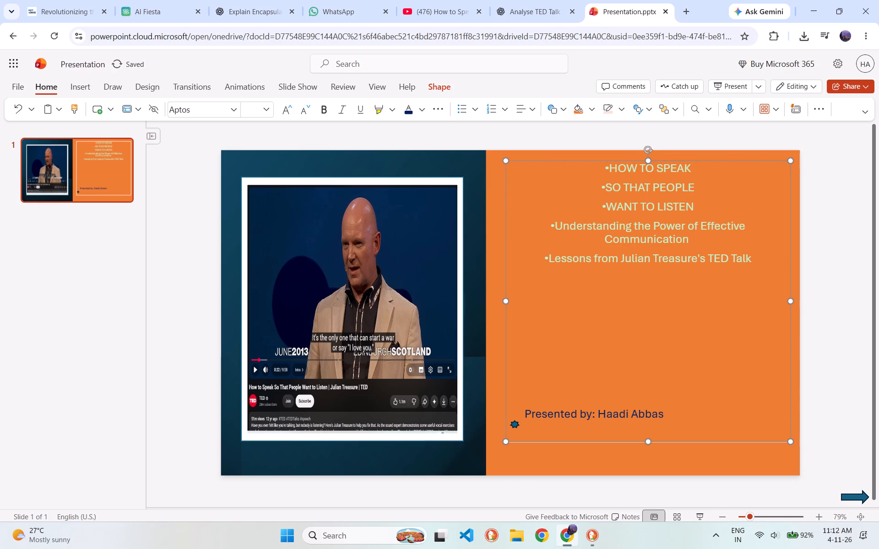
Remove the bullet from the blank line directly below "Lessons from Julian Treasure's TED Talk".
{"action": "left_click", "coordinate": [646, 290]}
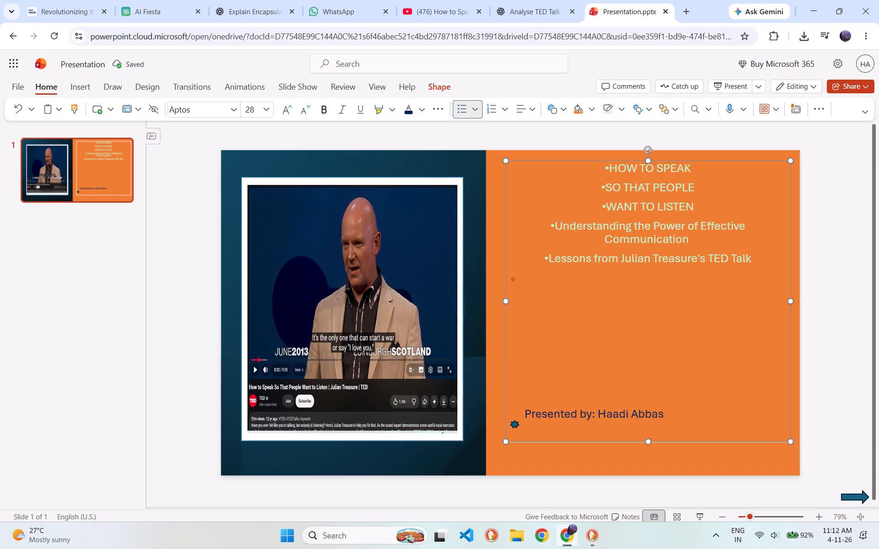
{"action": "key", "text": "BackSpace"}
Centre the five bulleted title lines horizontally and set their text box's vertical alignment to middle.
{"action": "left_click_drag", "start_coordinate": [604, 170], "coordinate": [723, 272]}
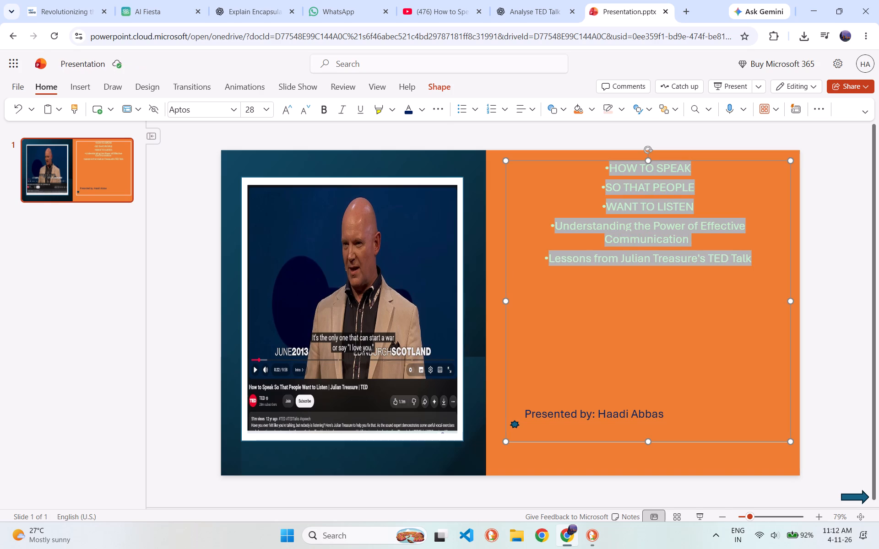
{"action": "left_click_drag", "start_coordinate": [723, 272], "coordinate": [733, 272]}
{"action": "left_click", "coordinate": [690, 254]}
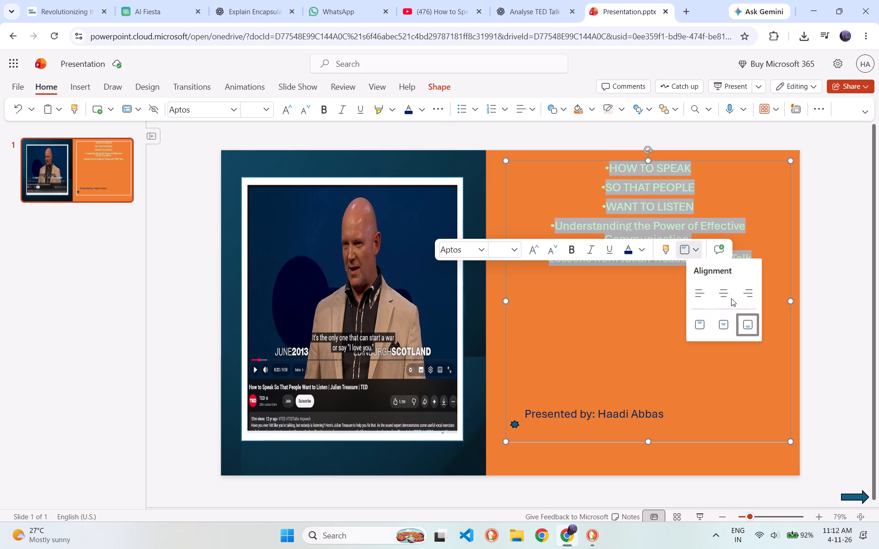
{"action": "left_click", "coordinate": [729, 299]}
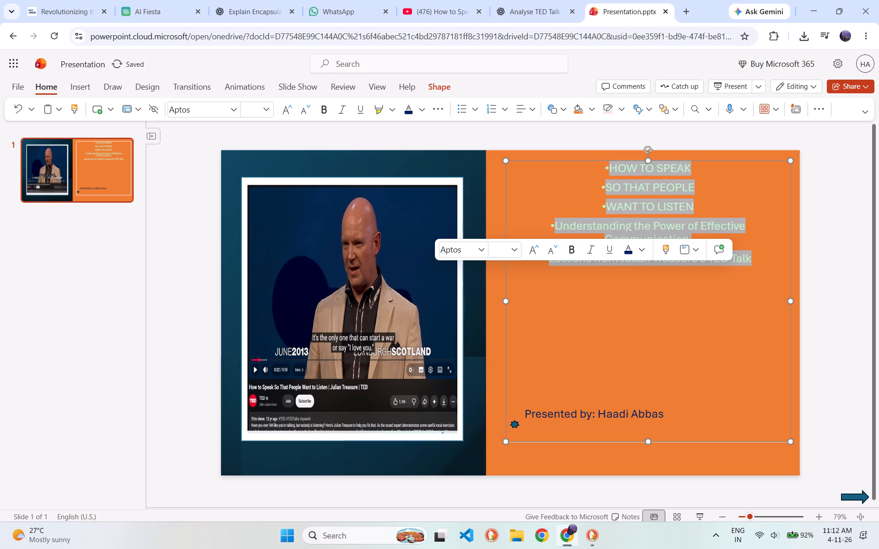
{"action": "left_click", "coordinate": [689, 255]}
{"action": "left_click", "coordinate": [717, 320]}
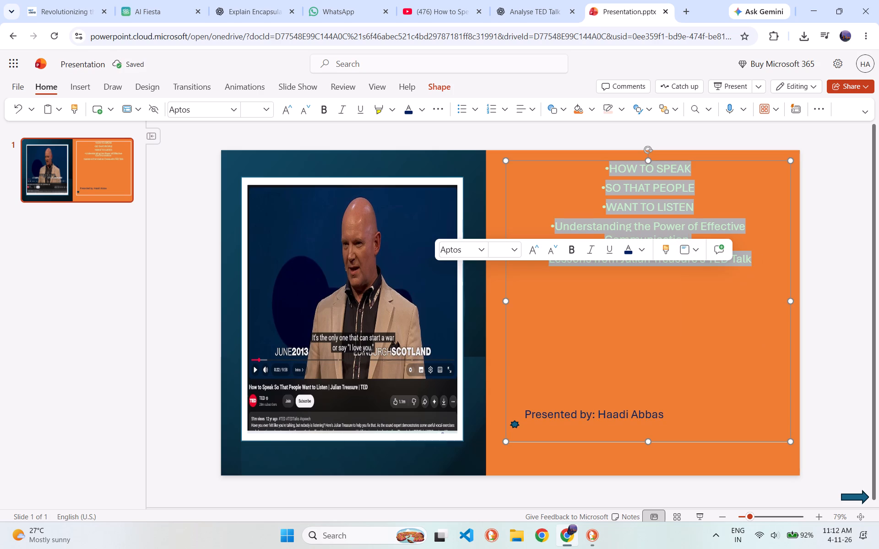
{"action": "left_click", "coordinate": [688, 244]}
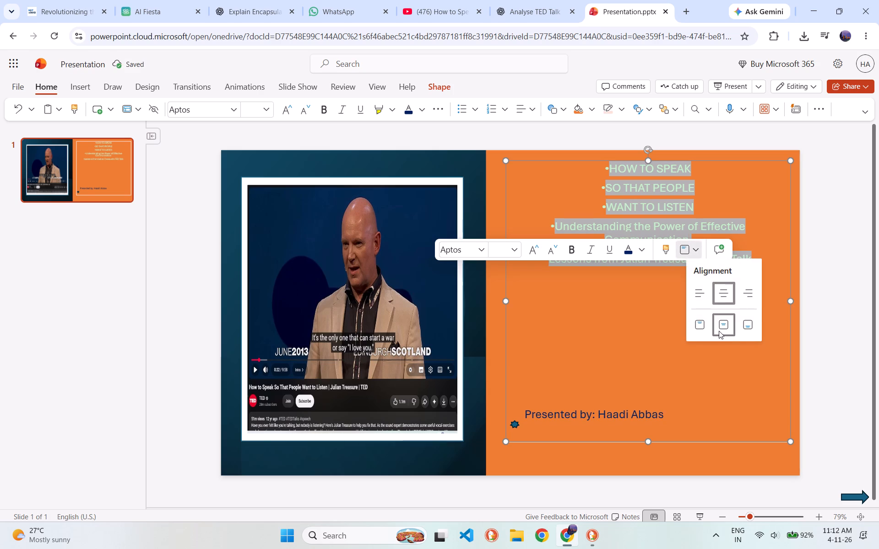
{"action": "left_click", "coordinate": [720, 331]}
{"action": "left_click", "coordinate": [694, 248]}
Delete surplus blank lines between "Lessons from Julian Treasure's TED Talk" and the "Presented by" line.
{"action": "left_click", "coordinate": [640, 330]}
{"action": "left_click", "coordinate": [639, 326]}
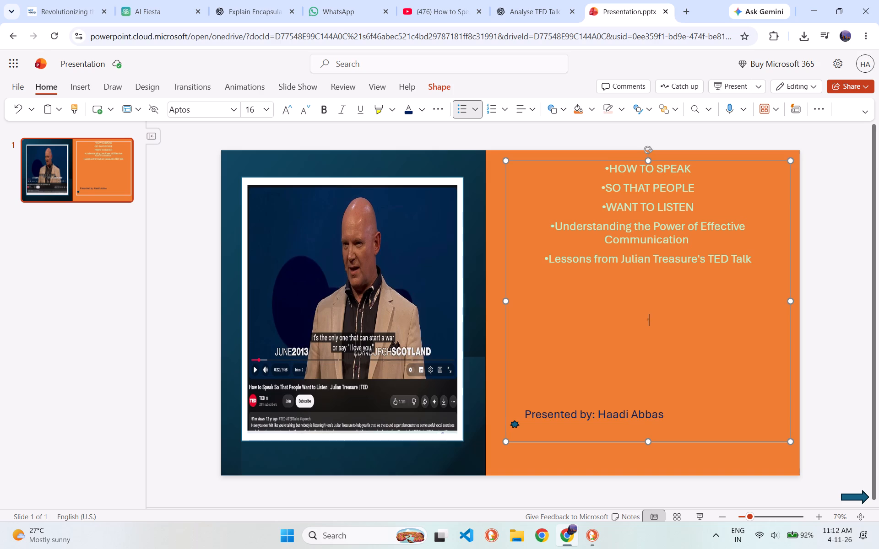
{"action": "key", "text": "BackSpace"}
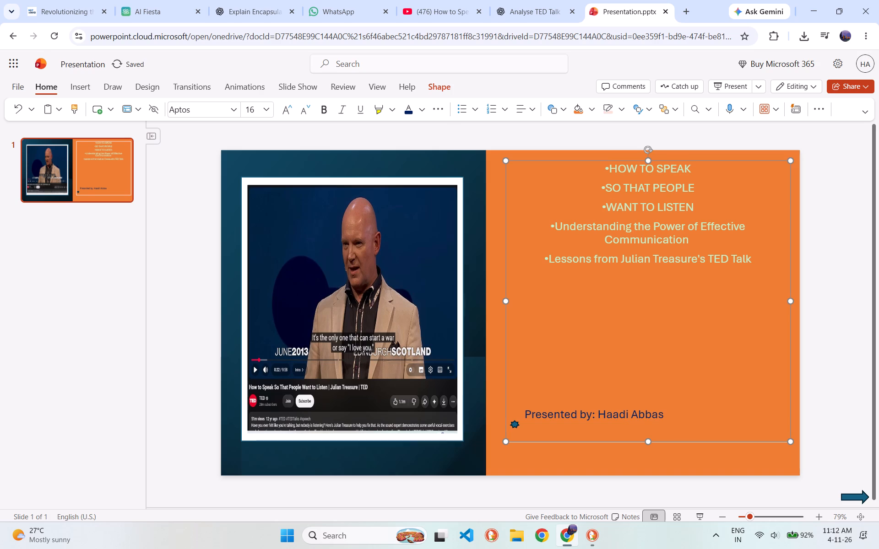
{"action": "key", "text": "BackSpace"}
{"action": "key", "text": "BackSpace"}
{"action": "key", "text": "BackSpace"}
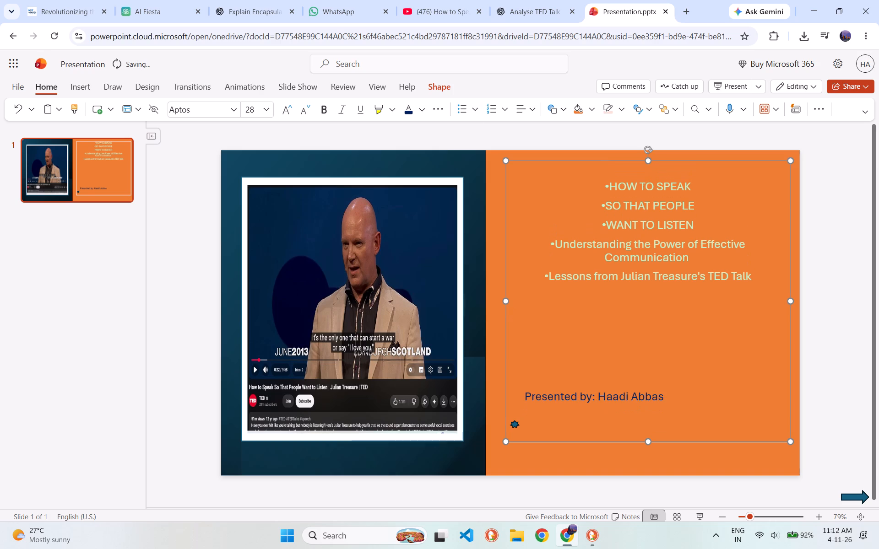
{"action": "key", "text": "BackSpace"}
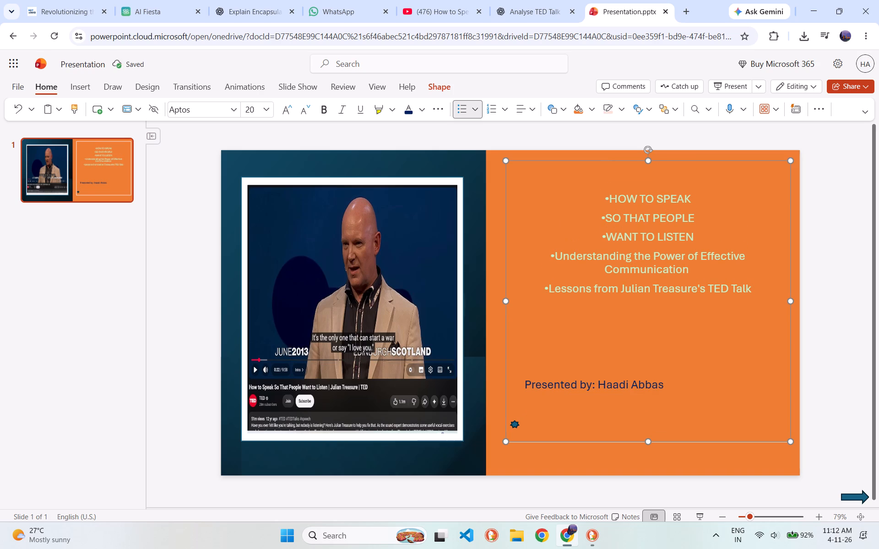
{"action": "left_click", "coordinate": [583, 319]}
{"action": "key", "text": "BackSpace"}
{"action": "key", "text": "BackSpace"}
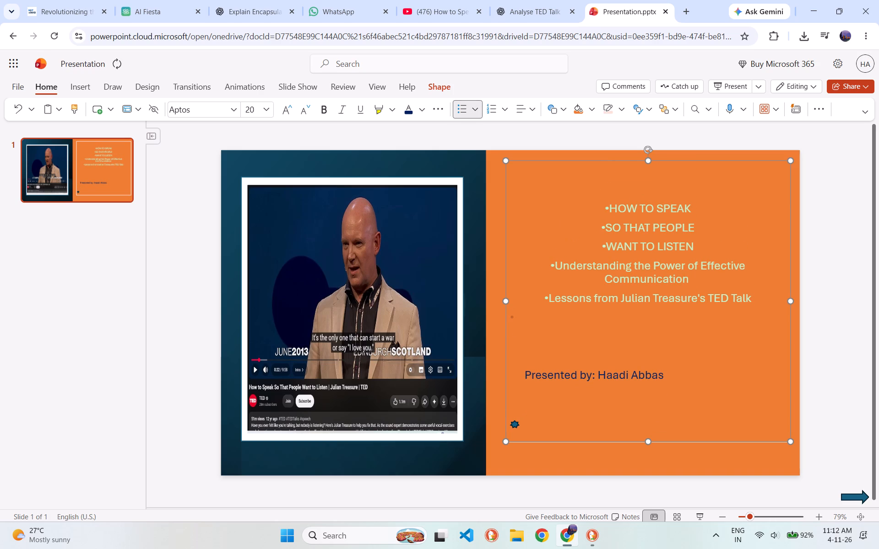
{"action": "key", "text": "BackSpace"}
{"action": "key", "text": "BackSpace"}
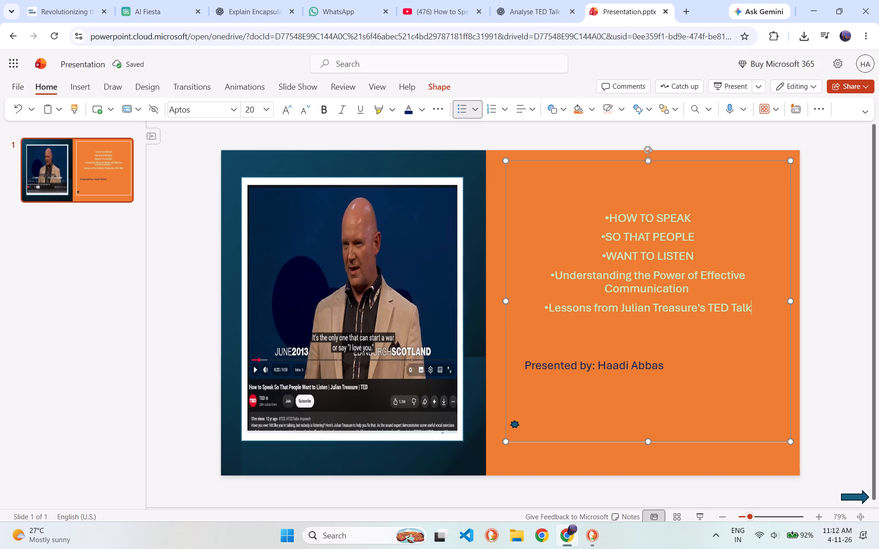
Cut the "Presented by" line, raise the small star shape towards its blank line, and paste the text back there.
{"action": "left_click", "coordinate": [525, 365]}
{"action": "left_click_drag", "start_coordinate": [525, 365], "coordinate": [669, 375]}
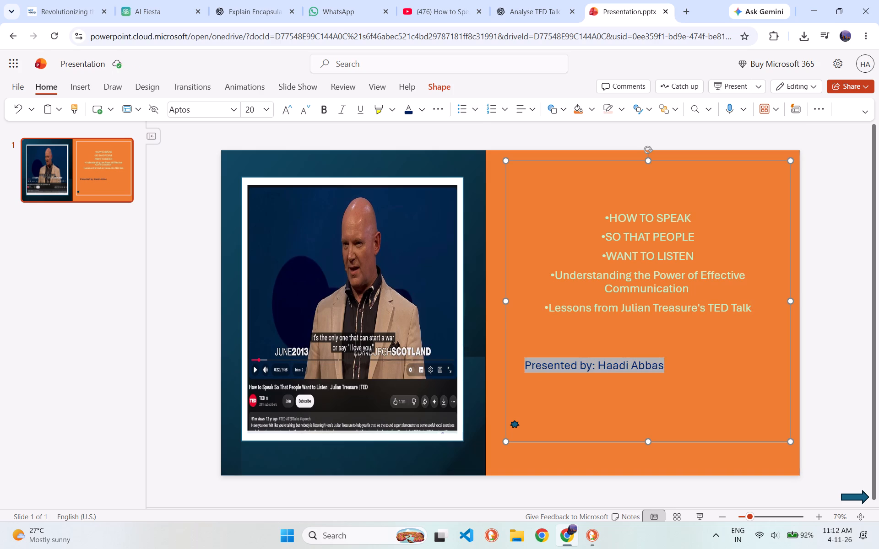
{"action": "left_click_drag", "start_coordinate": [669, 375], "coordinate": [670, 375]}
{"action": "key", "text": "ctrl+x"}
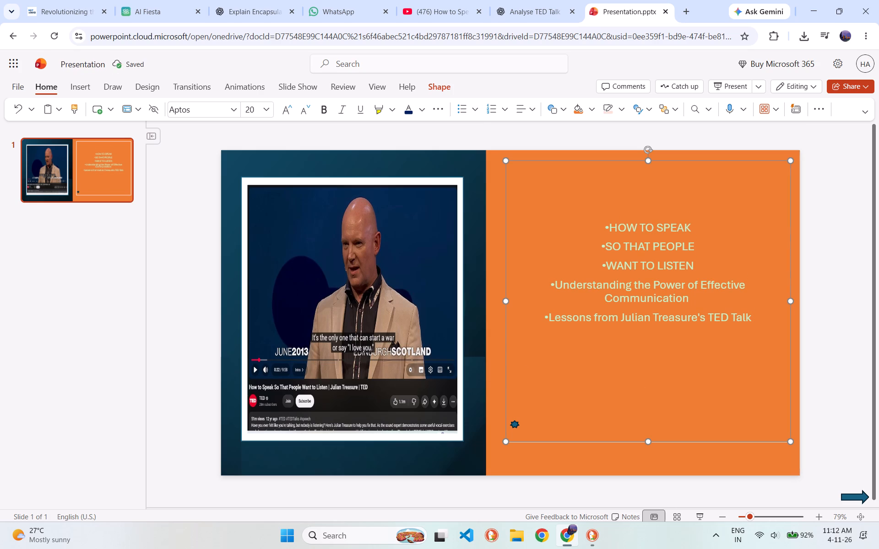
{"action": "left_click", "coordinate": [533, 424]}
{"action": "left_click", "coordinate": [532, 425]}
{"action": "triple_click", "coordinate": [531, 426]}
{"action": "left_click", "coordinate": [530, 426]}
{"action": "left_click_drag", "start_coordinate": [515, 426], "coordinate": [520, 395]}
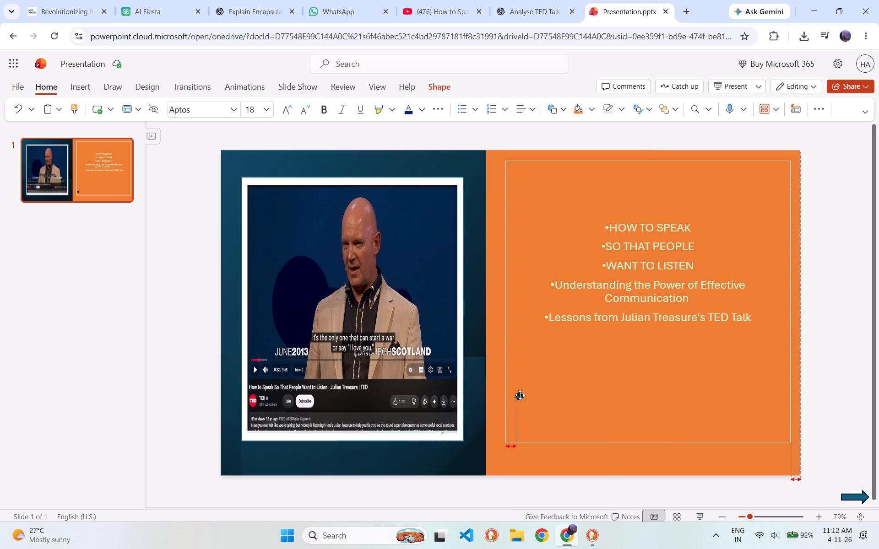
{"action": "left_click_drag", "start_coordinate": [520, 395], "coordinate": [520, 379]}
{"action": "left_click", "coordinate": [529, 386]}
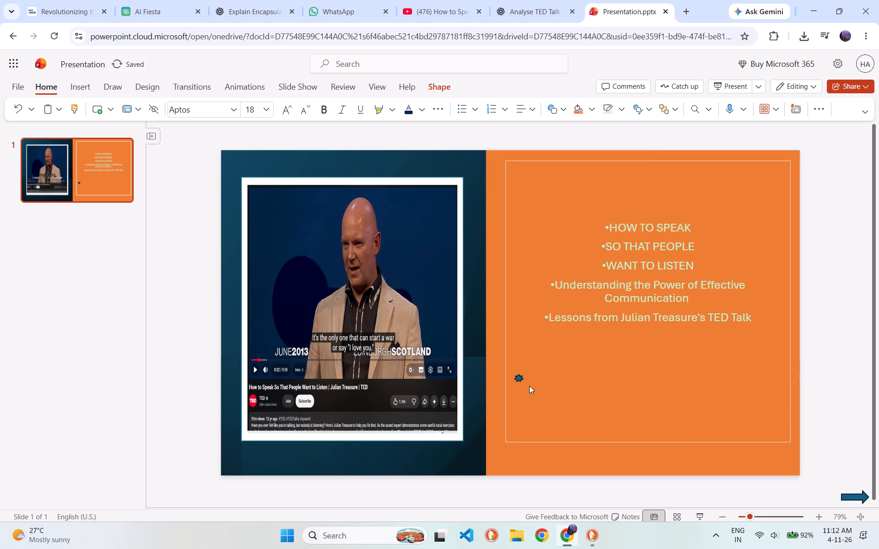
{"action": "left_click", "coordinate": [532, 379]}
{"action": "key", "text": "ctrl+v"}
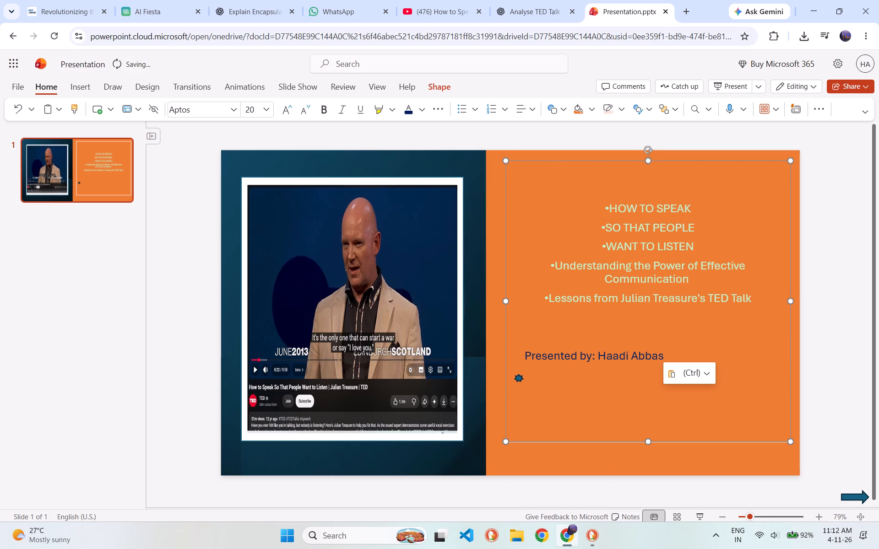
Move the small star shape level with the "Presented by" line, just in front of the text.
{"action": "left_click_drag", "start_coordinate": [521, 378], "coordinate": [521, 356]}
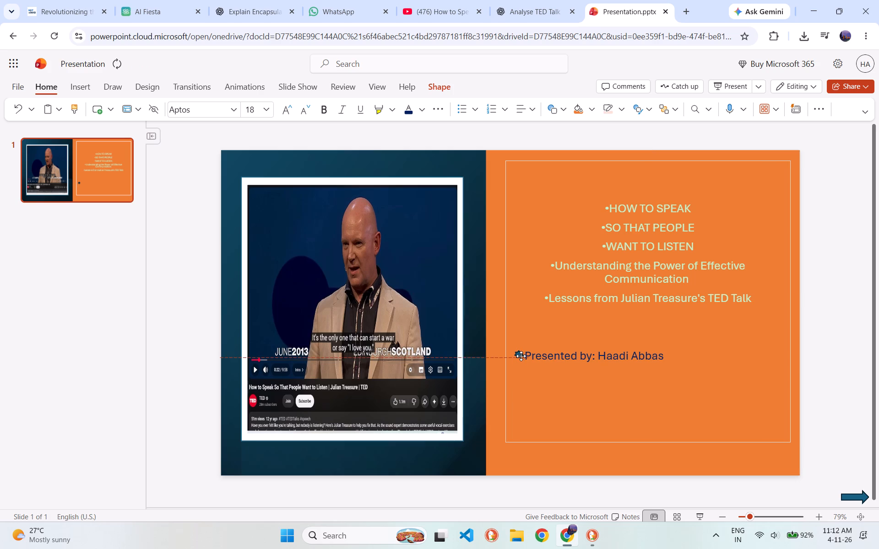
{"action": "left_click_drag", "start_coordinate": [521, 356], "coordinate": [519, 357]}
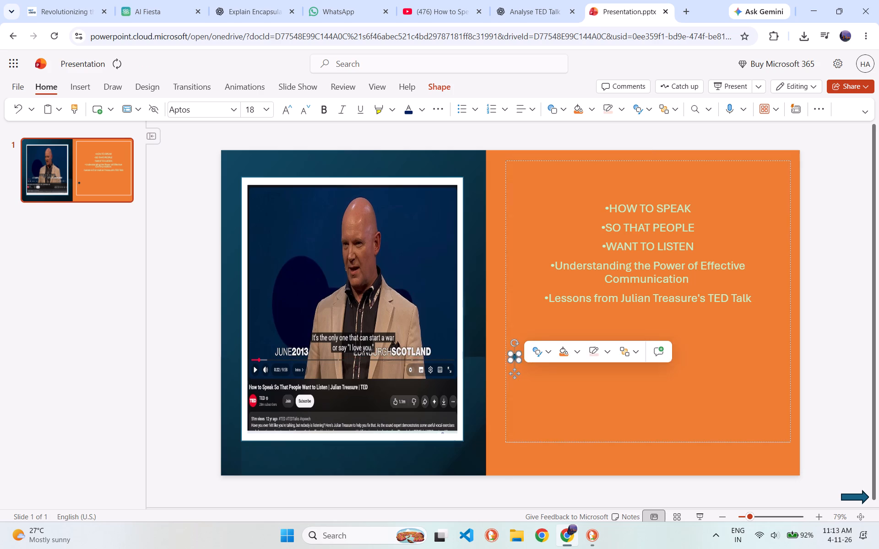
{"action": "left_click", "coordinate": [534, 401]}
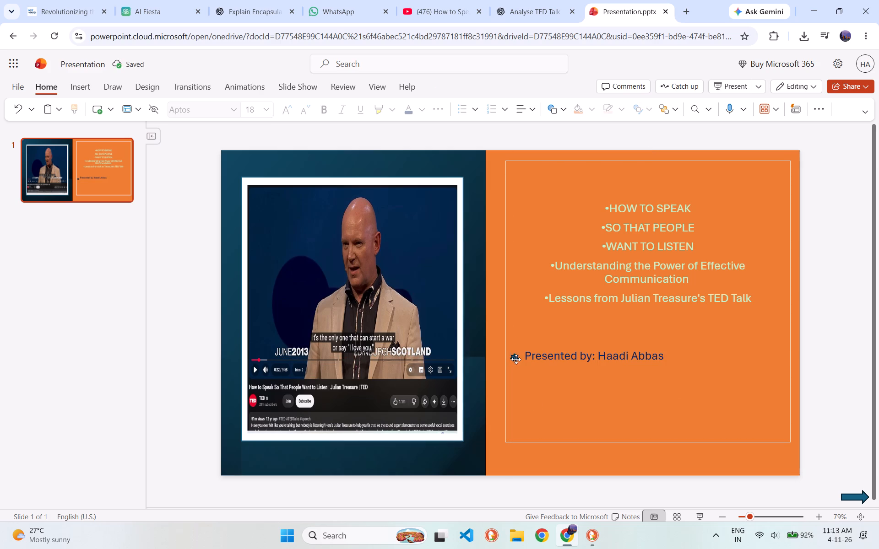
{"action": "left_click", "coordinate": [514, 360]}
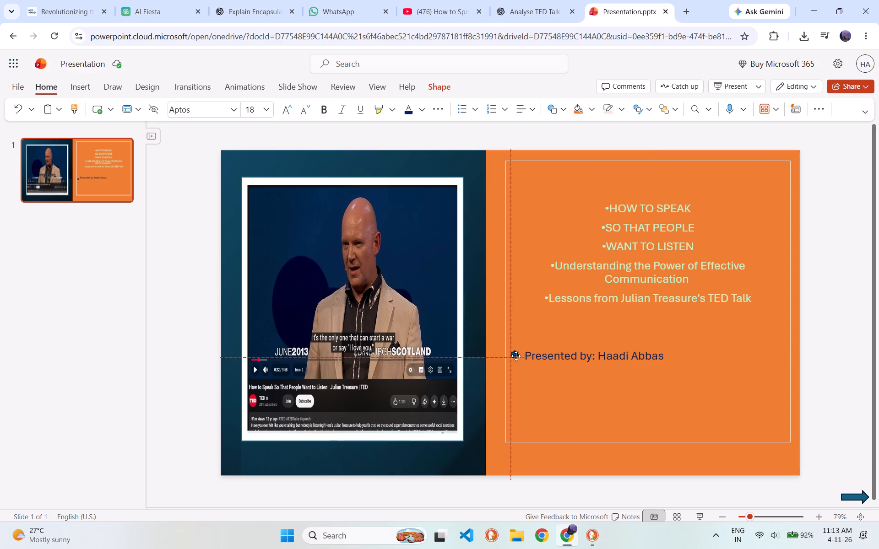
{"action": "left_click", "coordinate": [519, 373]}
{"action": "left_click", "coordinate": [552, 397]}
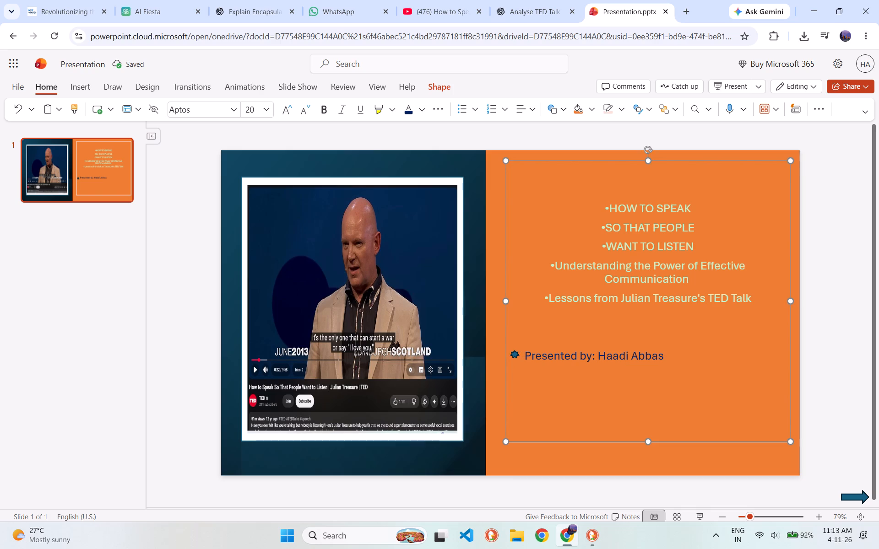
In the framed video still's picture corrections, set the saturation to 112% and the contrast to 100%.
{"action": "left_click", "coordinate": [301, 327]}
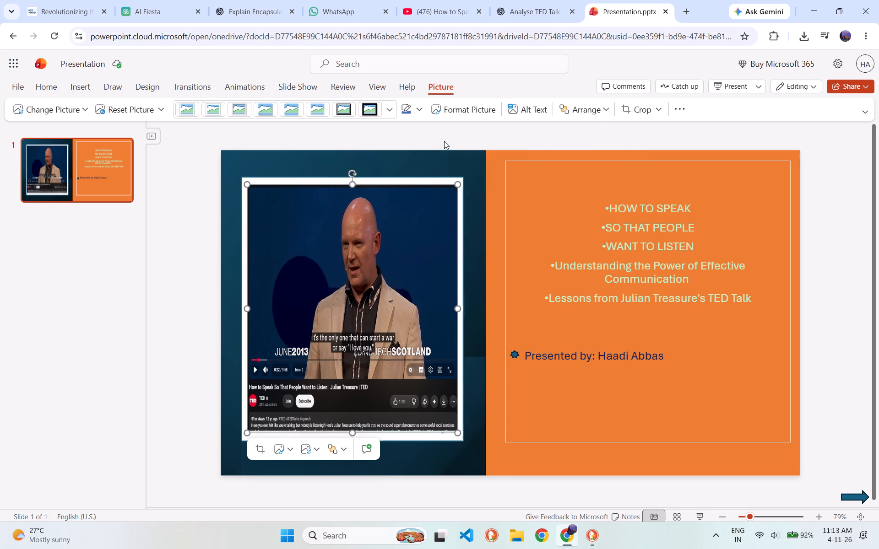
{"action": "left_click", "coordinate": [453, 112]}
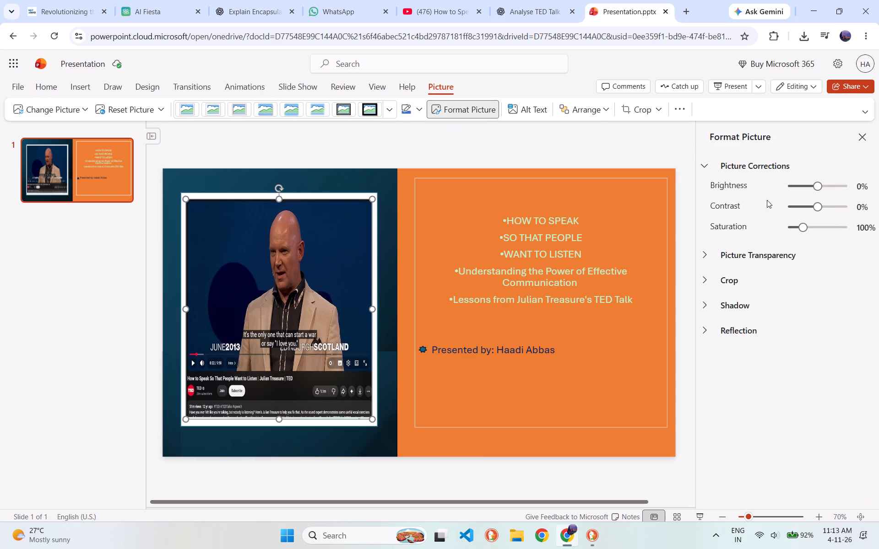
{"action": "left_click", "coordinate": [804, 229]}
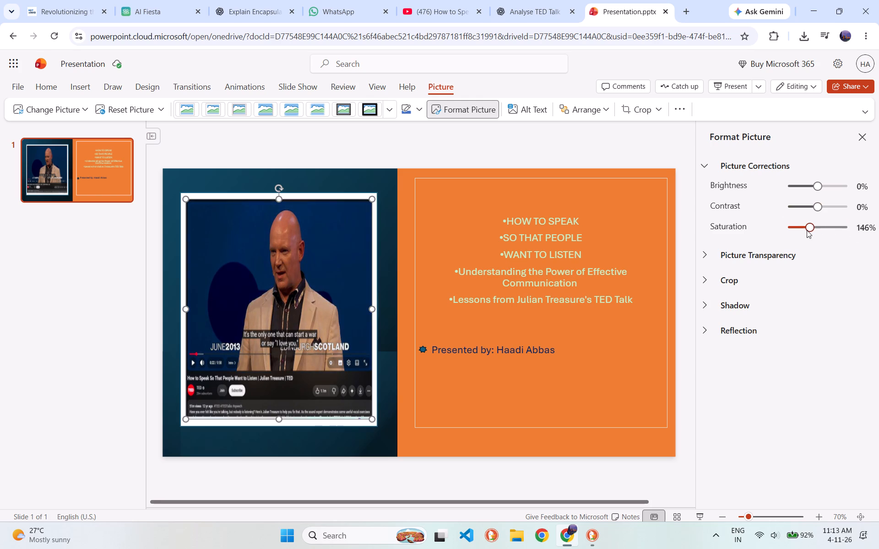
{"action": "left_click_drag", "start_coordinate": [816, 209], "coordinate": [845, 207]}
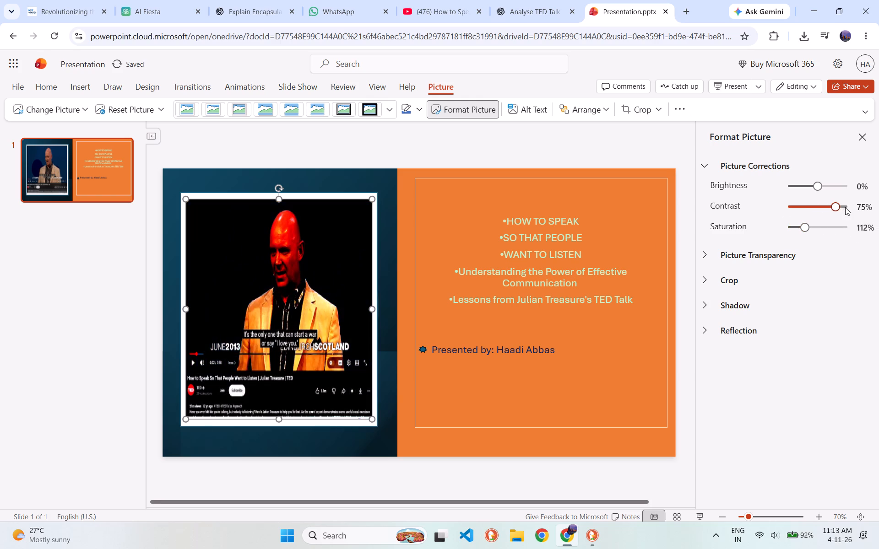
{"action": "left_click_drag", "start_coordinate": [845, 207], "coordinate": [873, 208]}
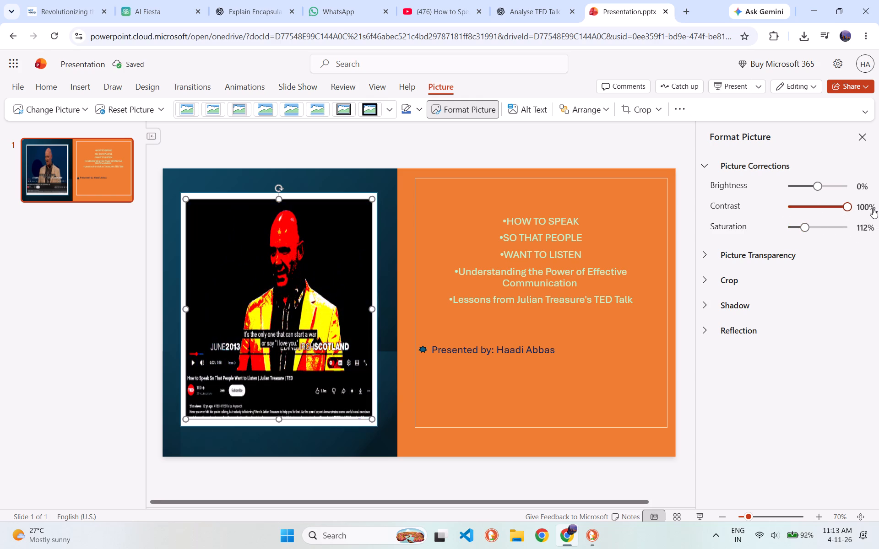
{"action": "left_click_drag", "start_coordinate": [873, 208], "coordinate": [871, 210]}
{"action": "left_click_drag", "start_coordinate": [871, 210], "coordinate": [762, 216]}
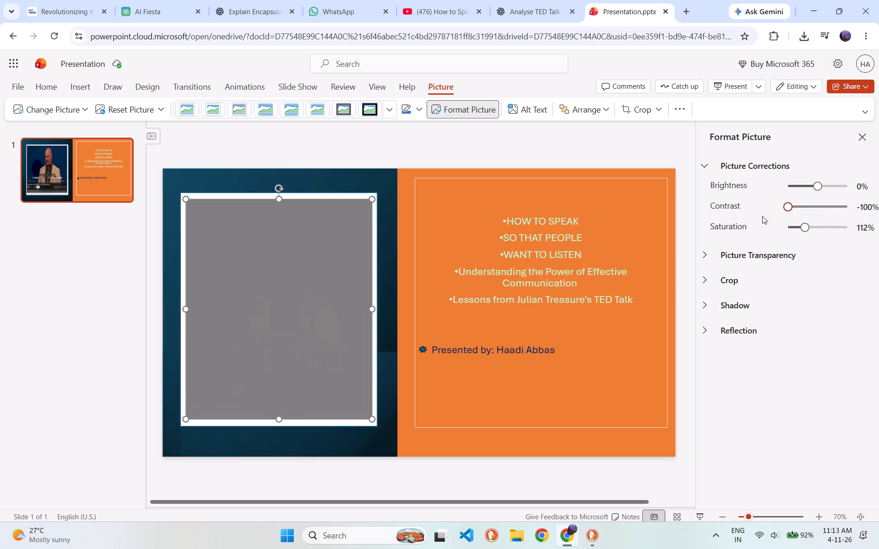
{"action": "left_click_drag", "start_coordinate": [762, 216], "coordinate": [846, 216]}
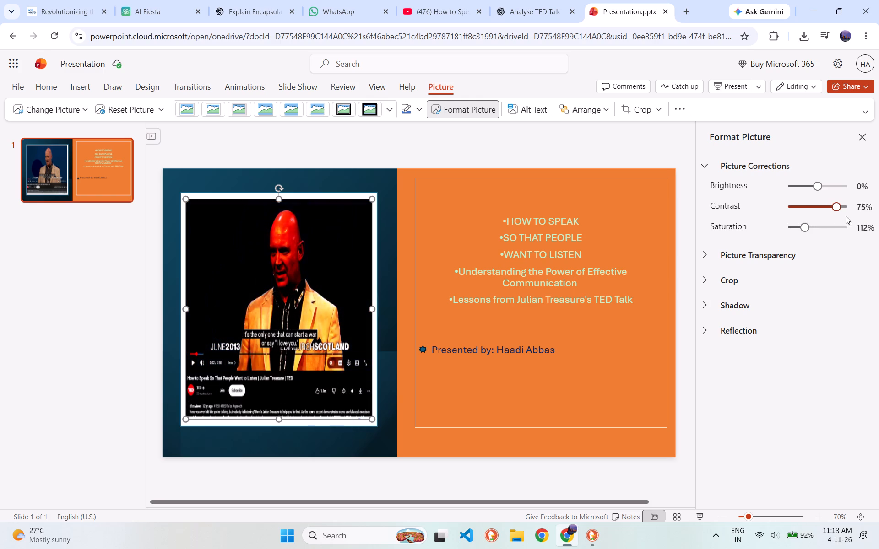
{"action": "left_click_drag", "start_coordinate": [846, 216], "coordinate": [855, 216]}
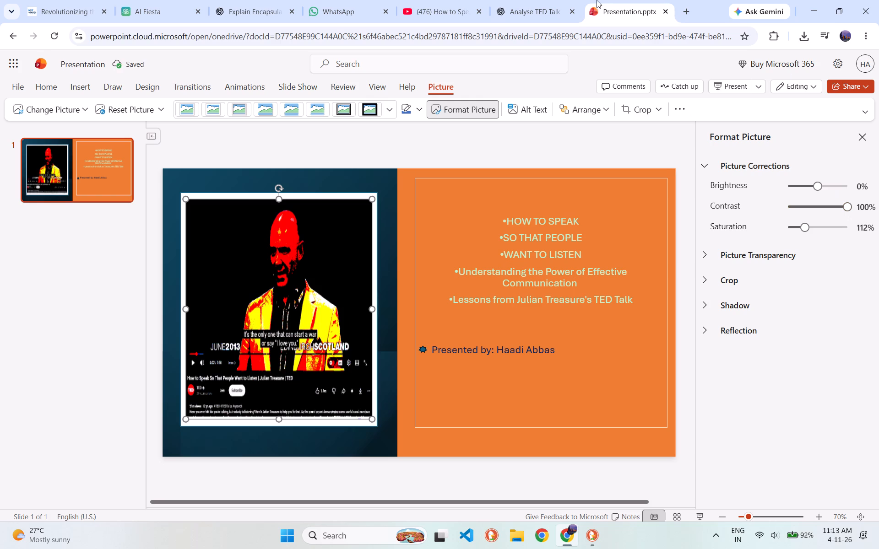
Switch to File Explorer, copy the How_to_Speak_So_People_Want_to_Listen presentation from the Downloads folder, and close the window.
{"action": "left_click", "coordinate": [520, 528]}
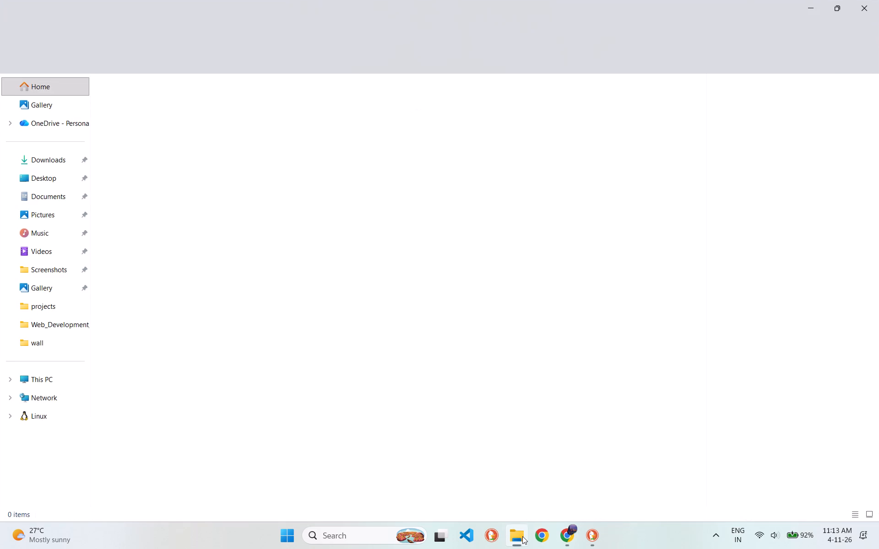
{"action": "left_click", "coordinate": [56, 167]}
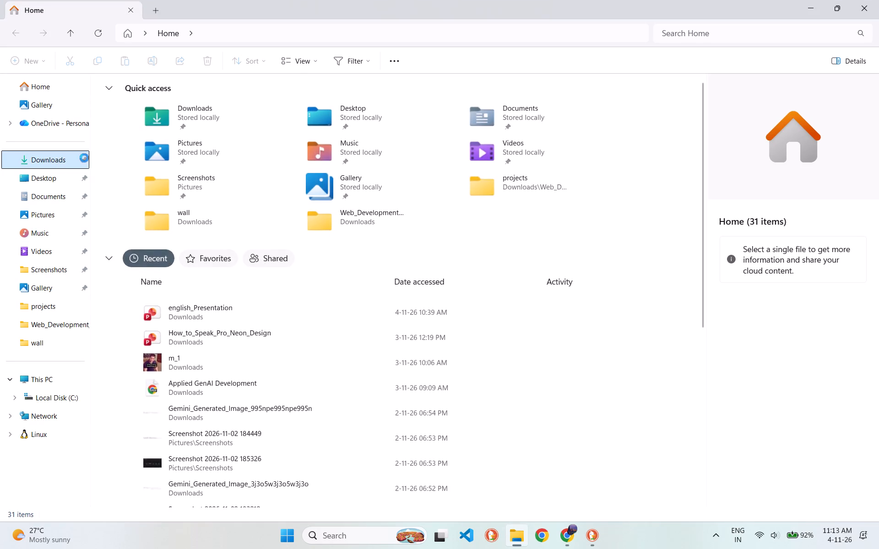
{"action": "left_click", "coordinate": [190, 117]}
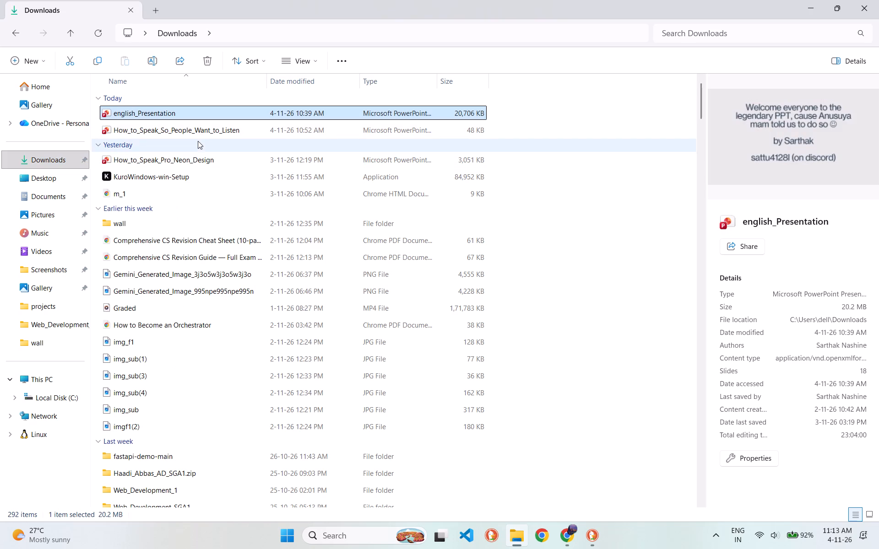
{"action": "left_click", "coordinate": [198, 133]}
{"action": "right_click", "coordinate": [198, 133]}
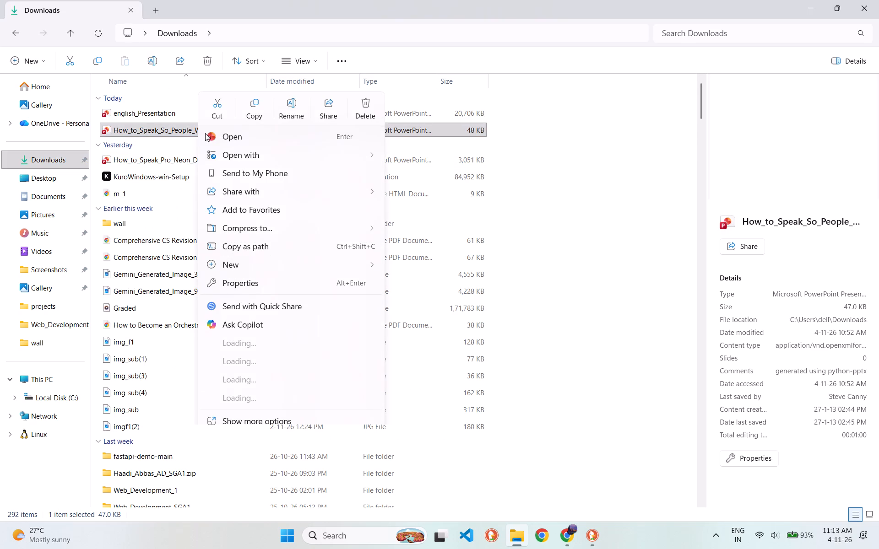
{"action": "left_click", "coordinate": [253, 115]}
{"action": "left_click", "coordinate": [878, 18]}
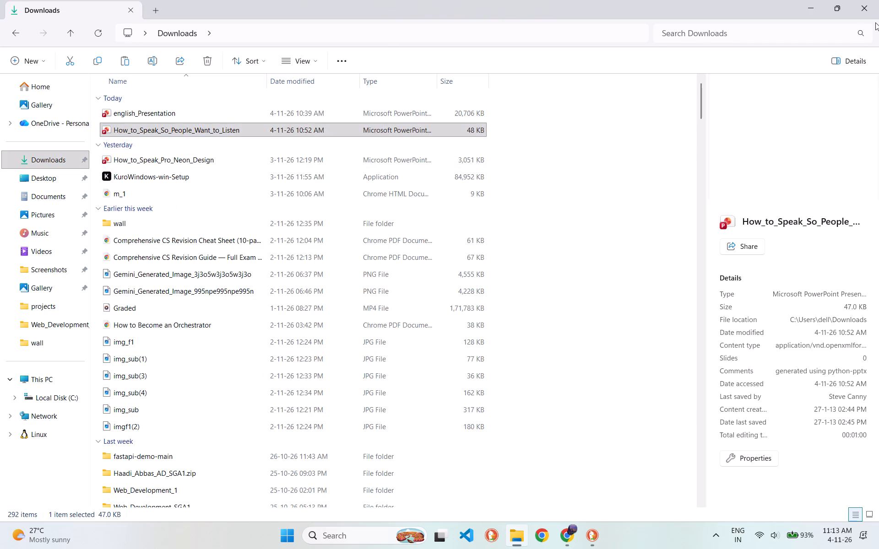
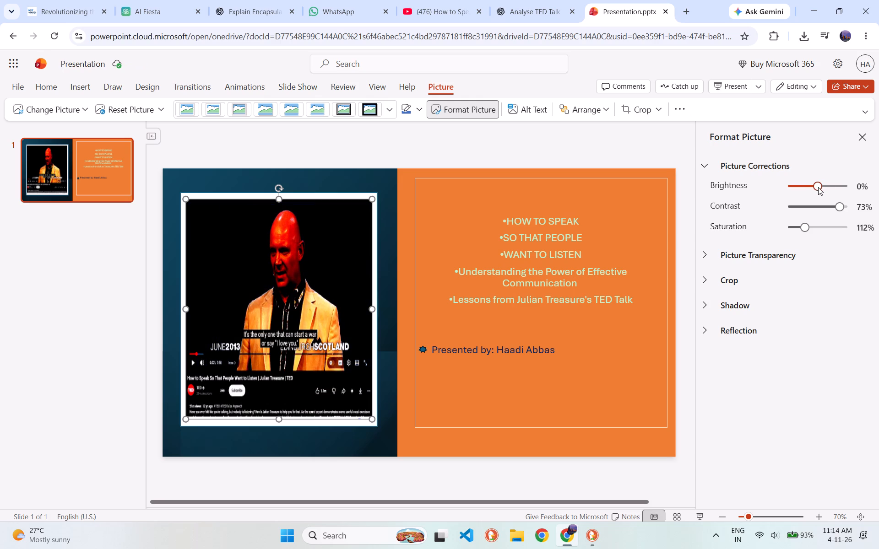
Set the framed video still's brightness to -2% and contrast to 38%, and close the picture formatting settings.
{"action": "left_click", "coordinate": [813, 183]}
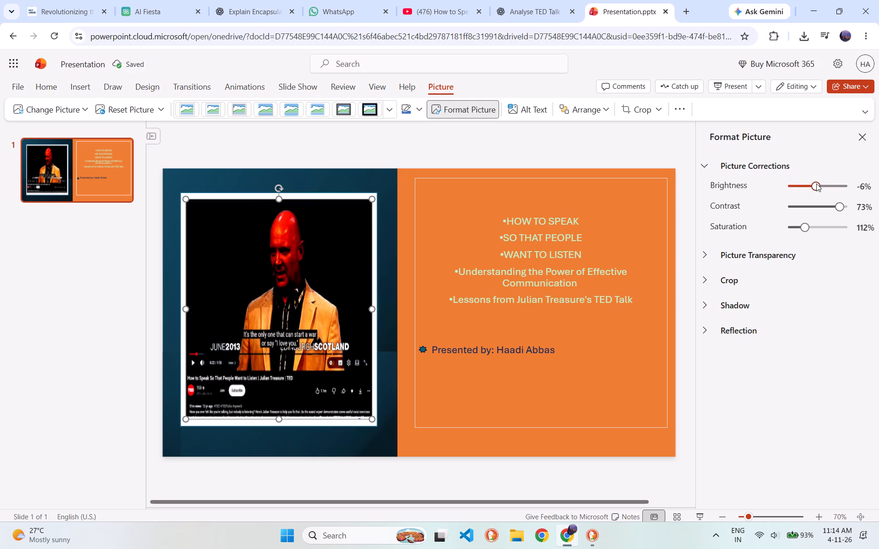
{"action": "left_click", "coordinate": [816, 183]}
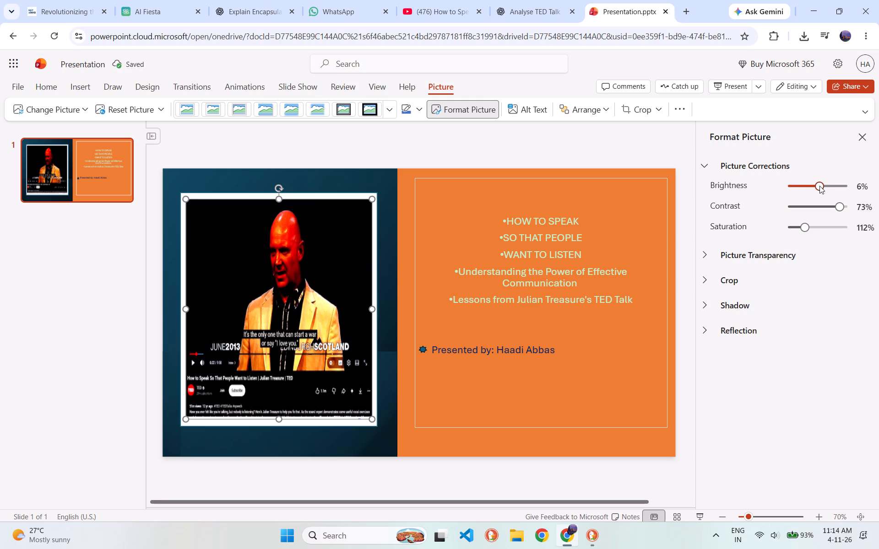
{"action": "left_click_drag", "start_coordinate": [838, 205], "coordinate": [830, 205]}
{"action": "scroll", "coordinate": [323, 295], "scroll_direction": "down", "scroll_amount": 1}
{"action": "scroll", "coordinate": [323, 295], "scroll_direction": "up", "scroll_amount": 1}
{"action": "scroll", "coordinate": [323, 295], "scroll_direction": "down", "scroll_amount": 1}
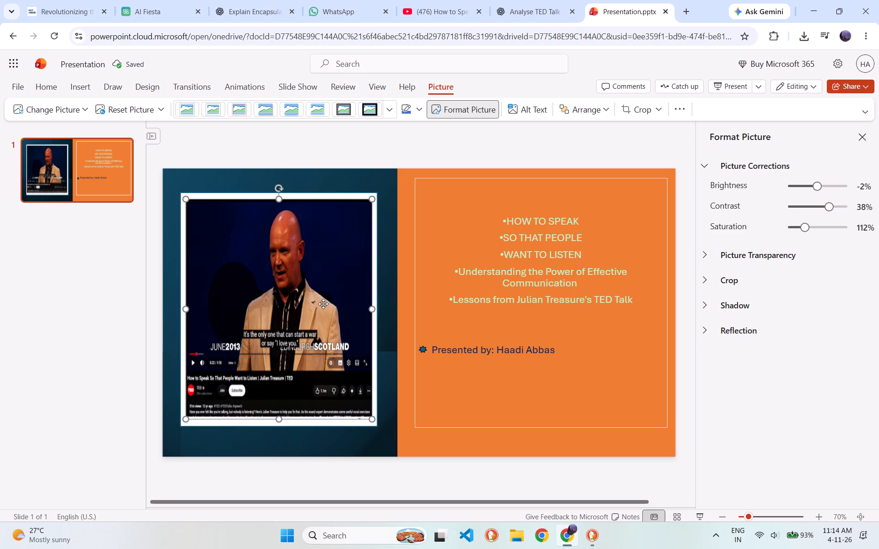
{"action": "scroll", "coordinate": [323, 315], "scroll_direction": "down", "scroll_amount": 1}
{"action": "left_click", "coordinate": [74, 254]}
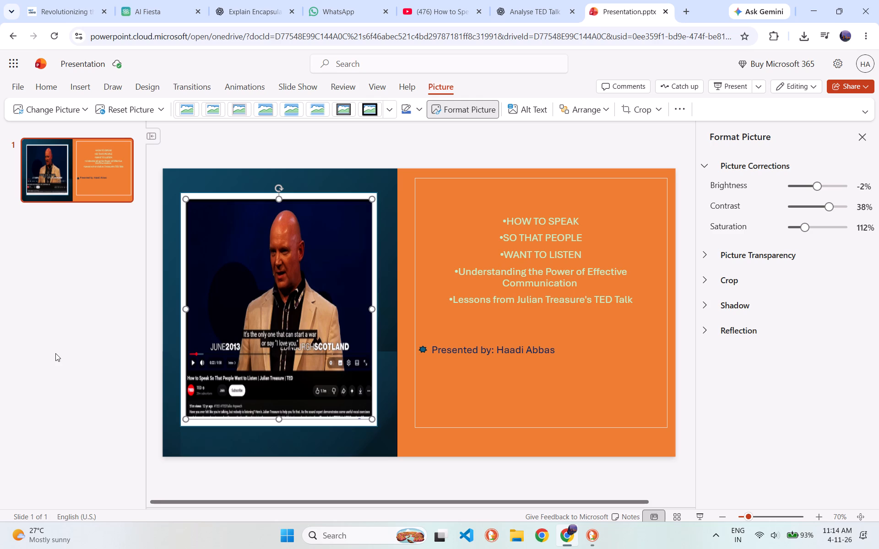
{"action": "left_click", "coordinate": [50, 344]}
{"action": "left_click", "coordinate": [53, 91]}
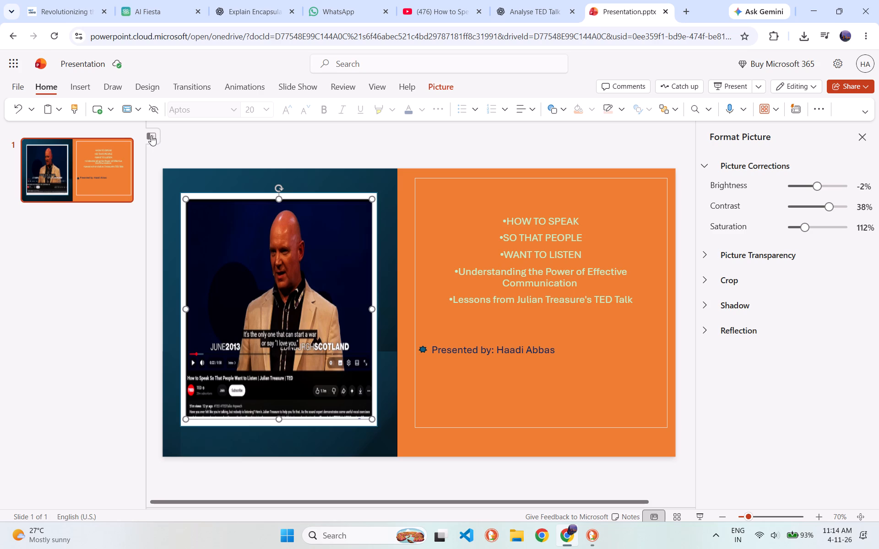
{"action": "scroll", "coordinate": [79, 294], "scroll_direction": "up", "scroll_amount": 5}
{"action": "left_click", "coordinate": [861, 140]}
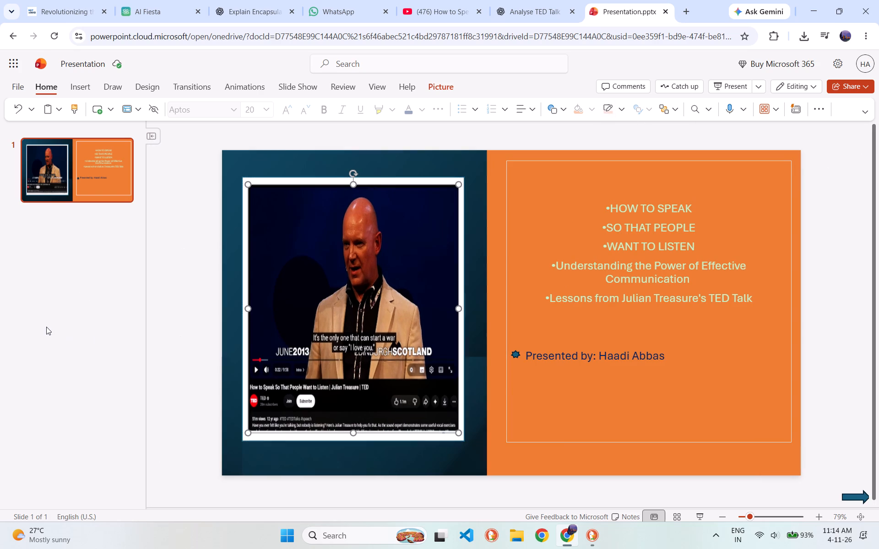
Move the small blue arrow shape to just below the slide's lower-right corner, keeping it horizontal and pointing right.
{"action": "left_click_drag", "start_coordinate": [862, 501], "coordinate": [854, 502]}
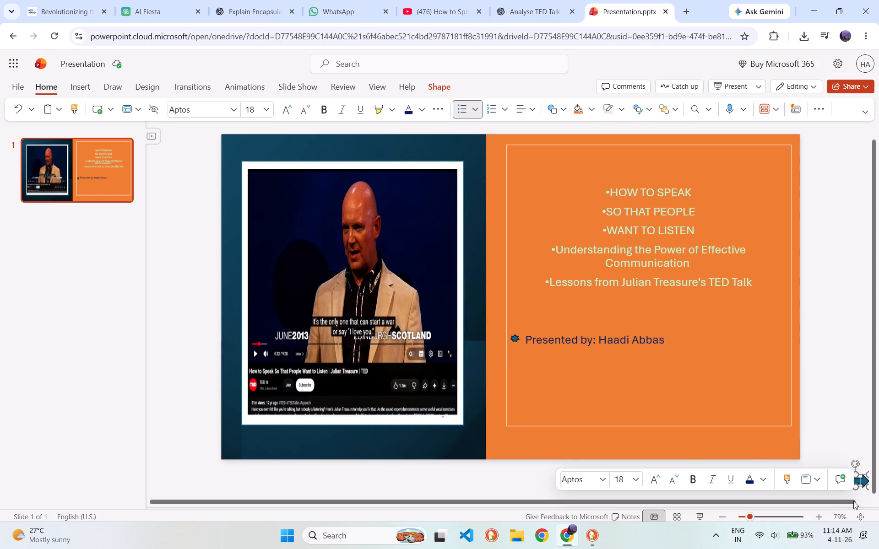
{"action": "left_click", "coordinate": [852, 460]}
{"action": "left_click_drag", "start_coordinate": [857, 484], "coordinate": [848, 483]}
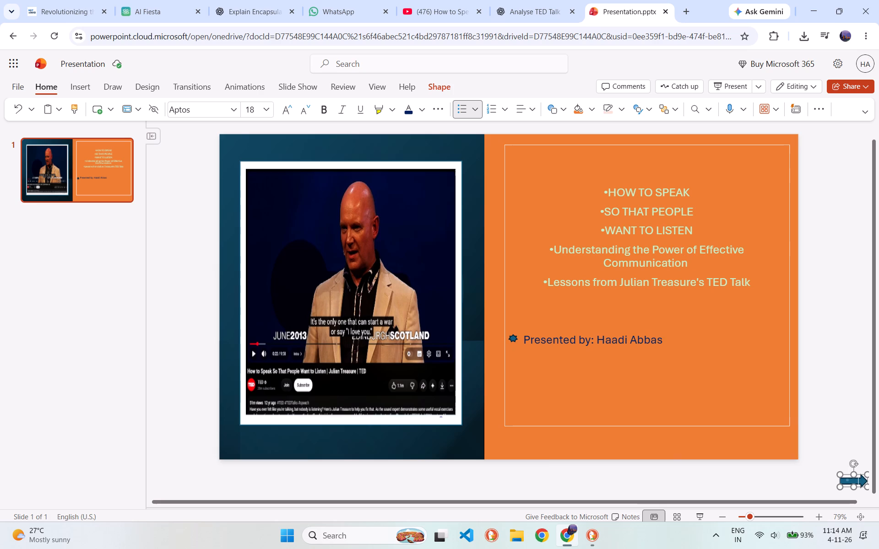
{"action": "left_click_drag", "start_coordinate": [854, 468], "coordinate": [851, 472]}
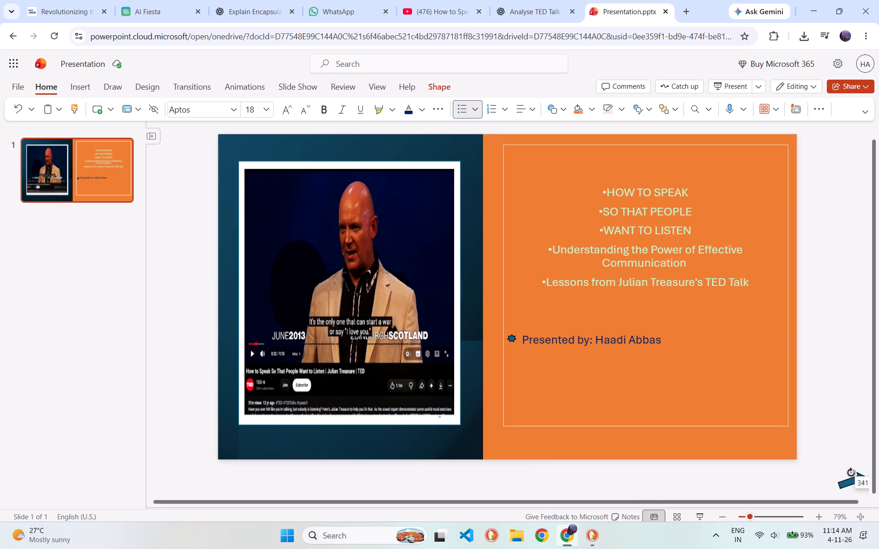
{"action": "left_click_drag", "start_coordinate": [851, 472], "coordinate": [848, 472]}
{"action": "left_click_drag", "start_coordinate": [848, 472], "coordinate": [854, 472]}
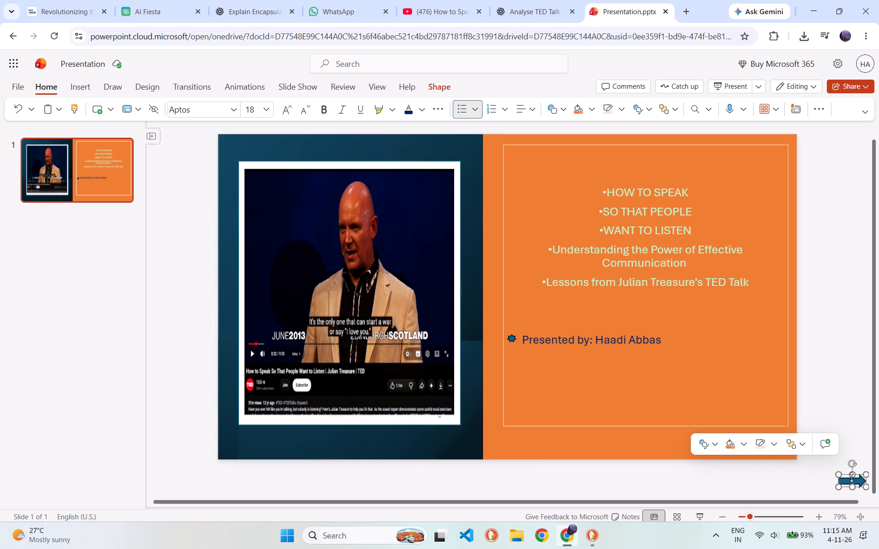
{"action": "left_click_drag", "start_coordinate": [841, 479], "coordinate": [827, 482]}
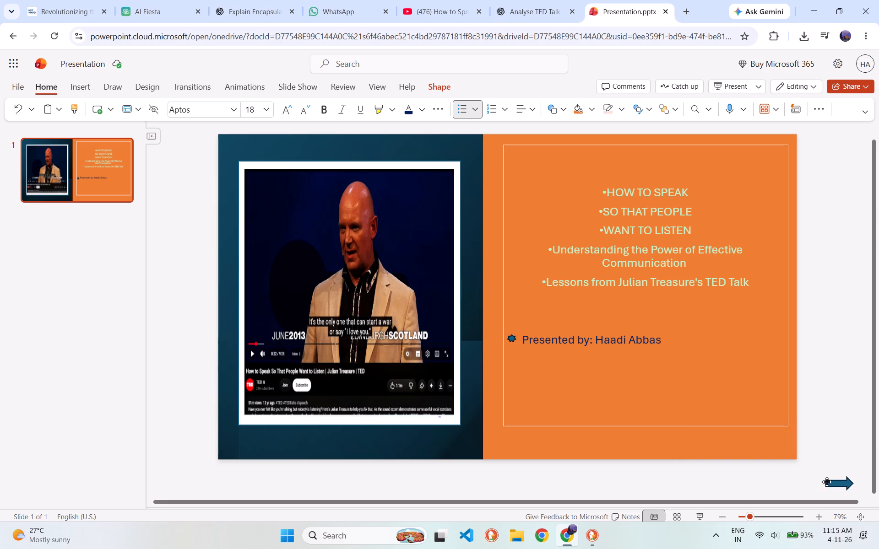
{"action": "left_click_drag", "start_coordinate": [827, 482], "coordinate": [793, 473]}
{"action": "left_click", "coordinate": [34, 344]}
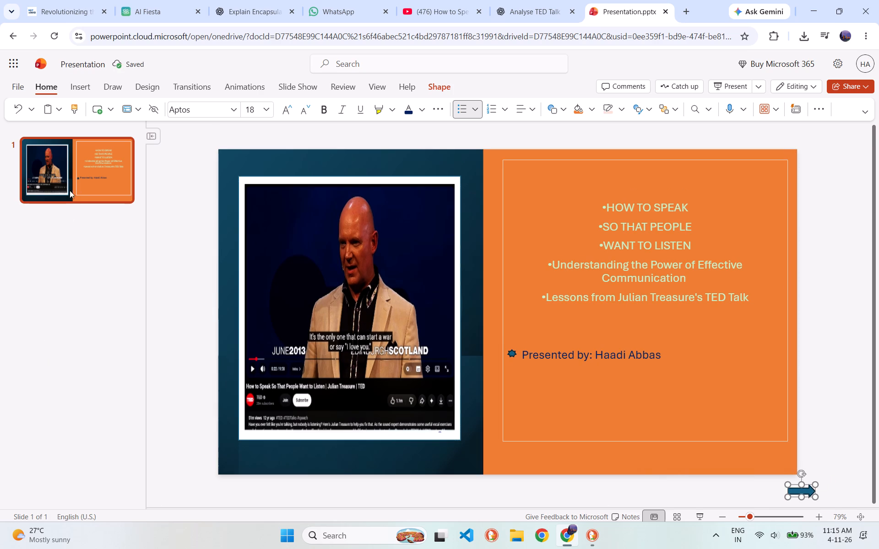
{"action": "left_click_drag", "start_coordinate": [67, 172], "coordinate": [62, 172]}
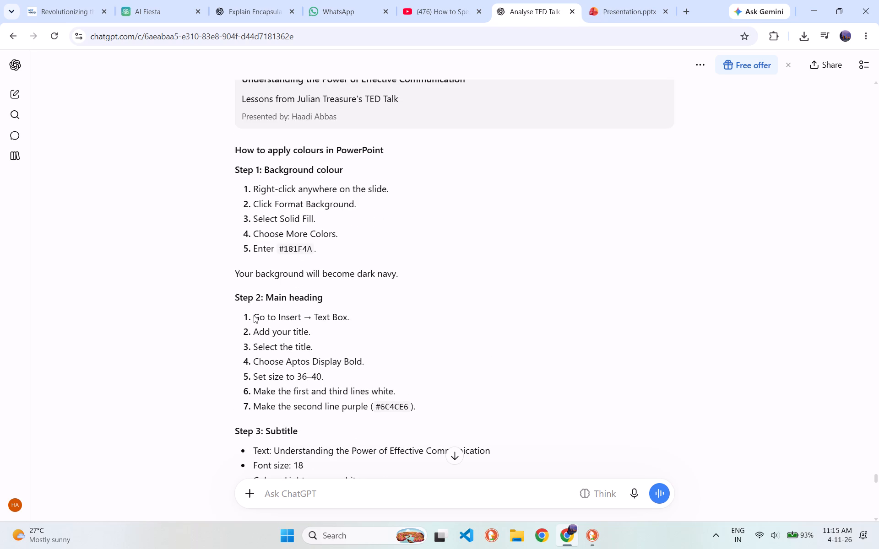
Search Google in a new tab for how to add another slide in ppt.
{"action": "left_click", "coordinate": [689, 8]}
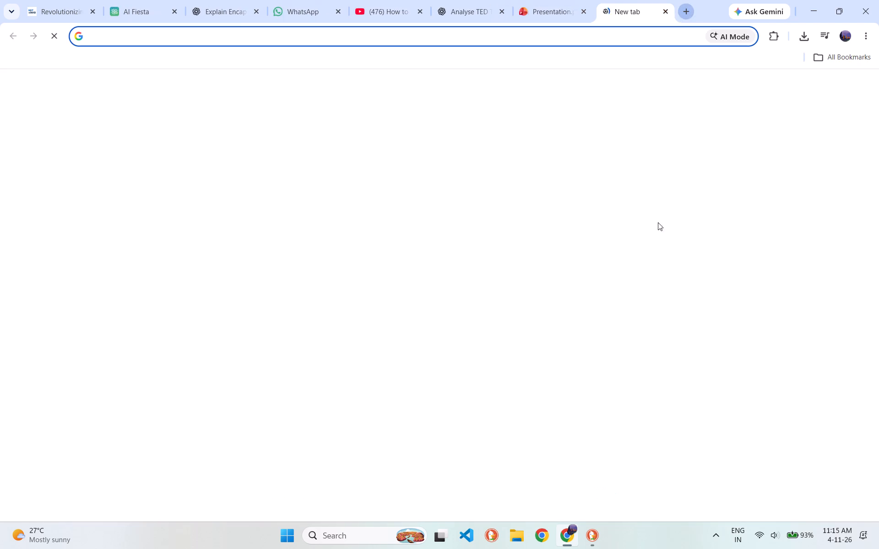
{"action": "left_click", "coordinate": [363, 237]}
{"action": "key", "text": "Escape"}
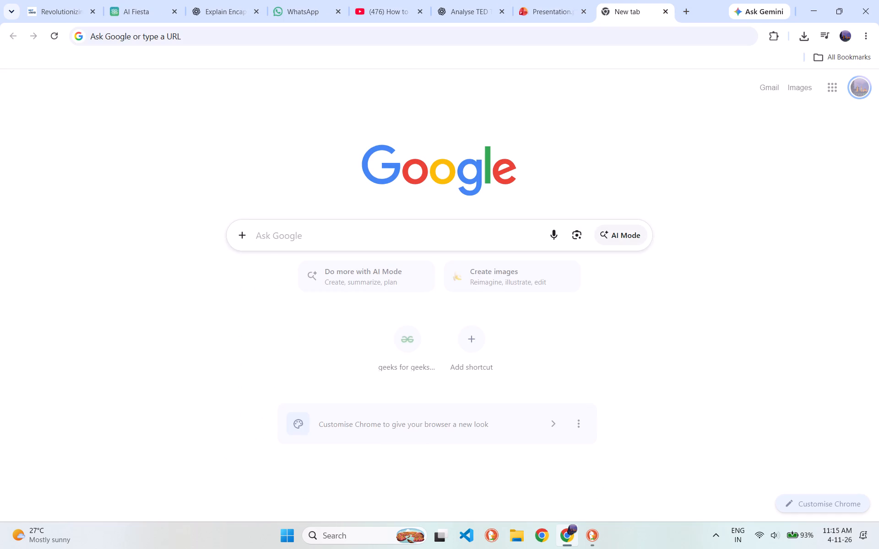
{"action": "type", "text": "how to add a"}
{"action": "key", "text": "space"}
{"action": "type", "text": "another sli"}
{"action": "left_click", "coordinate": [363, 237]}
{"action": "type", "text": "de"}
{"action": "key", "text": "space"}
{"action": "type", "text": "in"}
{"action": "left_click", "coordinate": [363, 237]}
{"action": "key", "text": "space"}
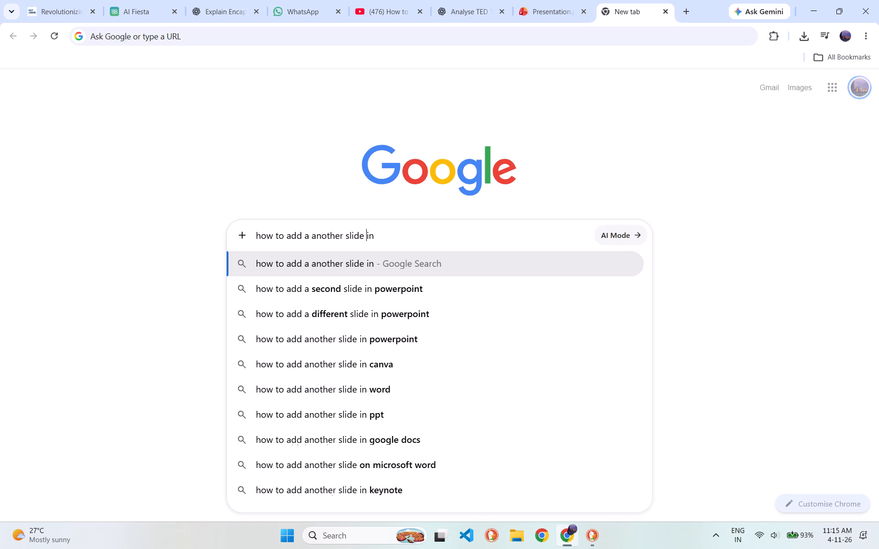
{"action": "type", "text": "ppt"}
{"action": "key", "text": "Return"}
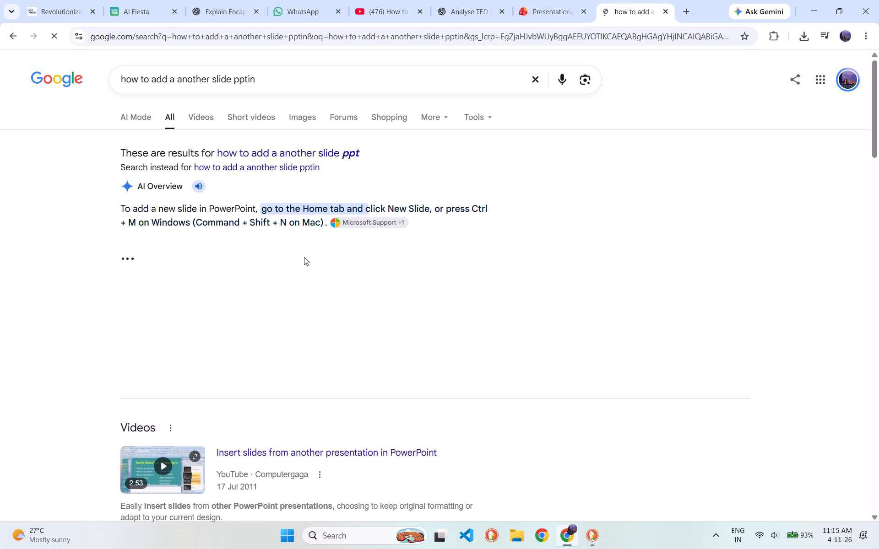
{"action": "left_click", "coordinate": [303, 377]}
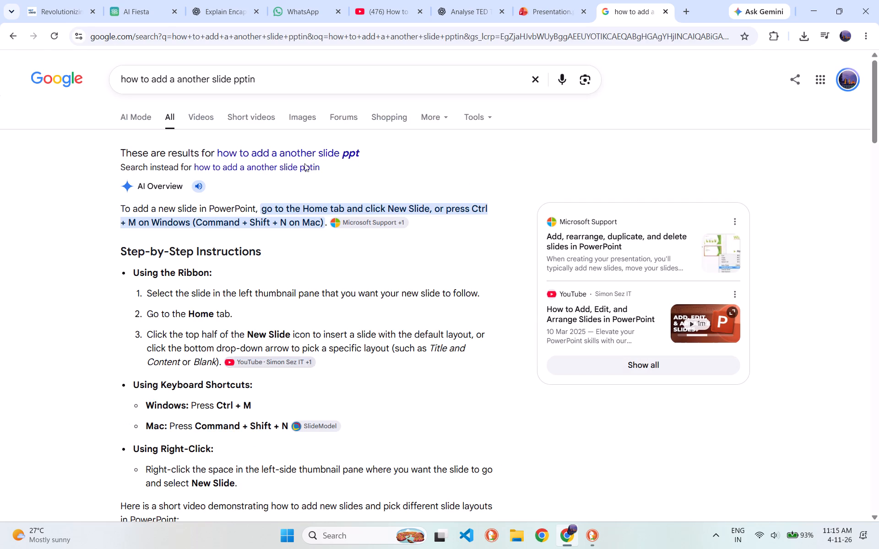
Add a new slide after the title slide in the presentation, and close the Google search tab.
{"action": "left_click", "coordinate": [556, 0]}
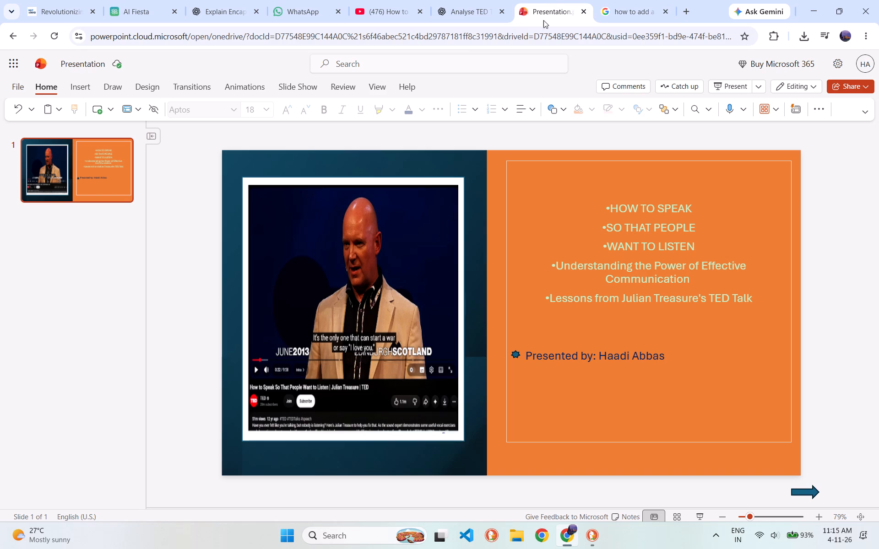
{"action": "key", "text": "ctrl+m"}
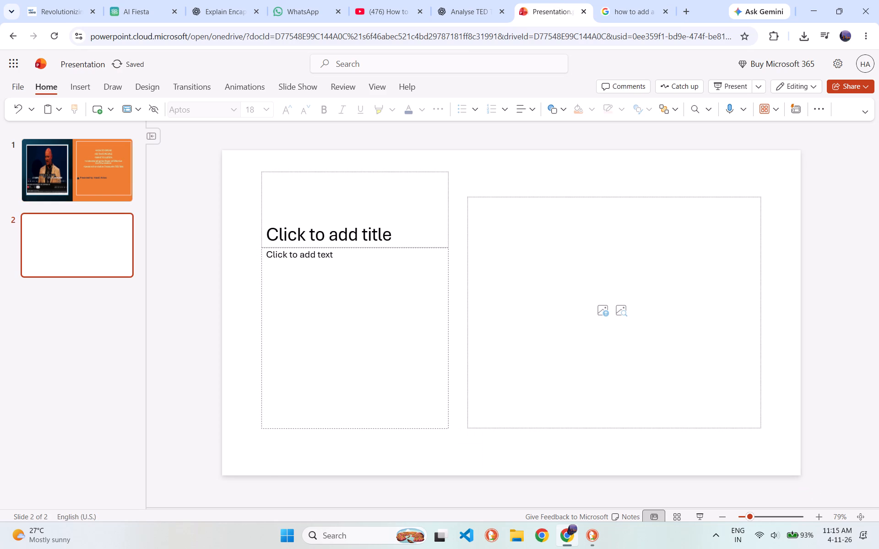
{"action": "left_click", "coordinate": [628, 0]}
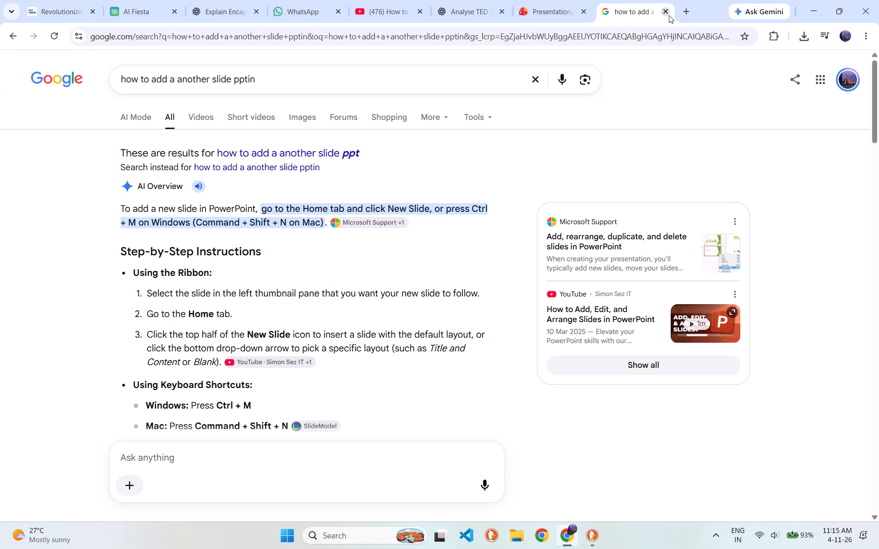
{"action": "left_click", "coordinate": [669, 15]}
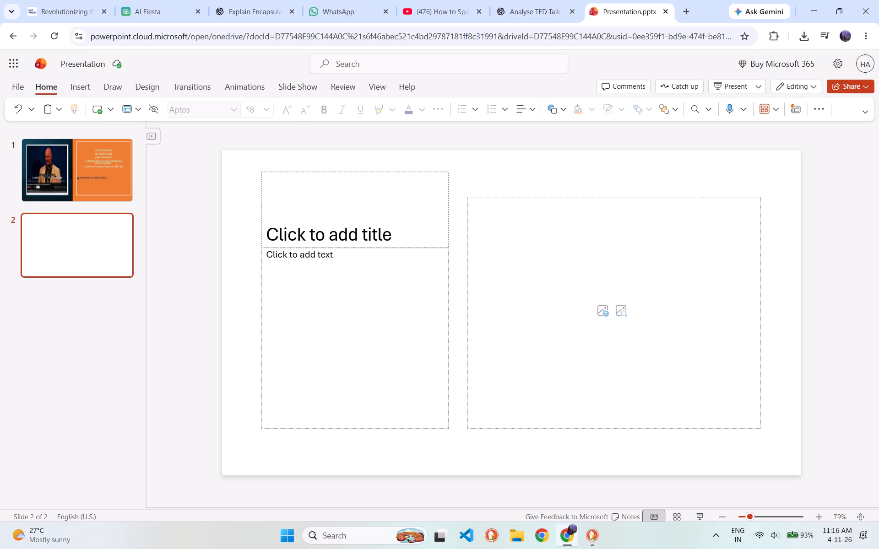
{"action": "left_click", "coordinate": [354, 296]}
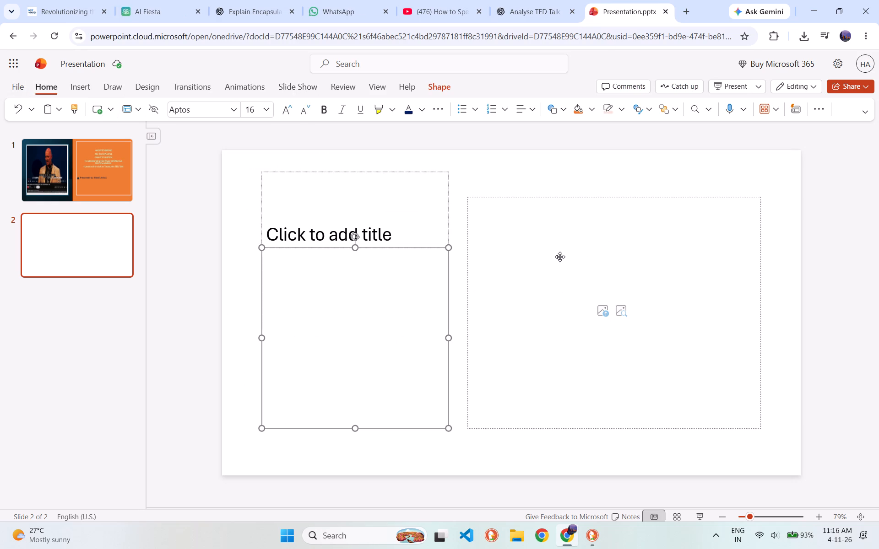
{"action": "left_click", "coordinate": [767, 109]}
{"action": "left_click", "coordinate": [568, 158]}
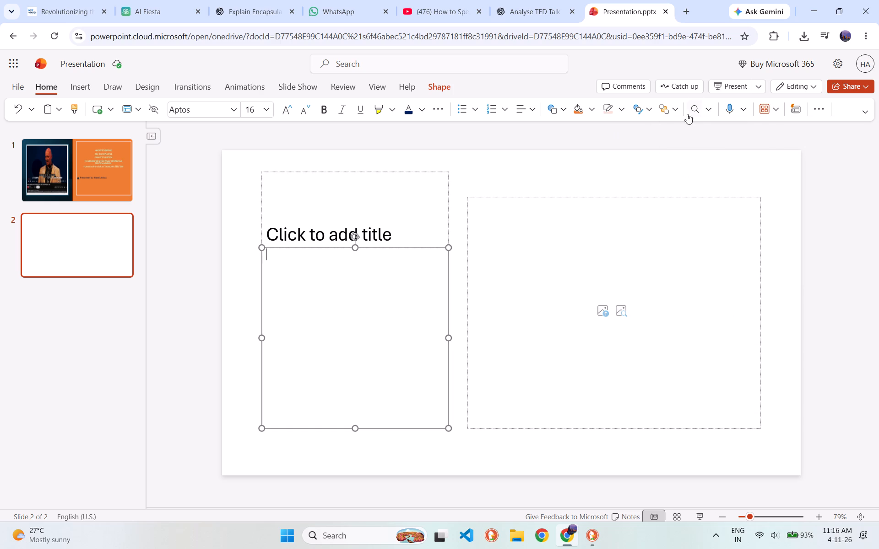
Add a slide with the Two Content layout after the second slide and select it.
{"action": "left_click", "coordinate": [107, 108]}
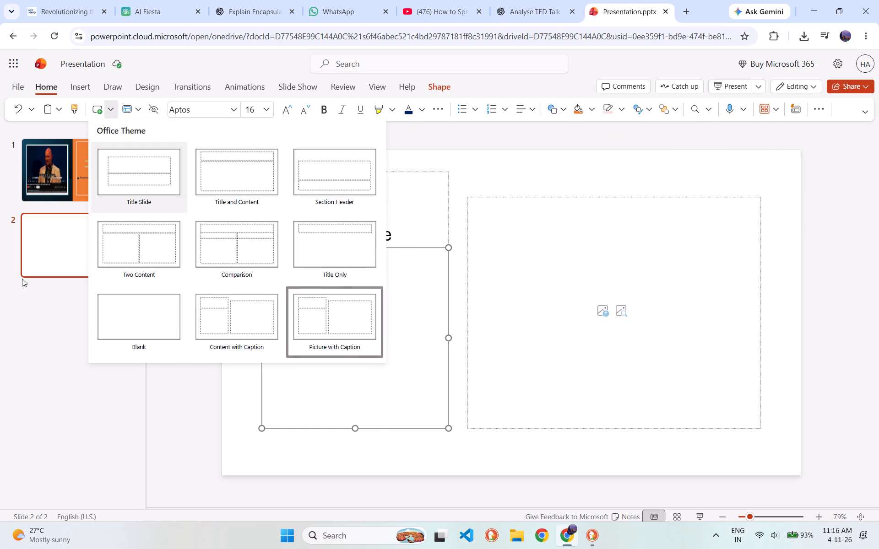
{"action": "left_click", "coordinate": [127, 260]}
{"action": "left_click", "coordinate": [57, 228]}
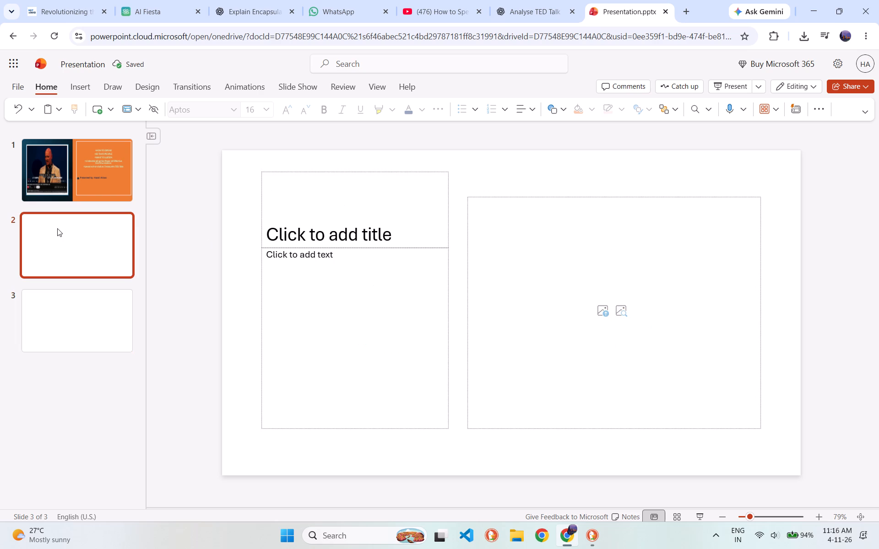
{"action": "left_click_drag", "start_coordinate": [71, 307], "coordinate": [58, 224]}
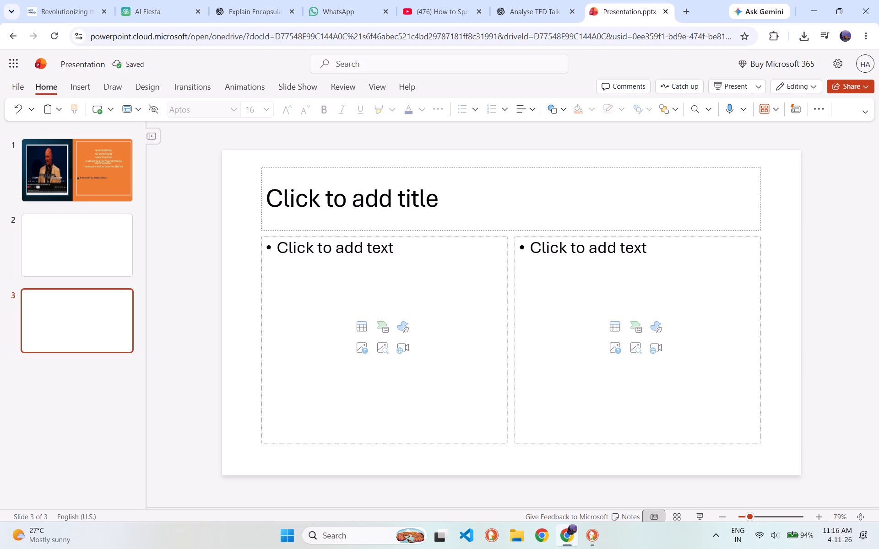
Capture a screenshot of the slide editor showing the empty Two Content slide and send it to ChatGPT in the TED talk chat.
{"action": "left_click", "coordinate": [445, 197]}
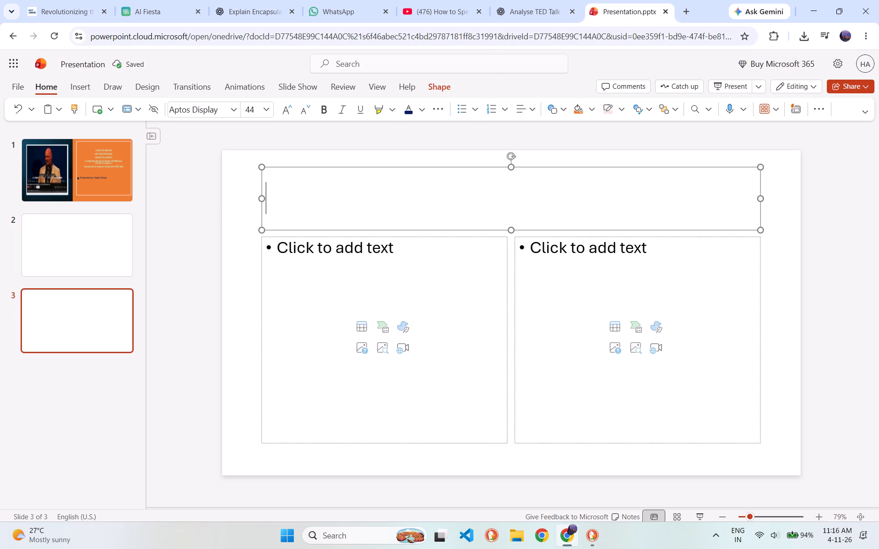
{"action": "key", "text": "Print"}
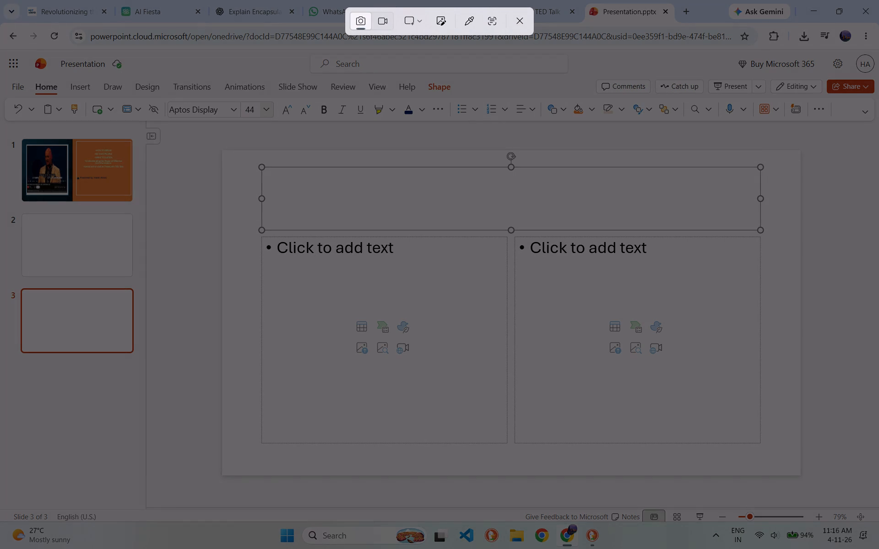
{"action": "left_click_drag", "start_coordinate": [2, 122], "coordinate": [825, 503]}
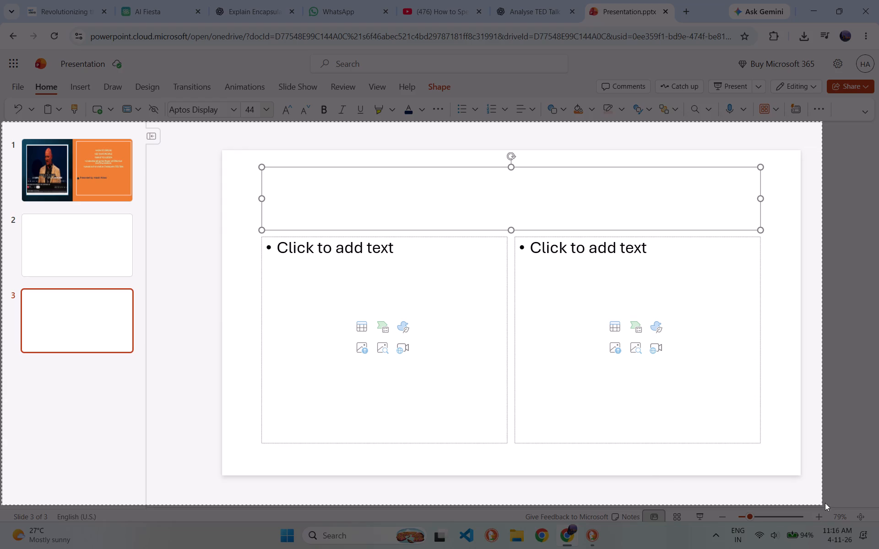
{"action": "left_click_drag", "start_coordinate": [825, 503], "coordinate": [826, 502]}
{"action": "left_click", "coordinate": [540, 0]}
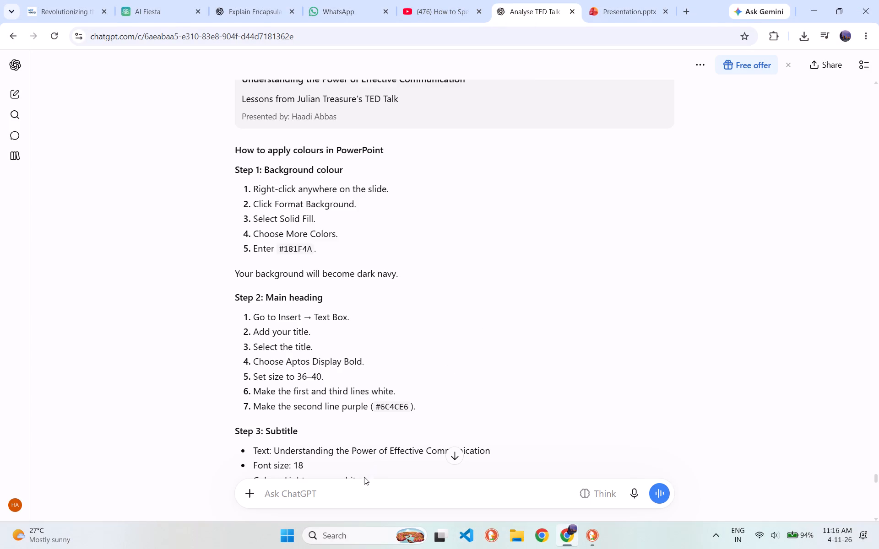
{"action": "left_click", "coordinate": [356, 483]}
{"action": "key", "text": "ctrl+v"}
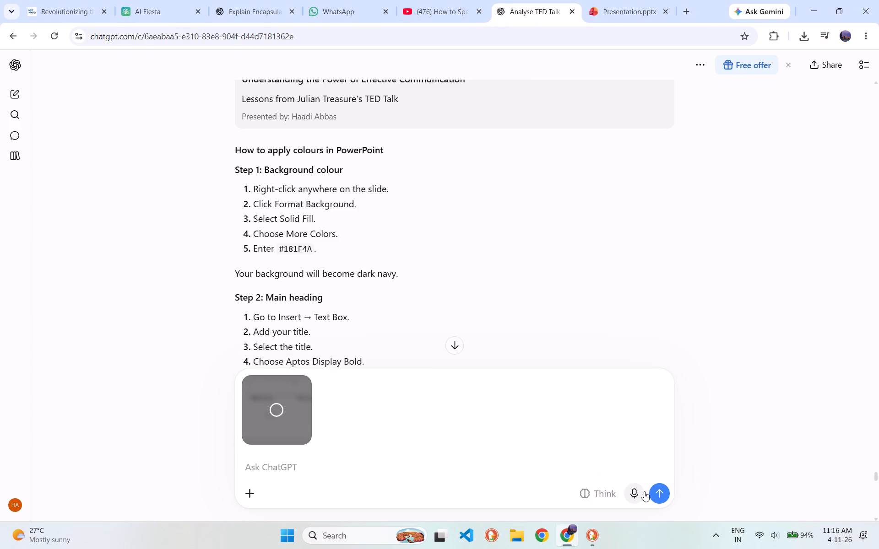
{"action": "left_click", "coordinate": [664, 491]}
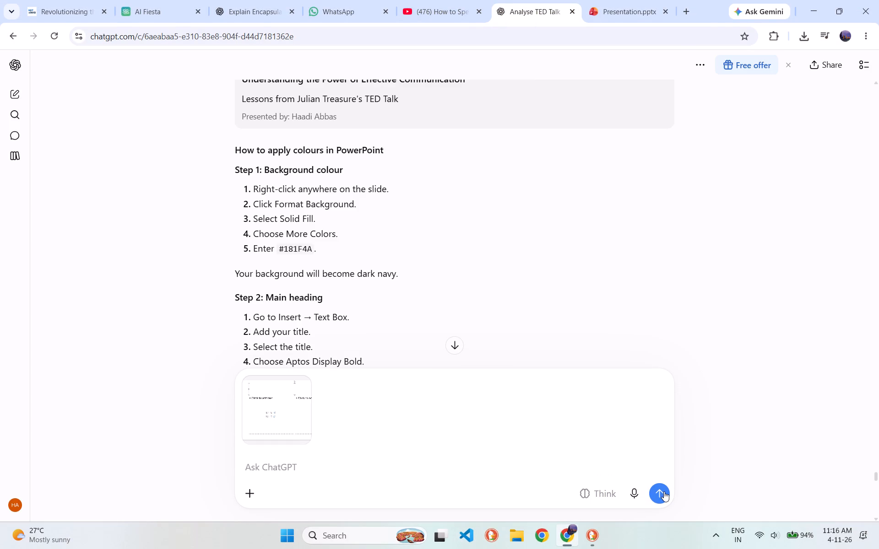
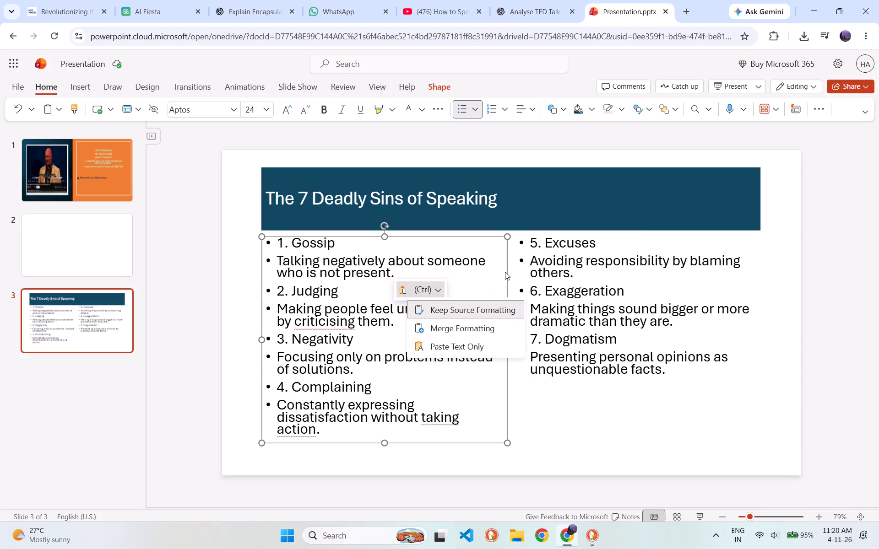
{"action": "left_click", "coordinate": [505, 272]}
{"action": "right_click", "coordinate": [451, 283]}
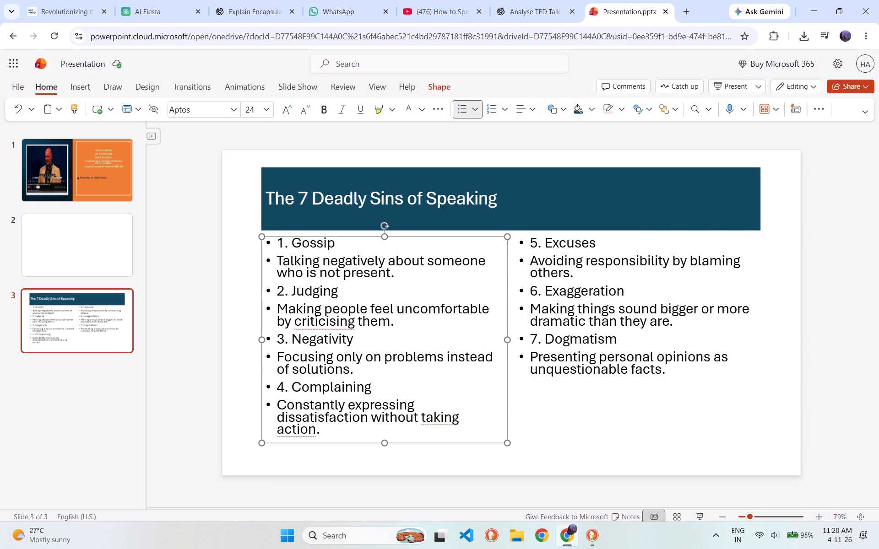
Reduce the font size of all the text in the left content box to 18, trying 20 first.
{"action": "key", "text": "ctrl+a"}
{"action": "right_click", "coordinate": [451, 283]}
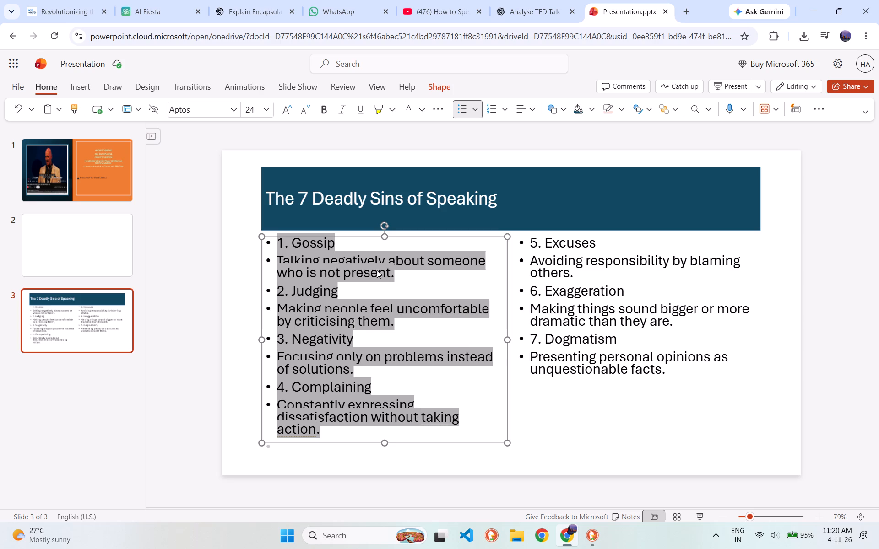
{"action": "right_click", "coordinate": [366, 269]}
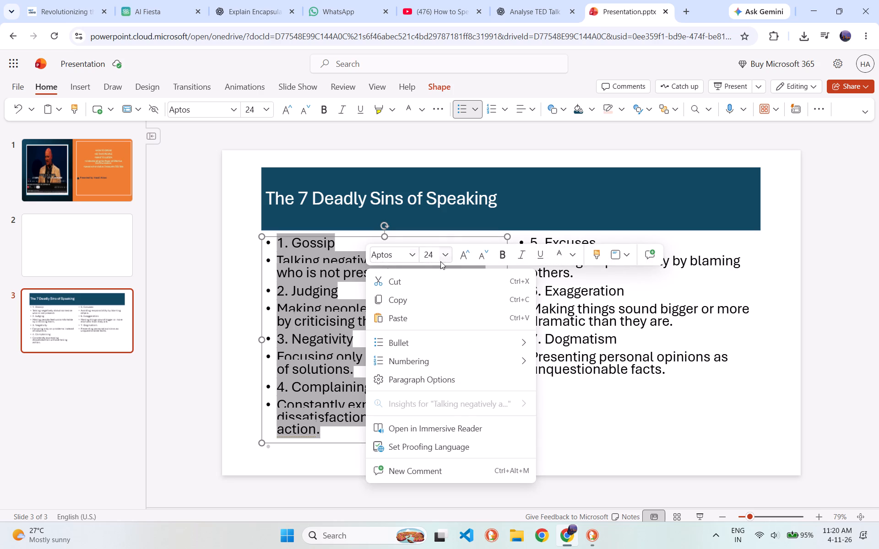
{"action": "left_click", "coordinate": [437, 256]}
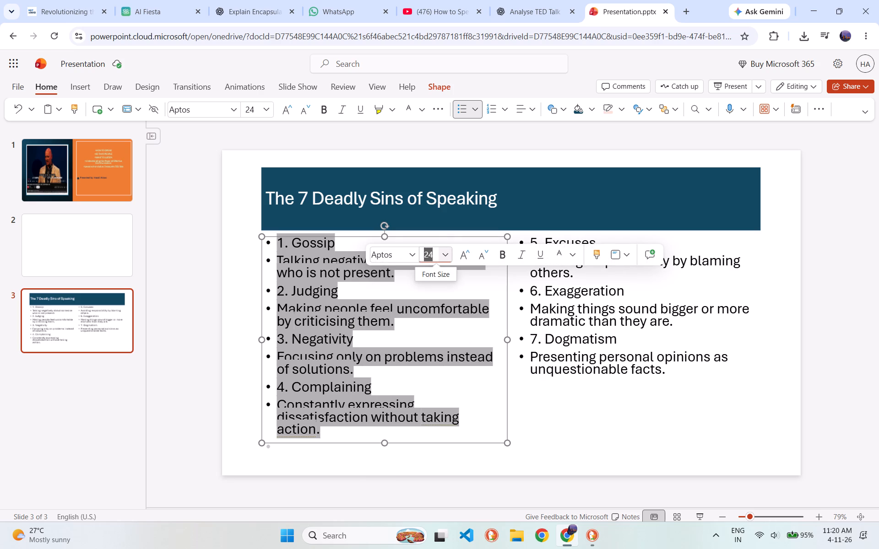
{"action": "key", "text": "2"}
{"action": "key", "text": "0"}
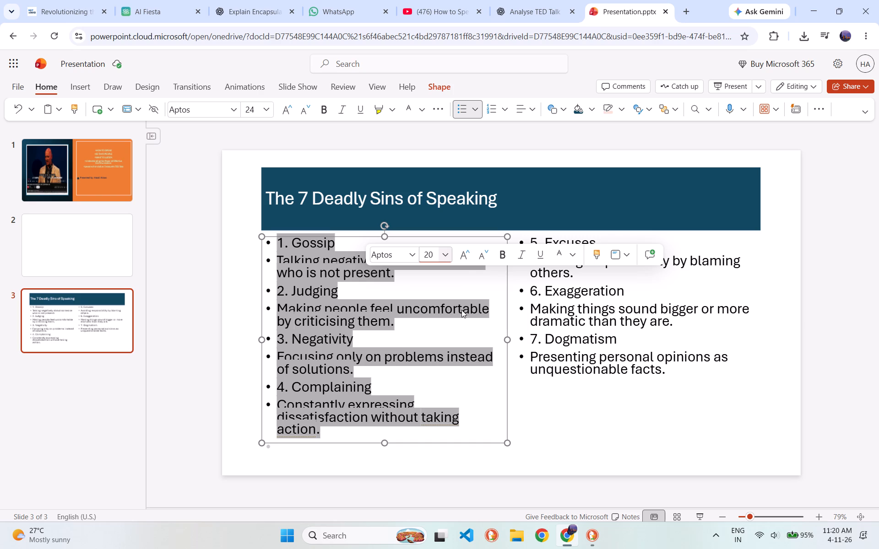
{"action": "left_click", "coordinate": [623, 254]}
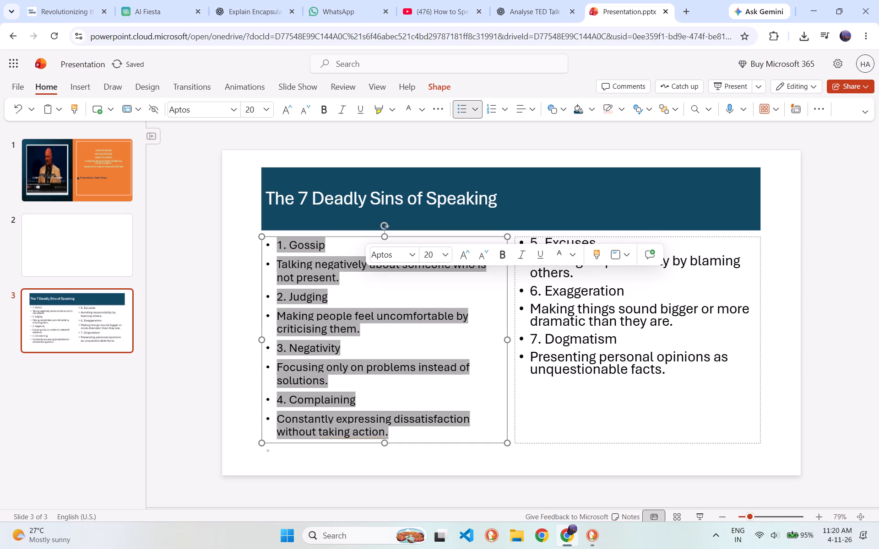
{"action": "left_click", "coordinate": [623, 257]}
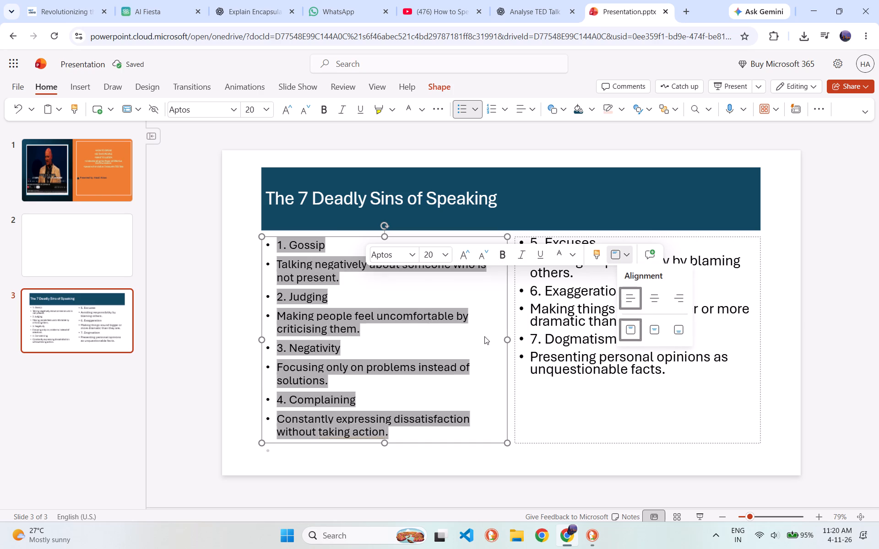
{"action": "left_click", "coordinate": [431, 253]}
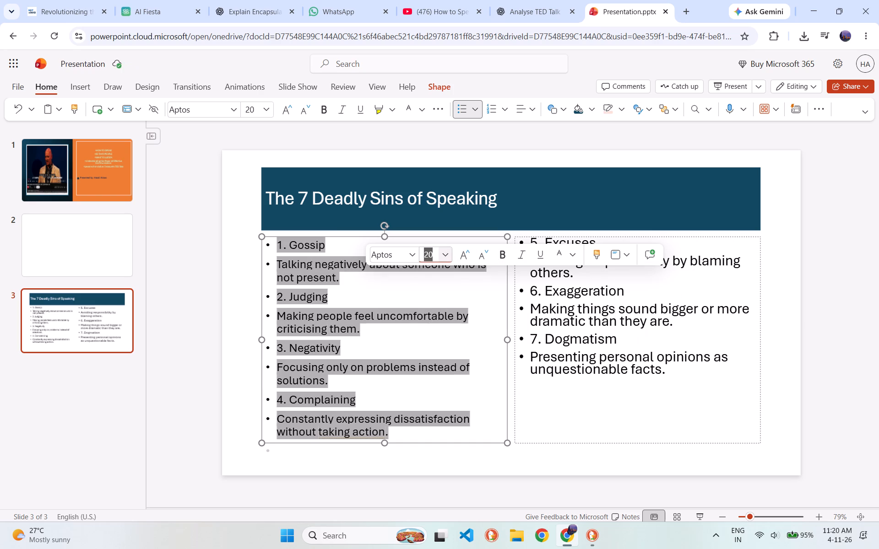
{"action": "left_click", "coordinate": [436, 252]}
{"action": "left_click", "coordinate": [439, 251]}
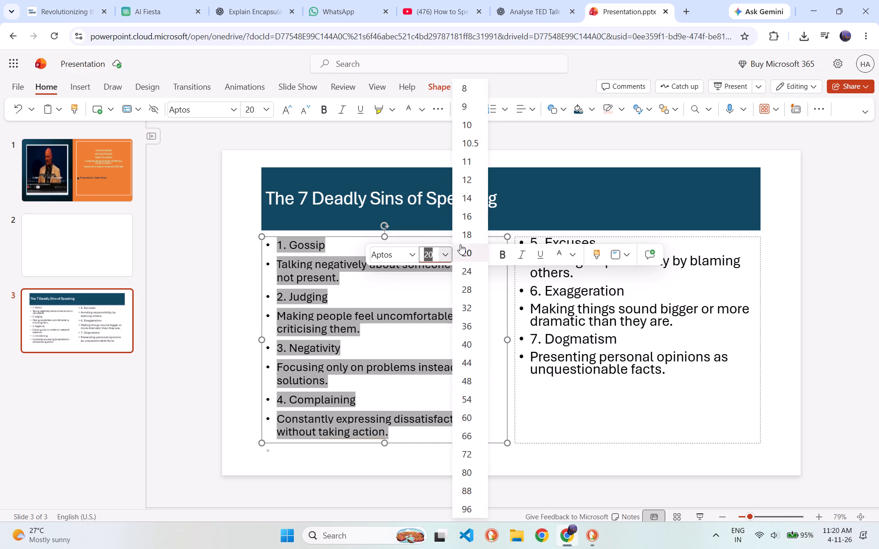
{"action": "left_click", "coordinate": [465, 239]}
{"action": "left_click", "coordinate": [423, 320]}
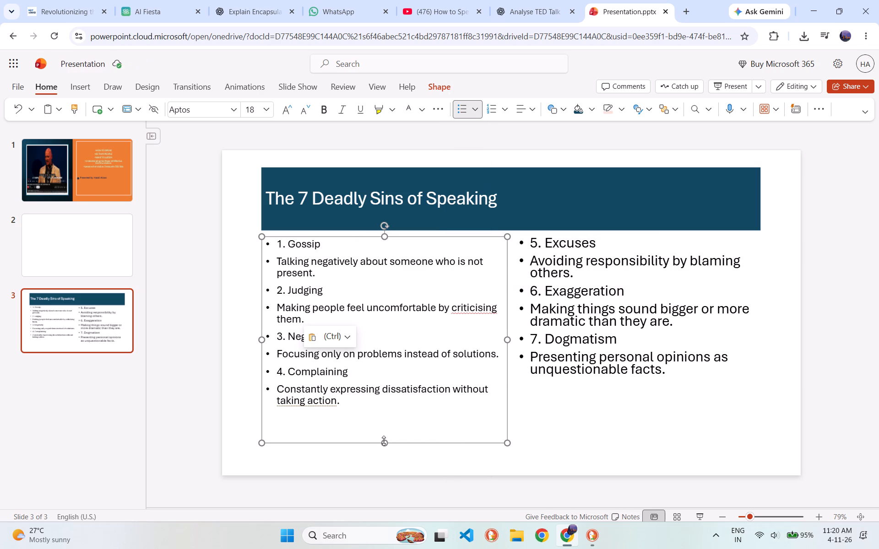
Shorten the left content box by raising its bottom edge closer to the last line of text.
{"action": "left_click_drag", "start_coordinate": [386, 441], "coordinate": [386, 422]}
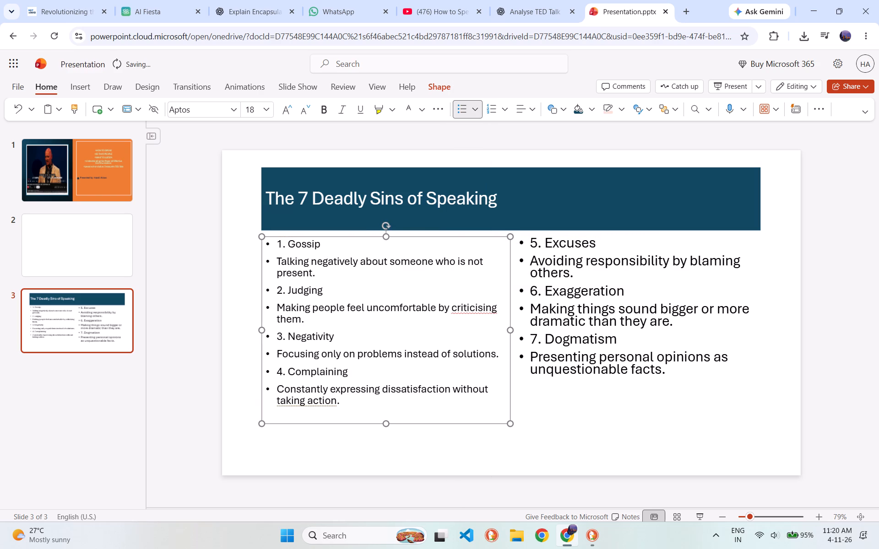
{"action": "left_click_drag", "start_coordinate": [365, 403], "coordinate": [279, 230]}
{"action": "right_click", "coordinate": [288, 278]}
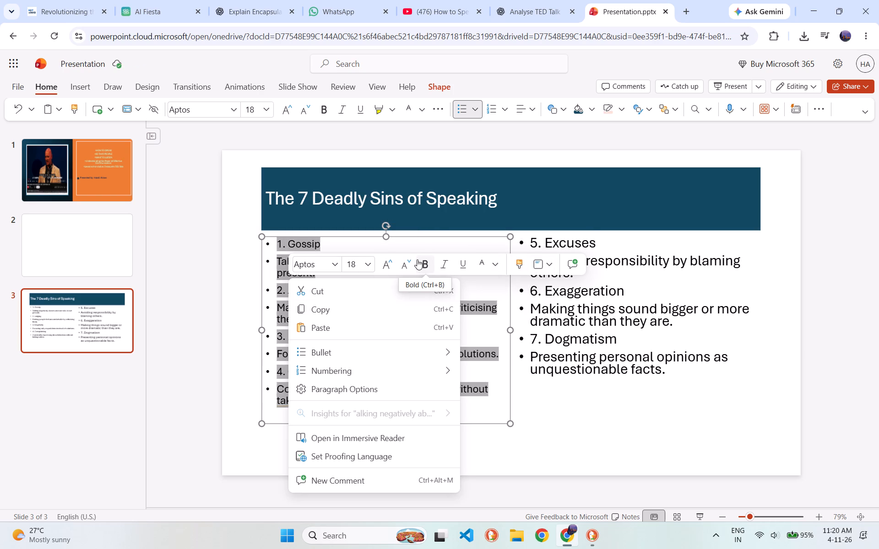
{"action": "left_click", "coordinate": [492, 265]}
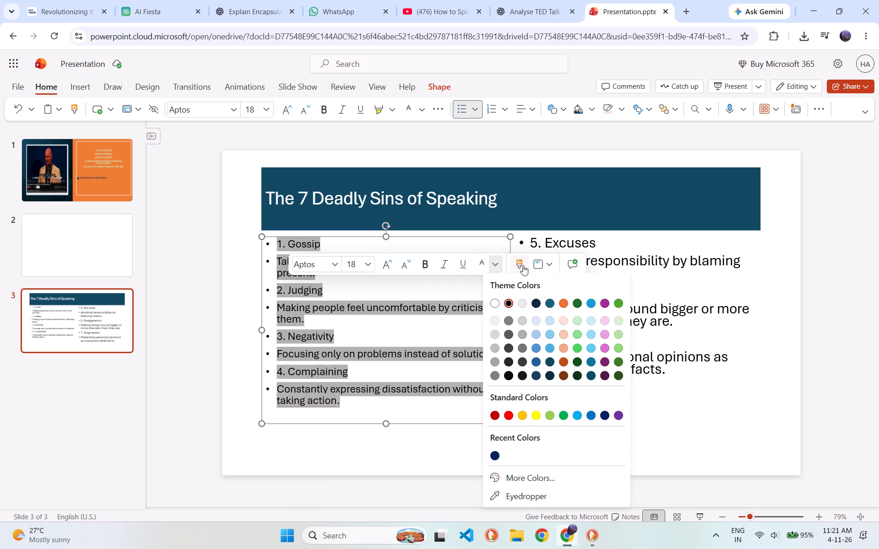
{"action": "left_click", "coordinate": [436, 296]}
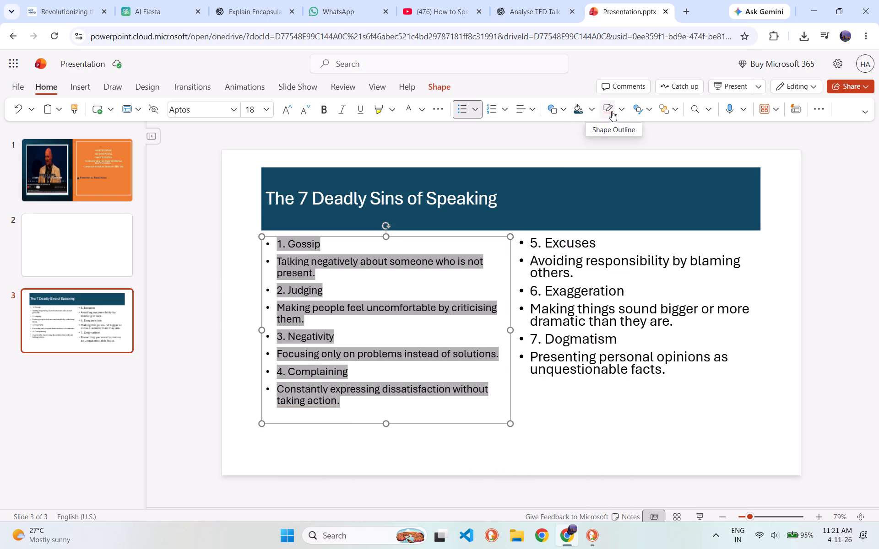
Fill the left content box with the standard colour Blue.
{"action": "left_click", "coordinate": [584, 114]}
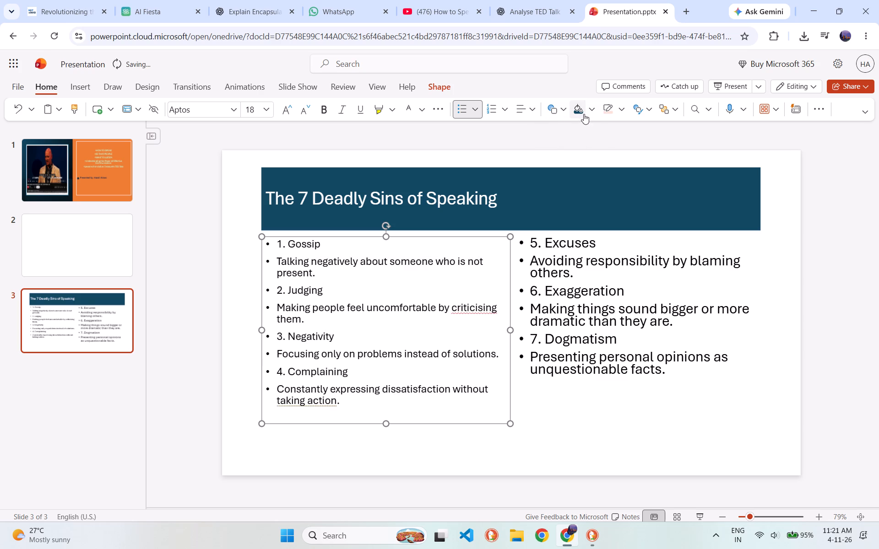
{"action": "left_click", "coordinate": [590, 109]}
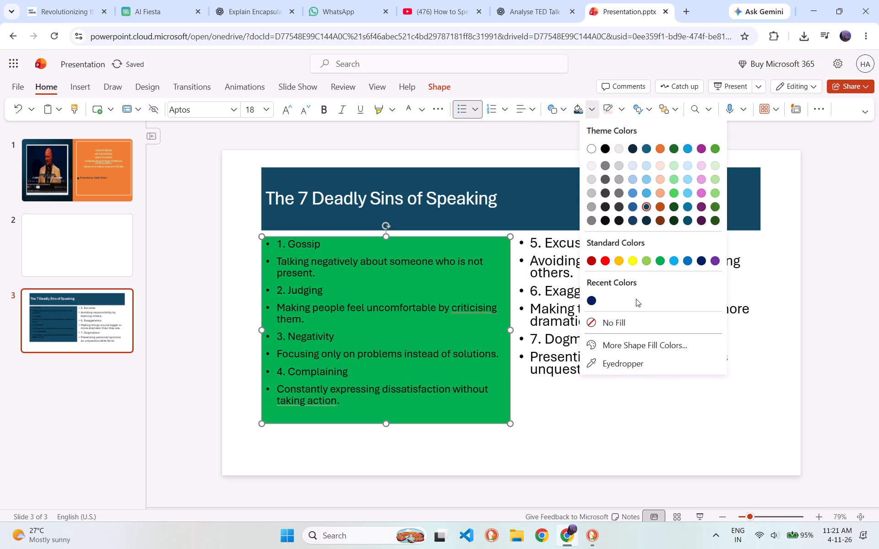
{"action": "left_click", "coordinate": [688, 262]}
{"action": "left_click", "coordinate": [450, 302]}
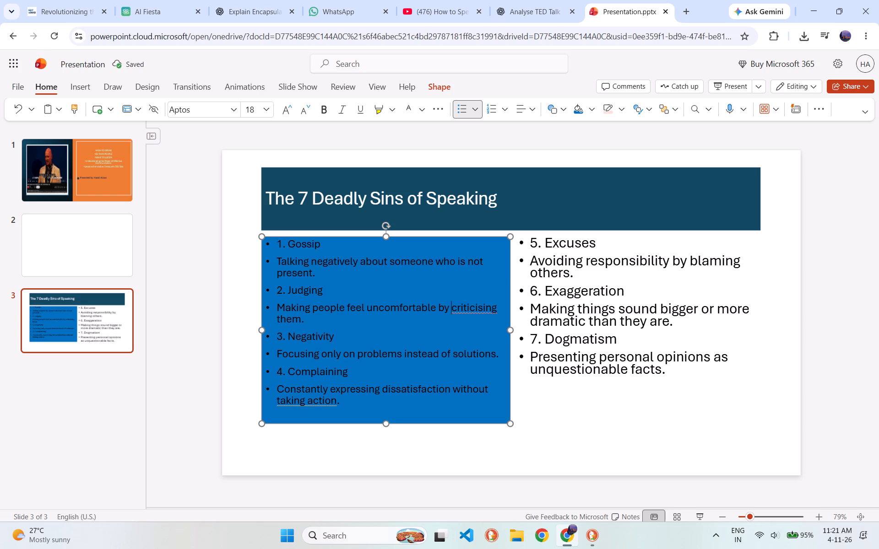
Reduce the font size of all the text in the right content box to 18.
{"action": "left_click", "coordinate": [669, 371]}
{"action": "right_click", "coordinate": [668, 371]}
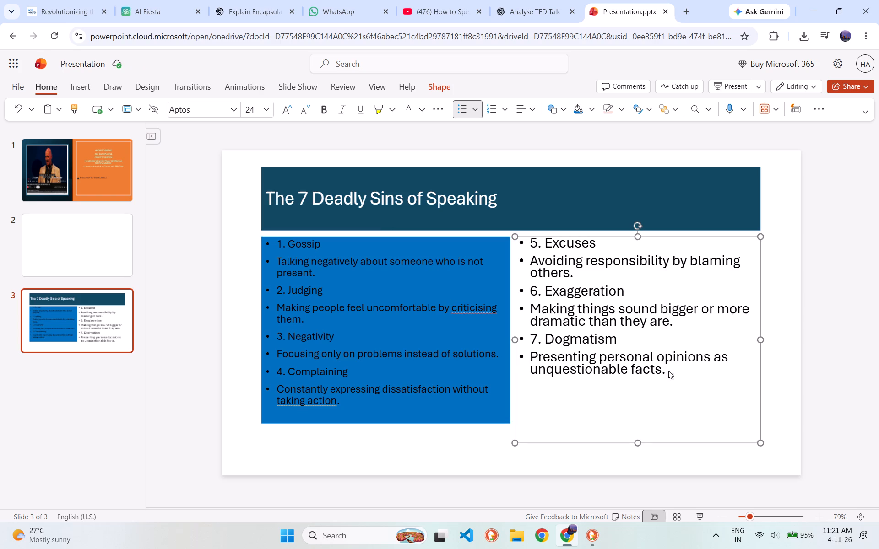
{"action": "left_click", "coordinate": [580, 303]}
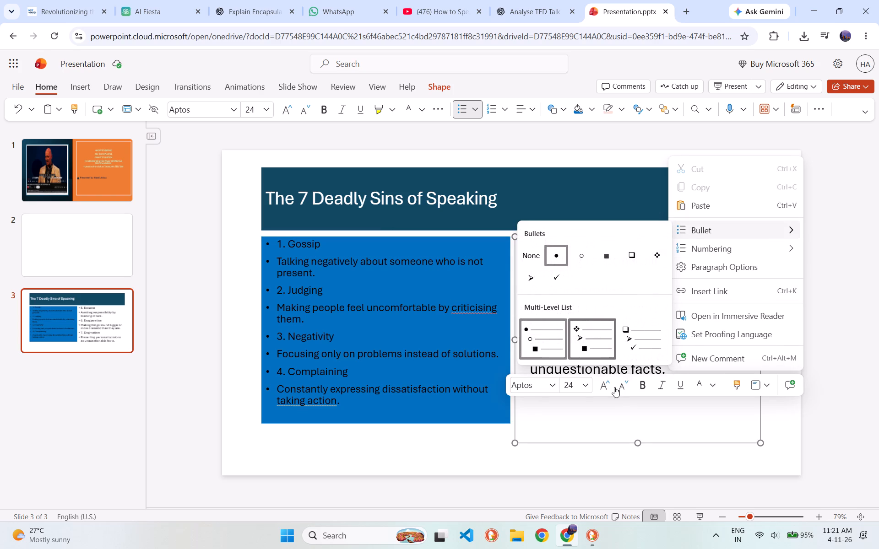
{"action": "left_click", "coordinate": [634, 408]}
{"action": "left_click_drag", "start_coordinate": [684, 373], "coordinate": [530, 260]}
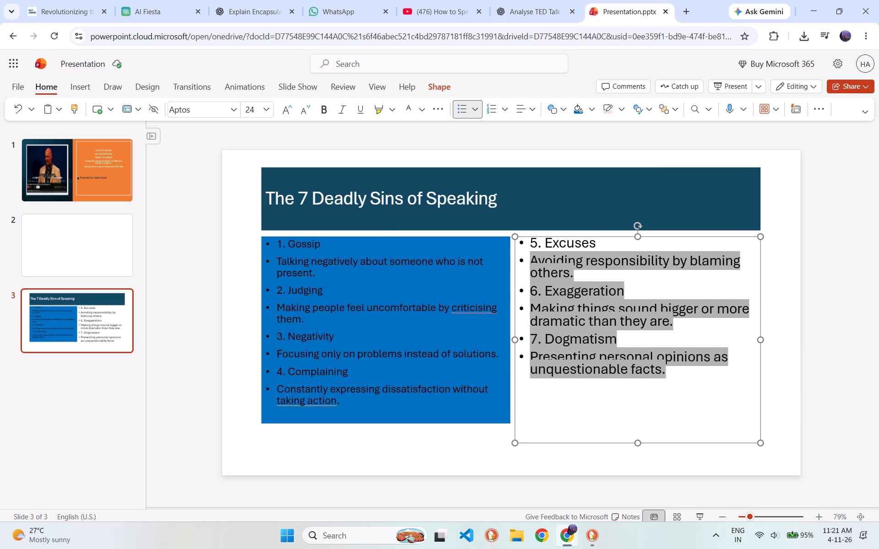
{"action": "left_click_drag", "start_coordinate": [530, 260], "coordinate": [524, 245]}
{"action": "left_click", "coordinate": [591, 223]}
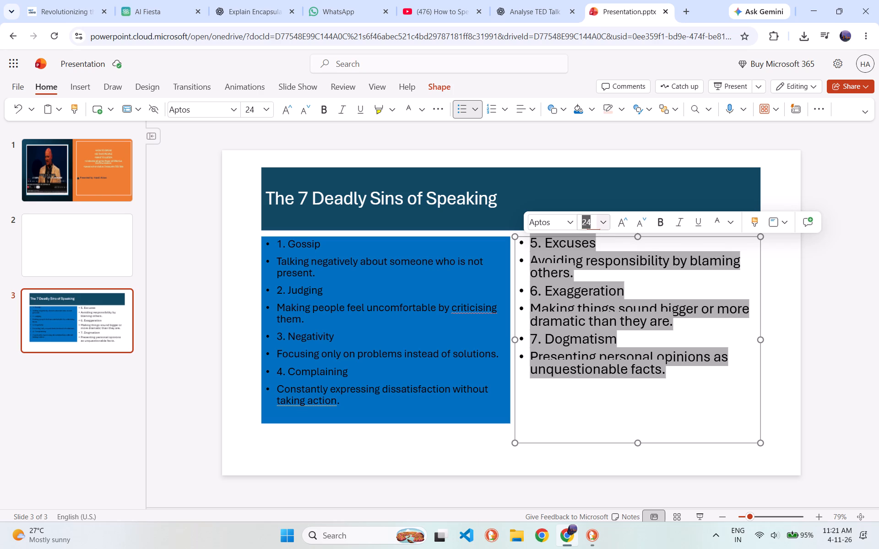
{"action": "key", "text": "1"}
{"action": "key", "text": "8"}
{"action": "left_click", "coordinate": [779, 223]}
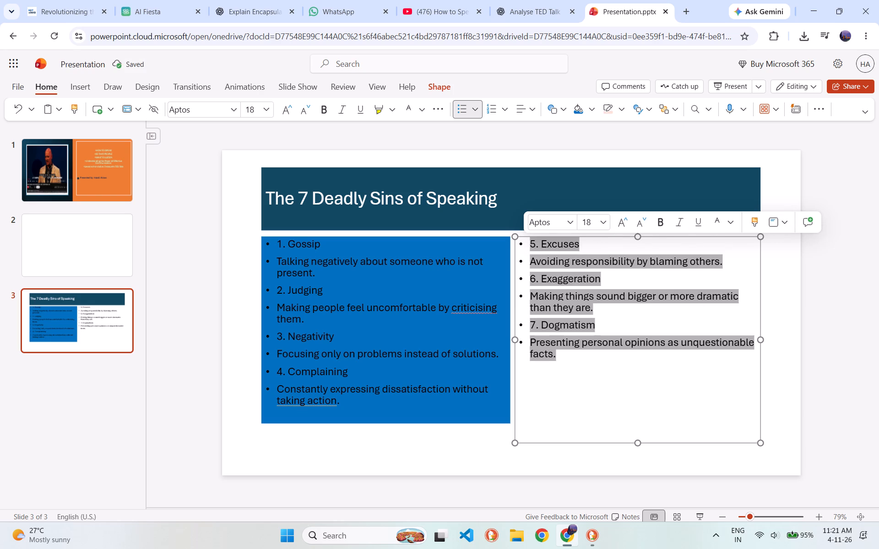
Shorten the right content box by raising its bottom edge to nearly match the left content box.
{"action": "left_click_drag", "start_coordinate": [637, 441], "coordinate": [637, 413]}
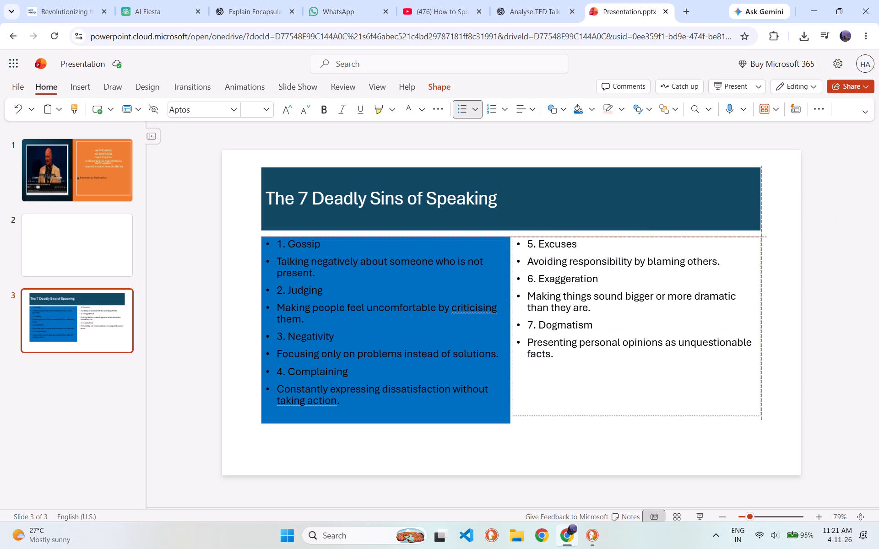
{"action": "left_click_drag", "start_coordinate": [637, 413], "coordinate": [637, 417]}
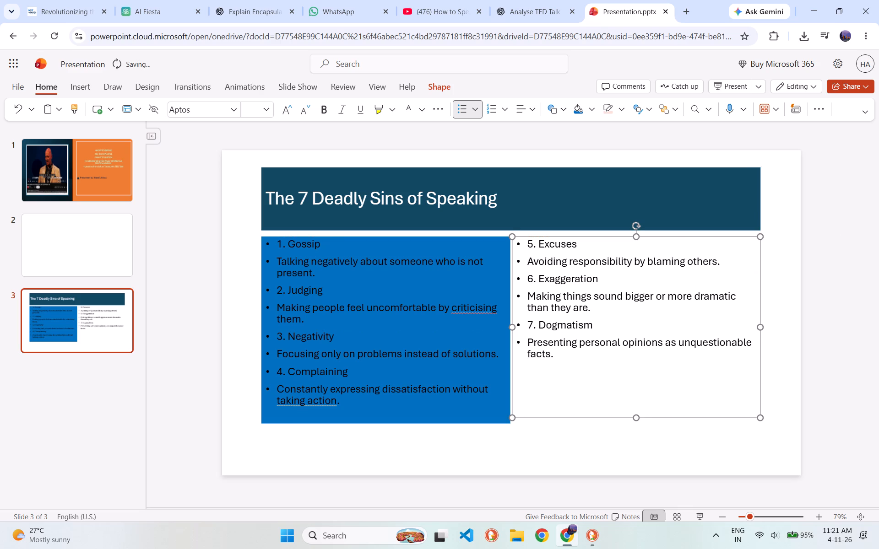
{"action": "left_click_drag", "start_coordinate": [559, 355], "coordinate": [518, 246]}
{"action": "right_click", "coordinate": [535, 259]}
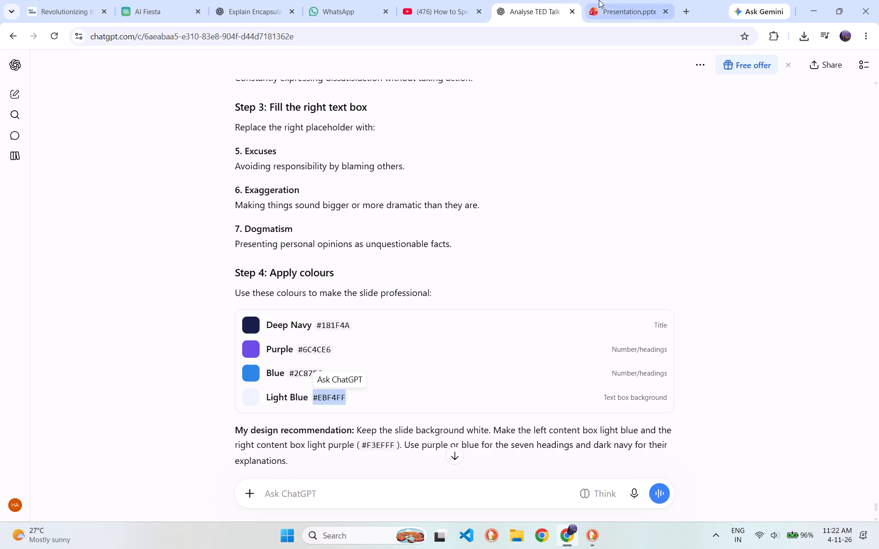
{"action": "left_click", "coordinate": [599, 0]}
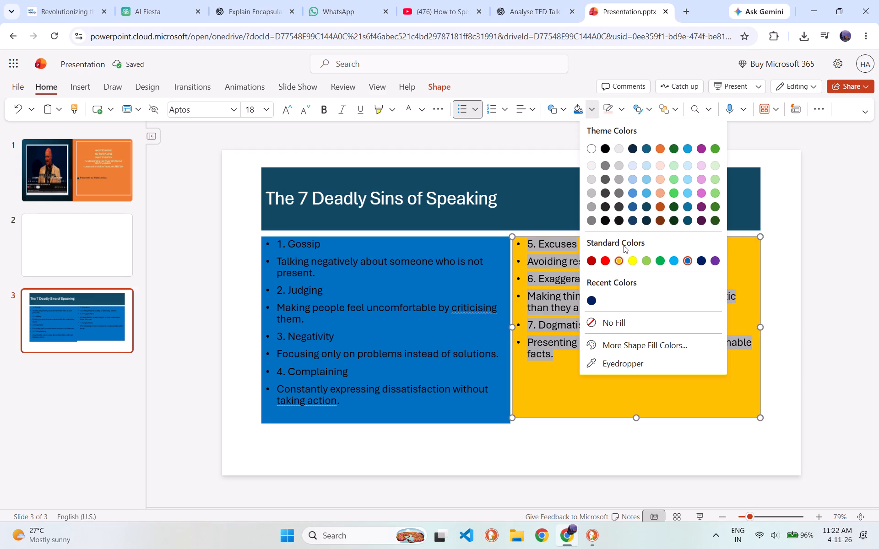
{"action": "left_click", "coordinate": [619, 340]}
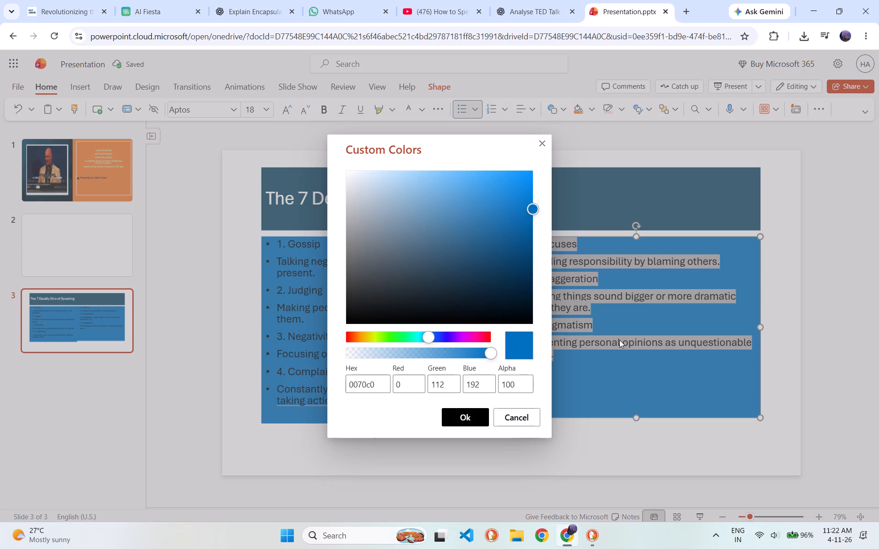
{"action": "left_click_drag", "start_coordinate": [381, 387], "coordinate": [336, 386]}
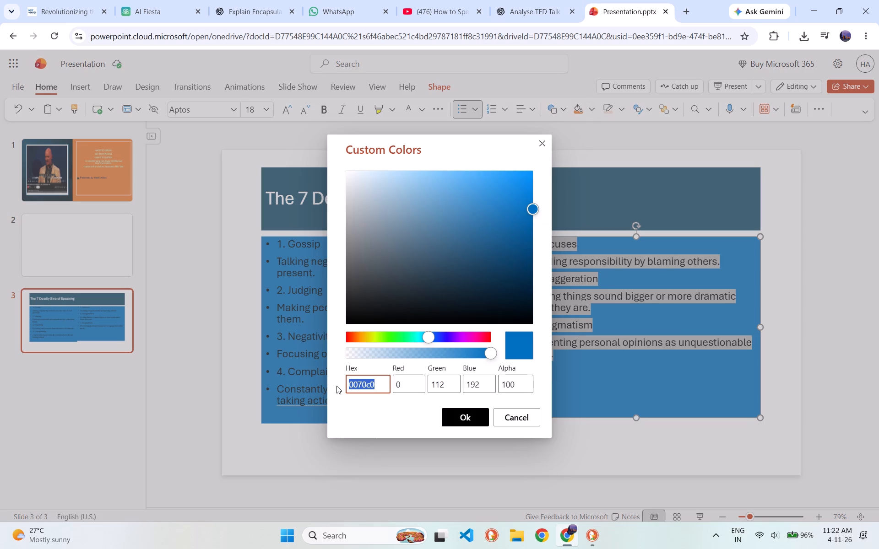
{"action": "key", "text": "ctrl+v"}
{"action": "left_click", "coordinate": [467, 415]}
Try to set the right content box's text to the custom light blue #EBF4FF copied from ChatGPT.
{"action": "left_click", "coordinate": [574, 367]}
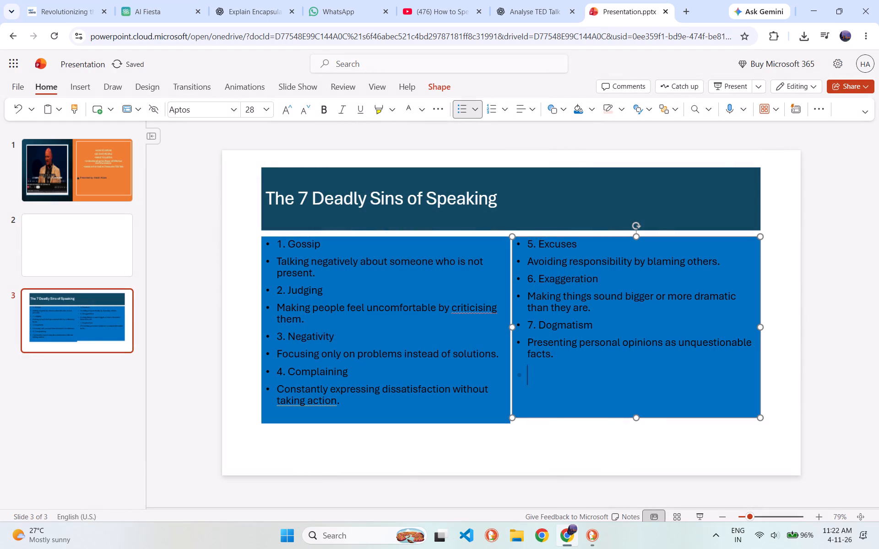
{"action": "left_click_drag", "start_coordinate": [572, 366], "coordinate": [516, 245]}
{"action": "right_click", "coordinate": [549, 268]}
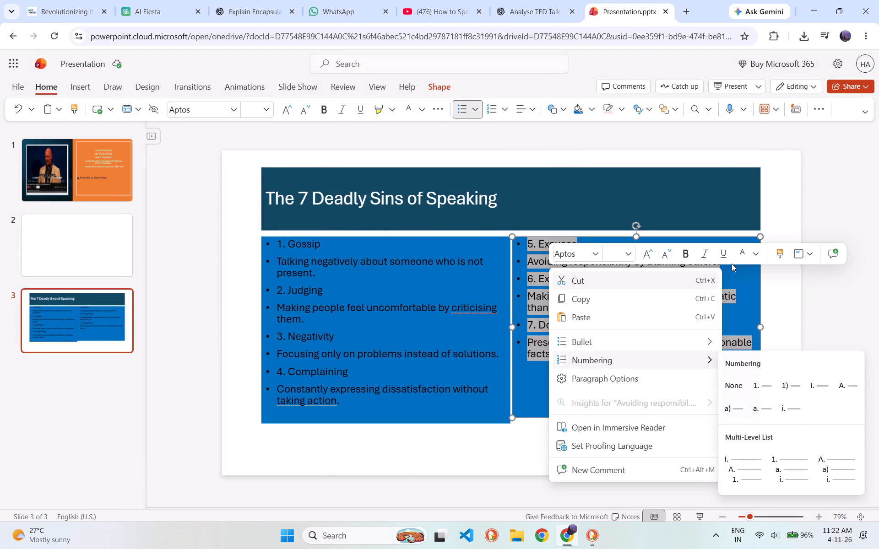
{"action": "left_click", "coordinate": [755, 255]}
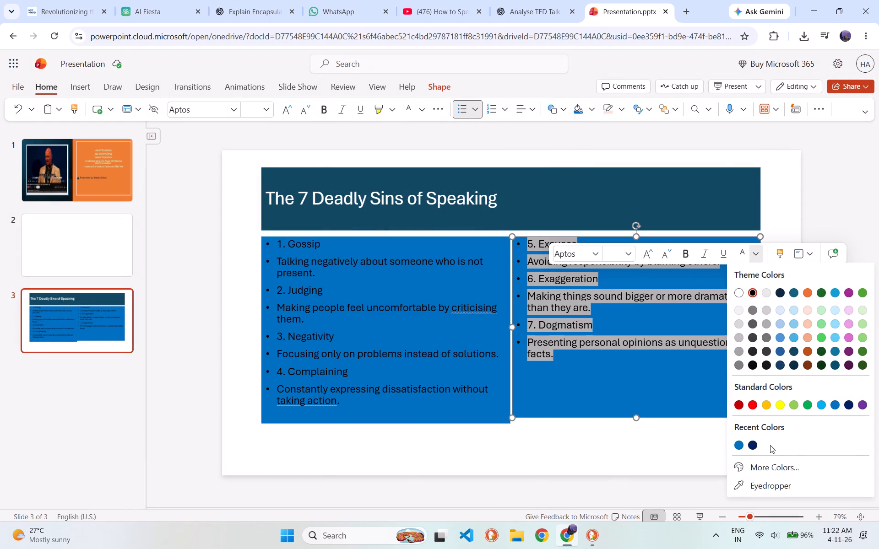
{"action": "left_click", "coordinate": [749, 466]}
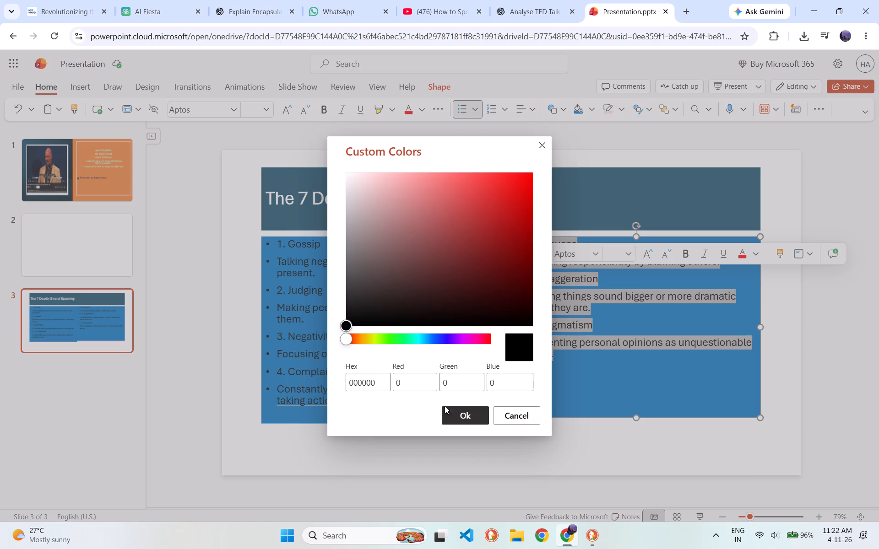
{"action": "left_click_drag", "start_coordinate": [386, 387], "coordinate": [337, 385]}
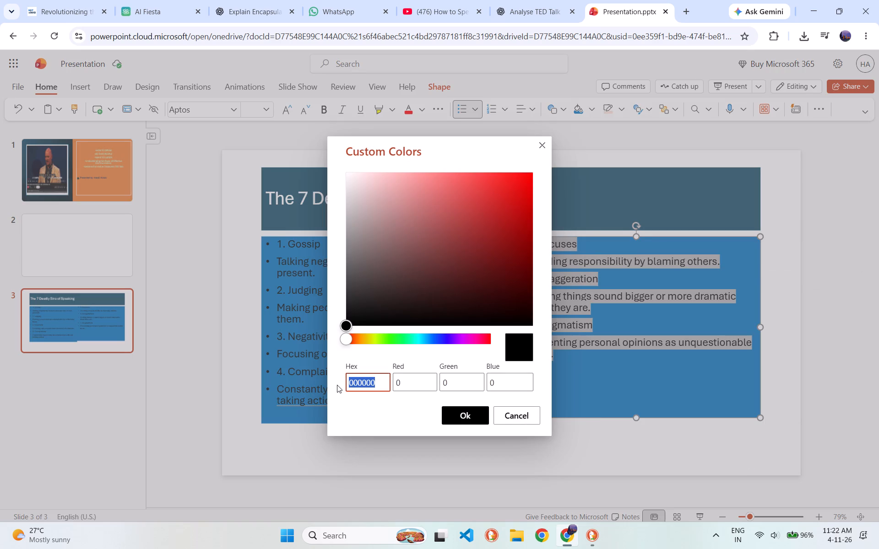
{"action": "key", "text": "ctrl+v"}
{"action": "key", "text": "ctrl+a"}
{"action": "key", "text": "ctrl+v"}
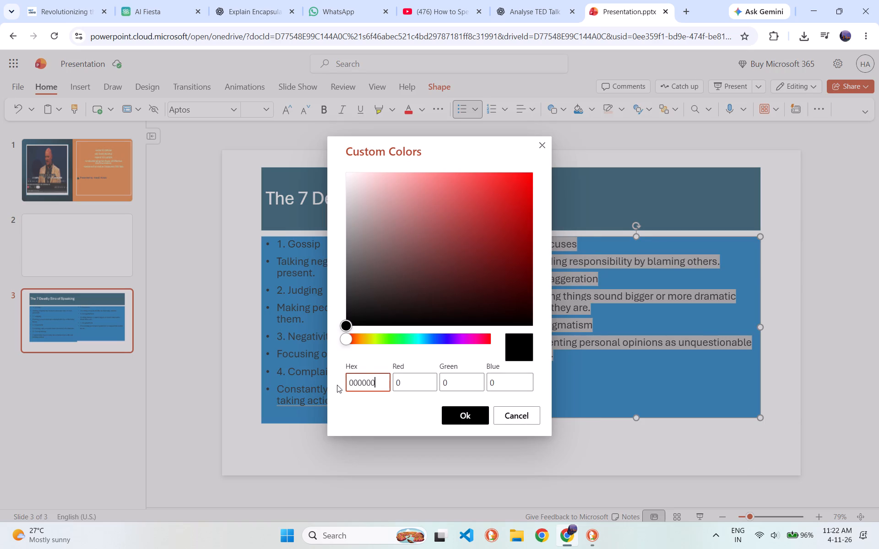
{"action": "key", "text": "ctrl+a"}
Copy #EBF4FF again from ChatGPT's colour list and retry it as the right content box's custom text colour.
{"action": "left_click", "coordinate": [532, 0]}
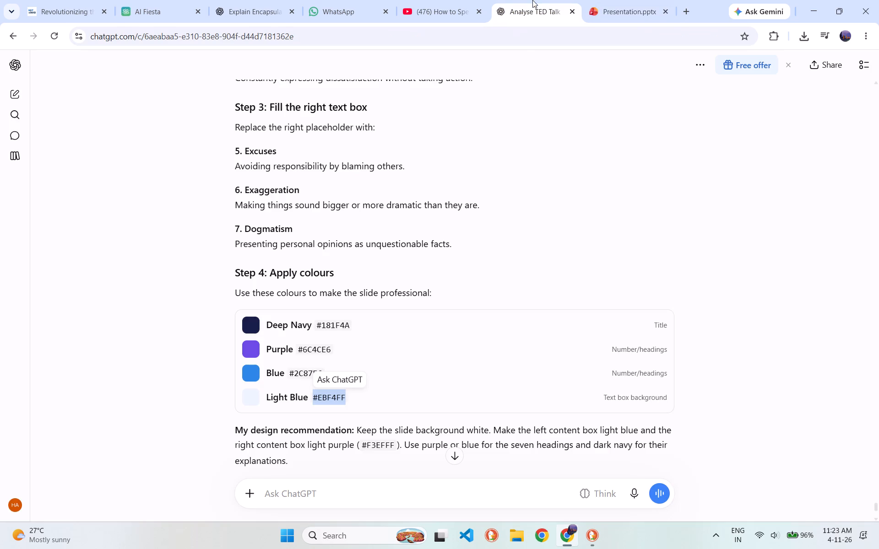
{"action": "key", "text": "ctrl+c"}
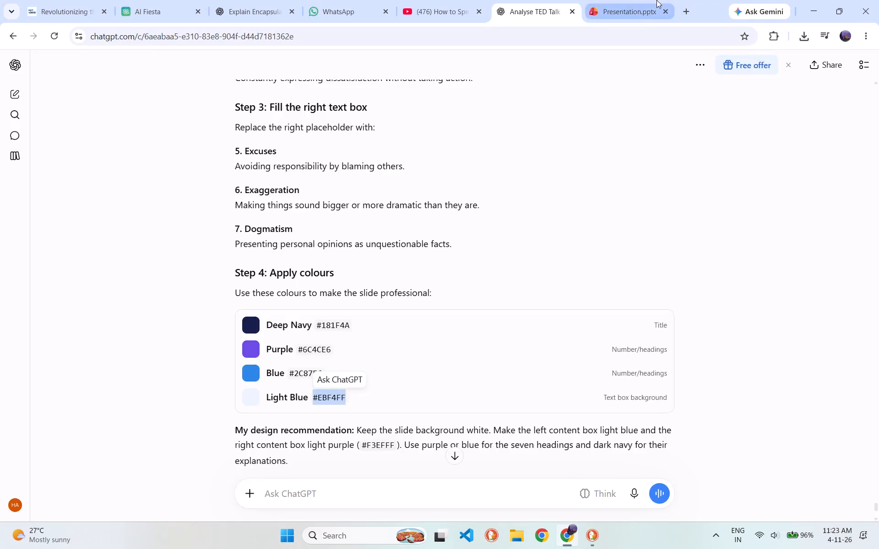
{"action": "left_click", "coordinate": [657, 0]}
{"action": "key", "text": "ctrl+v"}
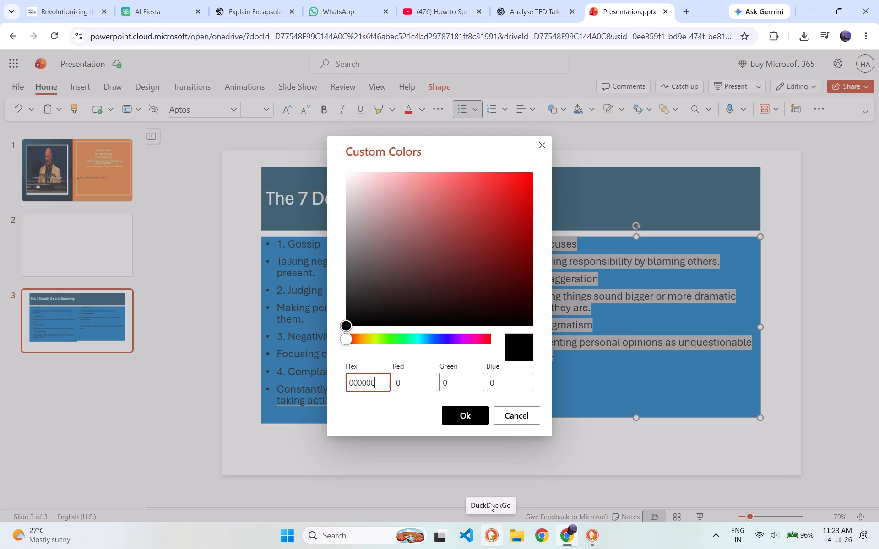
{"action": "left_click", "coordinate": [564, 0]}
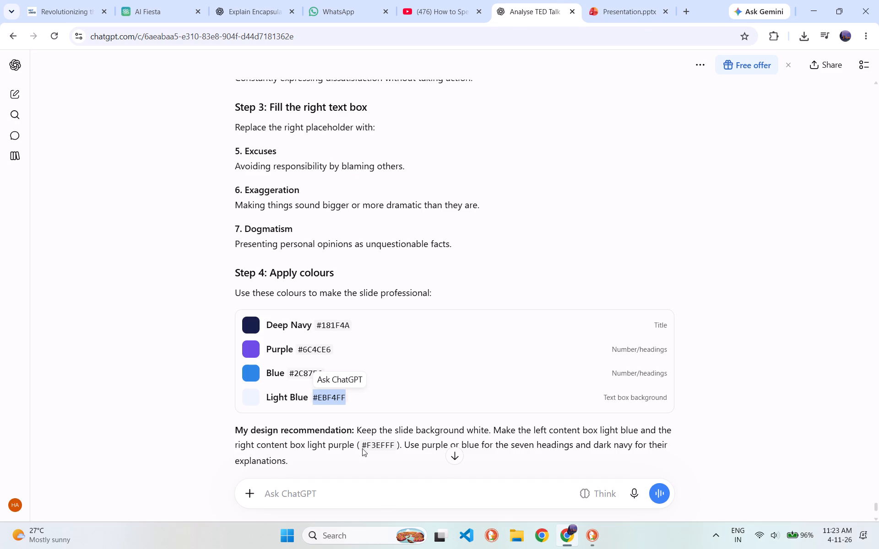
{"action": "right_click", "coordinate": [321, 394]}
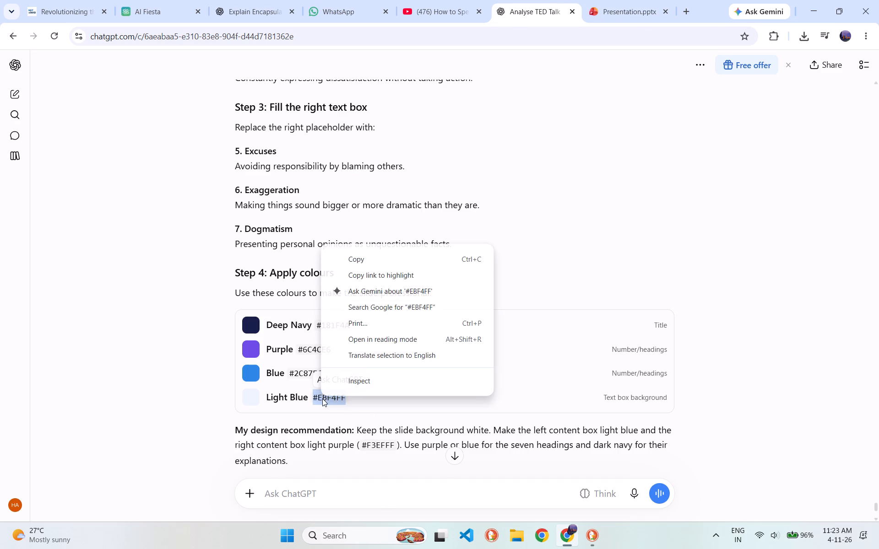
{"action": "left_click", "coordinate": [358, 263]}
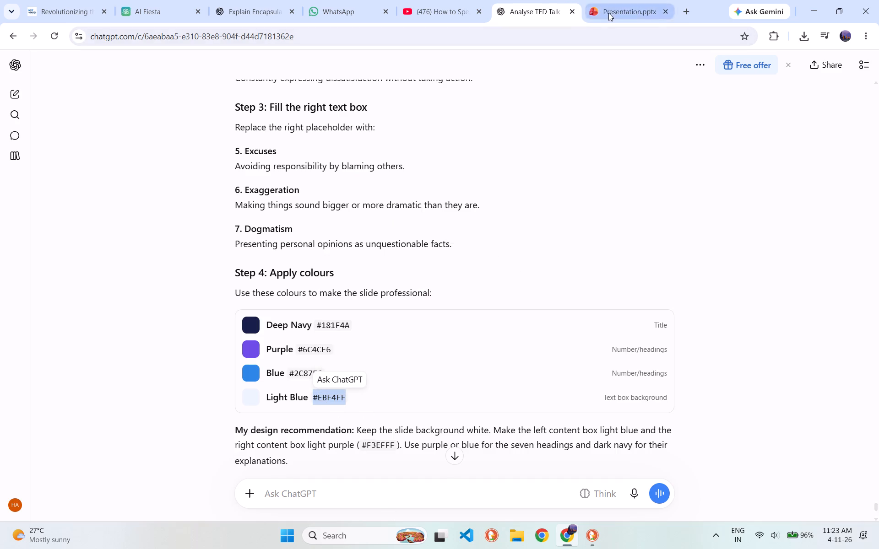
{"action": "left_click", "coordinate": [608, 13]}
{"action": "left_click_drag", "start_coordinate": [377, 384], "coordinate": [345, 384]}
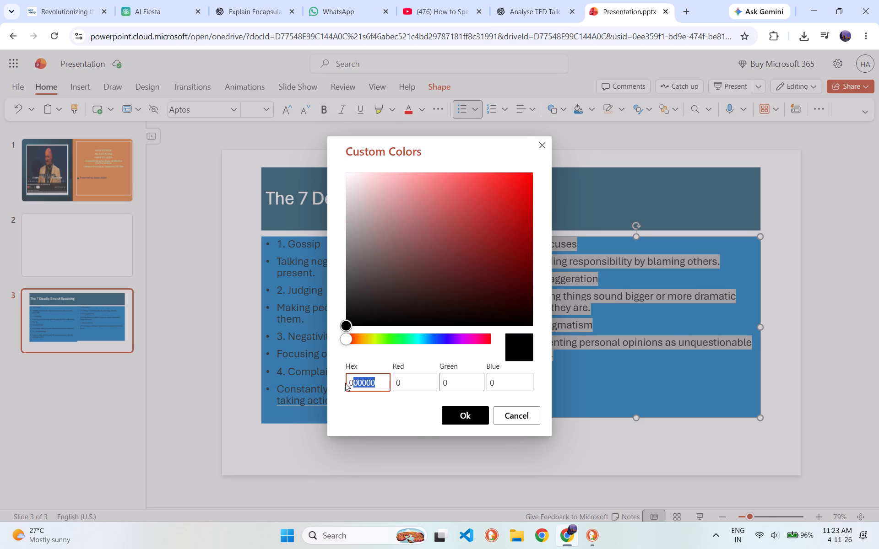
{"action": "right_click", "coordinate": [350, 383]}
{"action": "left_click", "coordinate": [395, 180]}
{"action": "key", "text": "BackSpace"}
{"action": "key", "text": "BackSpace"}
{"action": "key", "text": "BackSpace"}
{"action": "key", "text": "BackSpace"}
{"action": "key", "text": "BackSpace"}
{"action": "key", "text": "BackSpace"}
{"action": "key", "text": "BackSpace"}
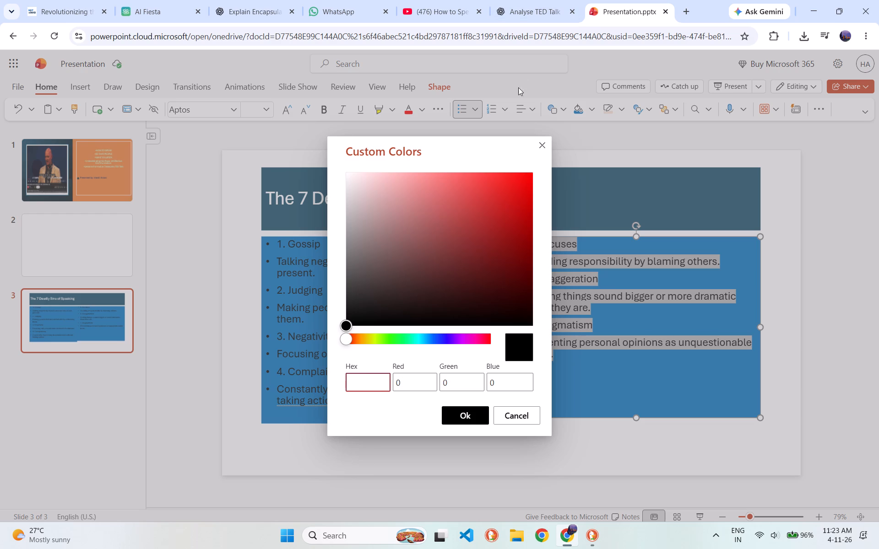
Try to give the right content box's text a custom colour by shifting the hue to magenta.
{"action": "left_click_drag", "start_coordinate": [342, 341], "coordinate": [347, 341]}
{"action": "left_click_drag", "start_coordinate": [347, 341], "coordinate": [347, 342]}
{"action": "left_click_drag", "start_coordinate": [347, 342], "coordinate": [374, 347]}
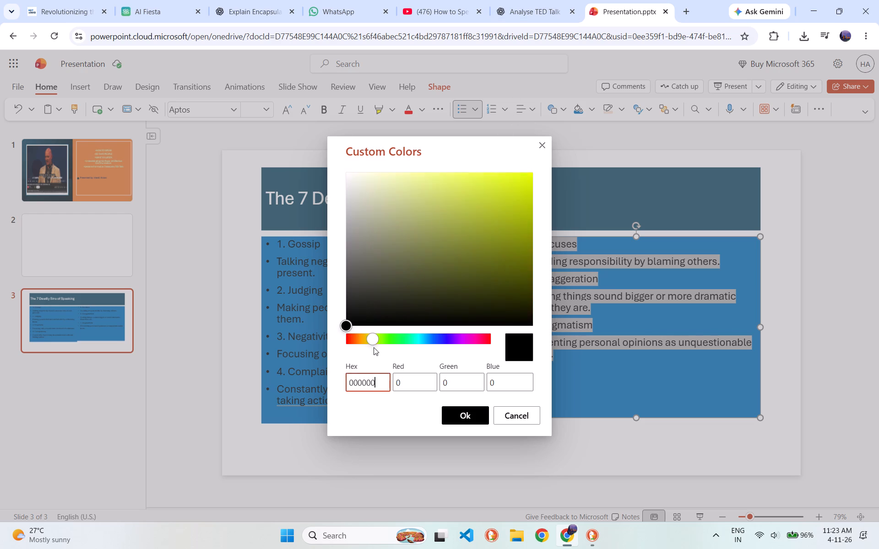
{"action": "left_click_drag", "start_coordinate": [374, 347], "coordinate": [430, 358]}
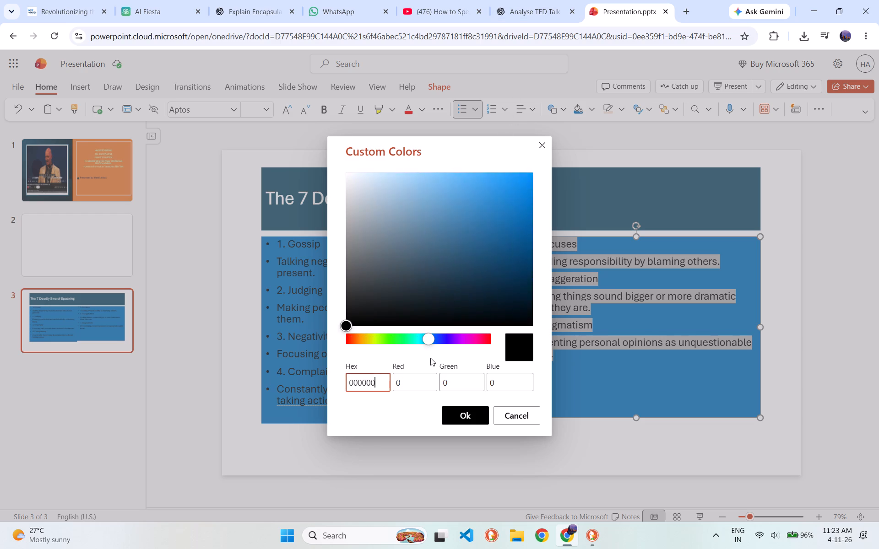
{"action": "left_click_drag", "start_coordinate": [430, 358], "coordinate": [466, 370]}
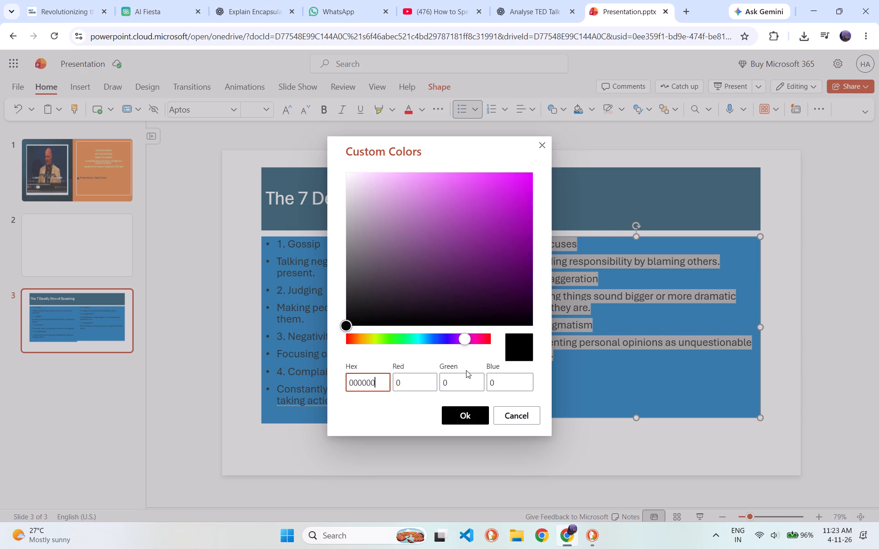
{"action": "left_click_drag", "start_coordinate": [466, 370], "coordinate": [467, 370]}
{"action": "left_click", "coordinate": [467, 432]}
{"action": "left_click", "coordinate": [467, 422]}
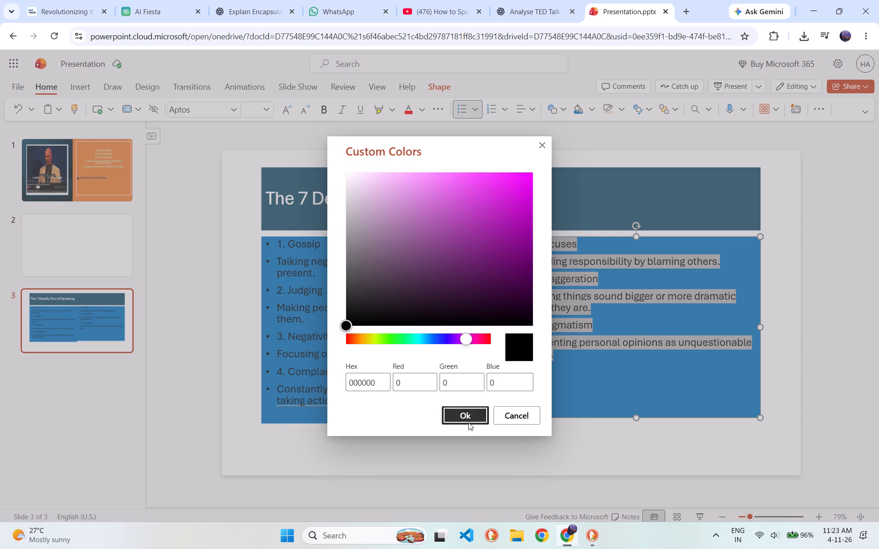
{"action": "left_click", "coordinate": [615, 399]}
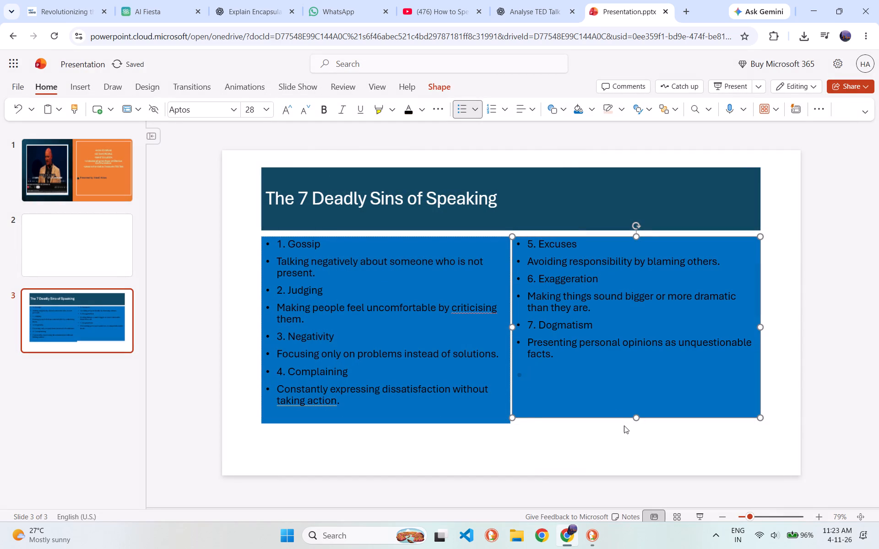
Extend the right content box's bottom edge slightly down to align with the left content box.
{"action": "left_click_drag", "start_coordinate": [638, 418], "coordinate": [638, 425]}
{"action": "left_click", "coordinate": [608, 446]}
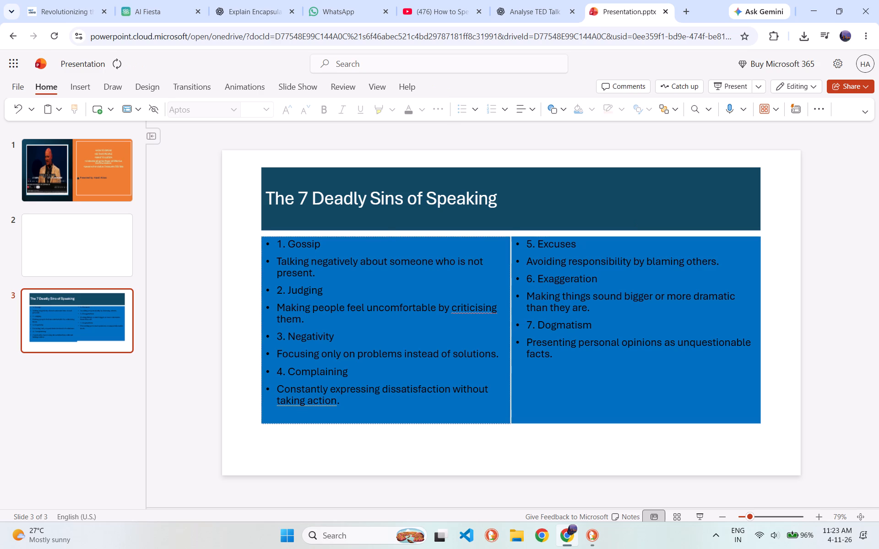
Change all the text in the left content box, Gossip through Complaining, to the standard light green.
{"action": "left_click_drag", "start_coordinate": [351, 399], "coordinate": [271, 248]}
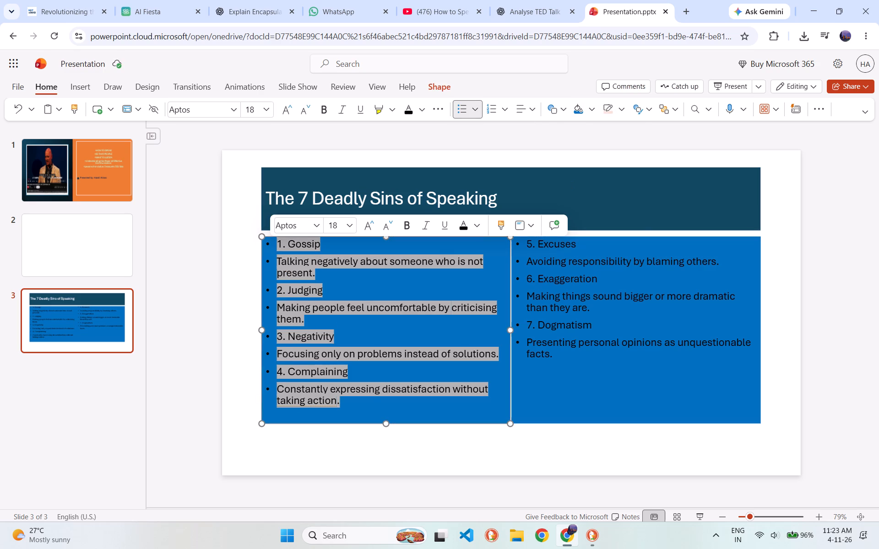
{"action": "left_click", "coordinate": [474, 221]}
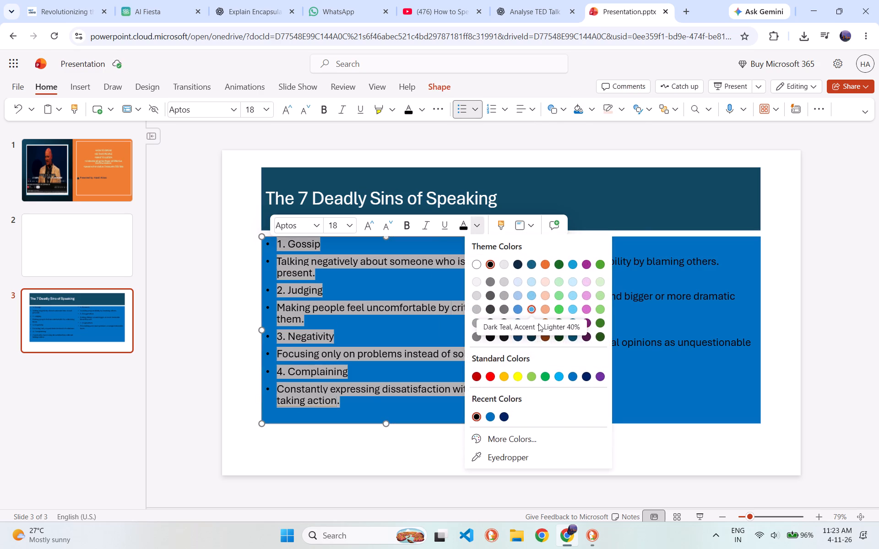
{"action": "left_click", "coordinate": [533, 377]}
{"action": "left_click", "coordinate": [392, 345]}
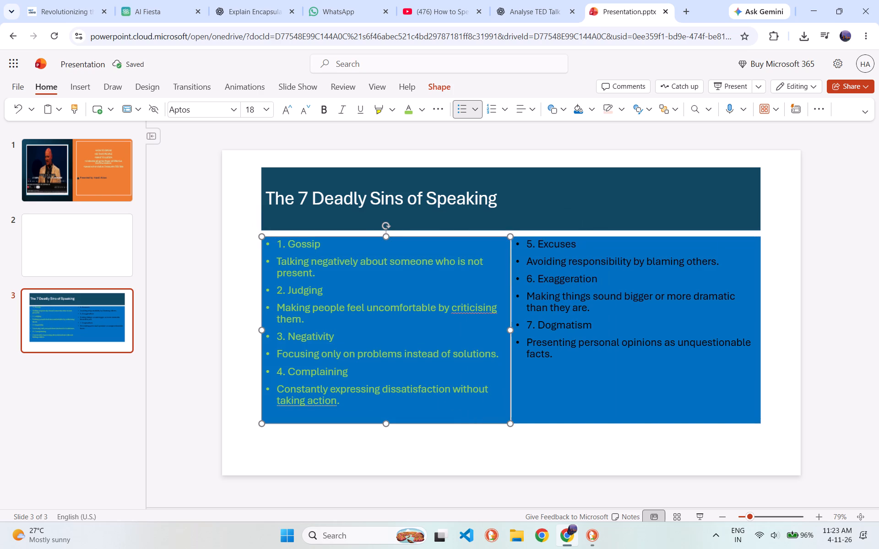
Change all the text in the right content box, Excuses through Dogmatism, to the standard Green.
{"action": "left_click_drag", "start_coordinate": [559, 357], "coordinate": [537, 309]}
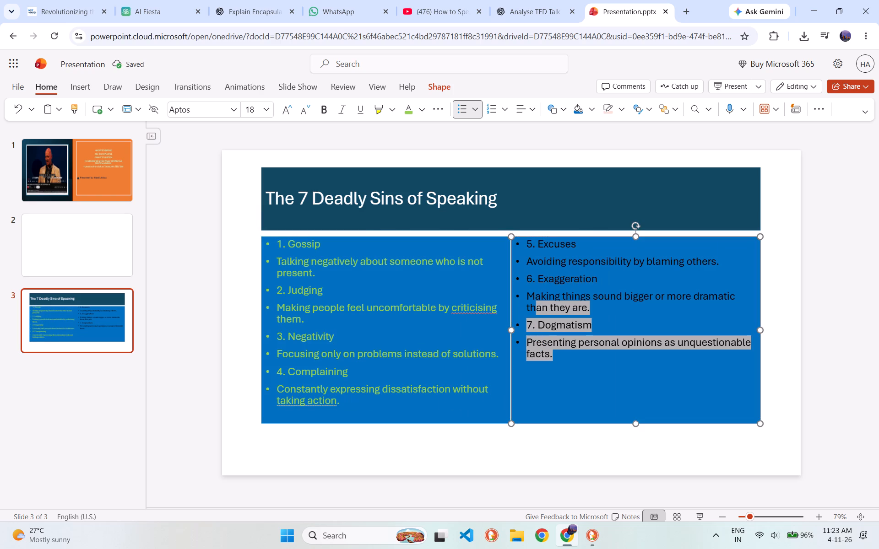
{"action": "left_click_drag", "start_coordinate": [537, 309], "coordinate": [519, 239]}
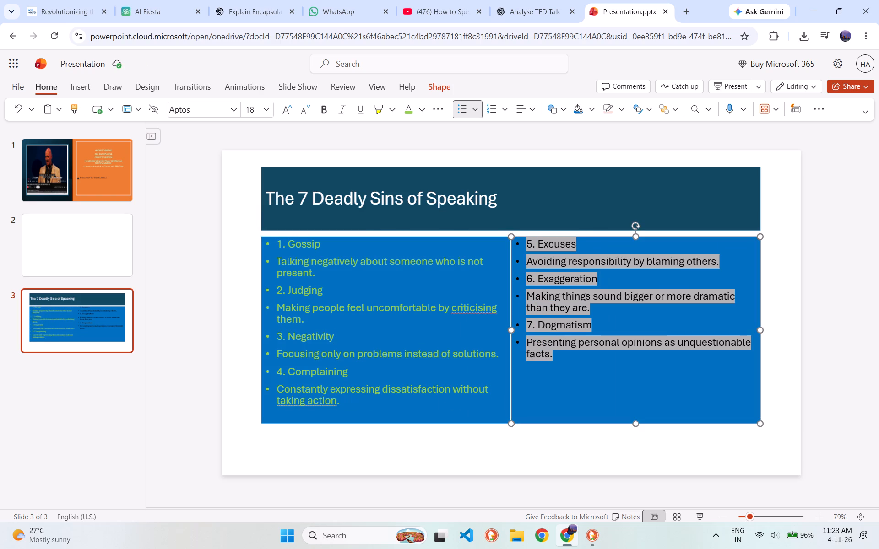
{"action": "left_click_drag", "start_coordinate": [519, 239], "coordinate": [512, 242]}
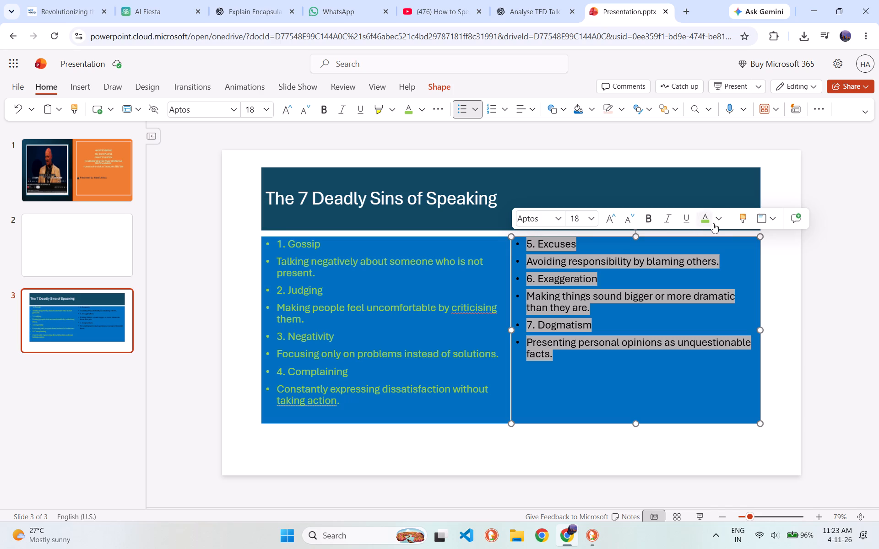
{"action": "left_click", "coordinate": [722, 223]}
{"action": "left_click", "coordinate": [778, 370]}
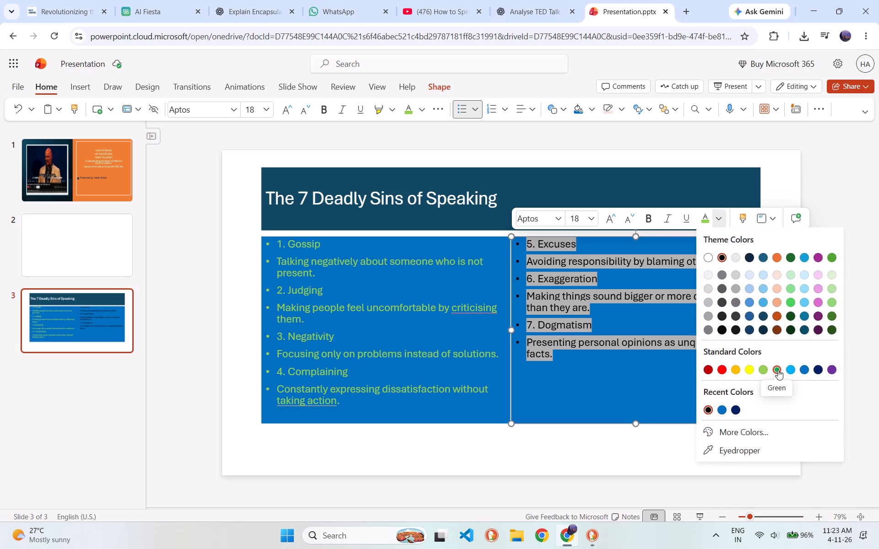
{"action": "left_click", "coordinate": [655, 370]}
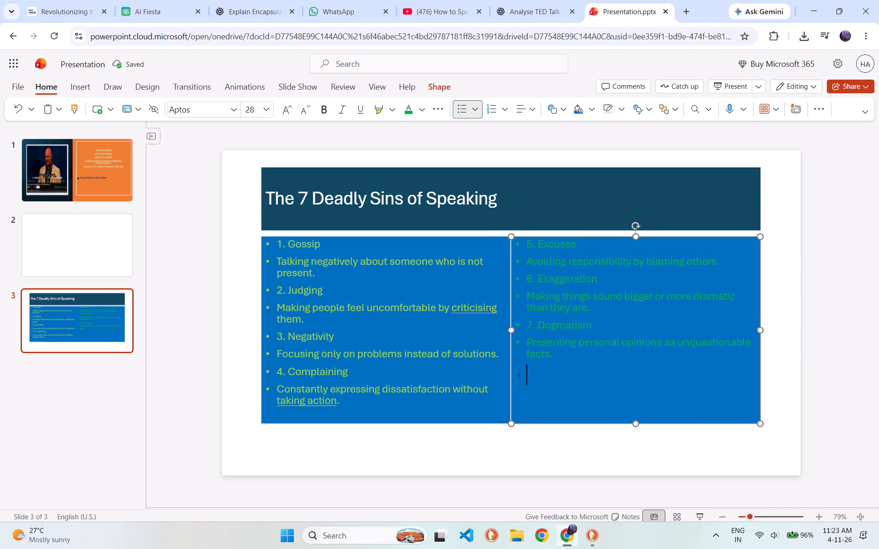
Change all the text in the right content box to the standard Dark Red.
{"action": "left_click_drag", "start_coordinate": [563, 357], "coordinate": [513, 237]}
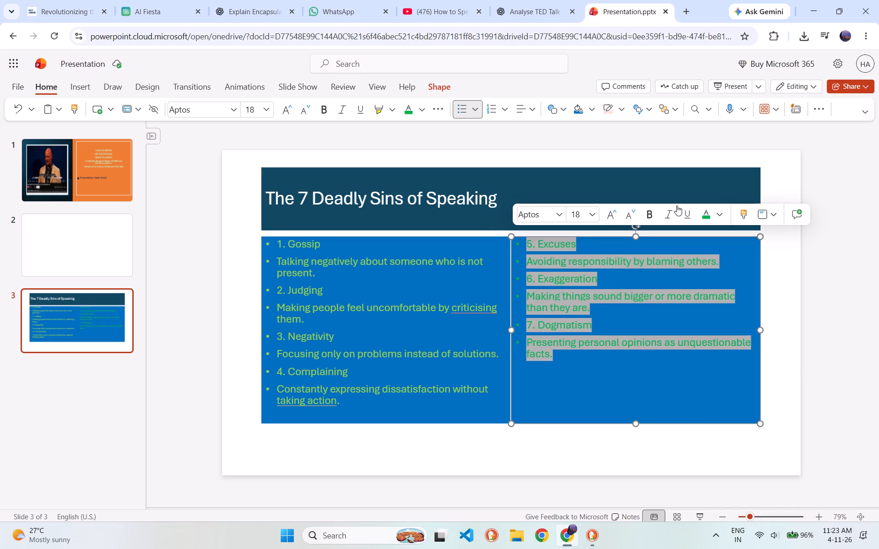
{"action": "left_click", "coordinate": [726, 219]}
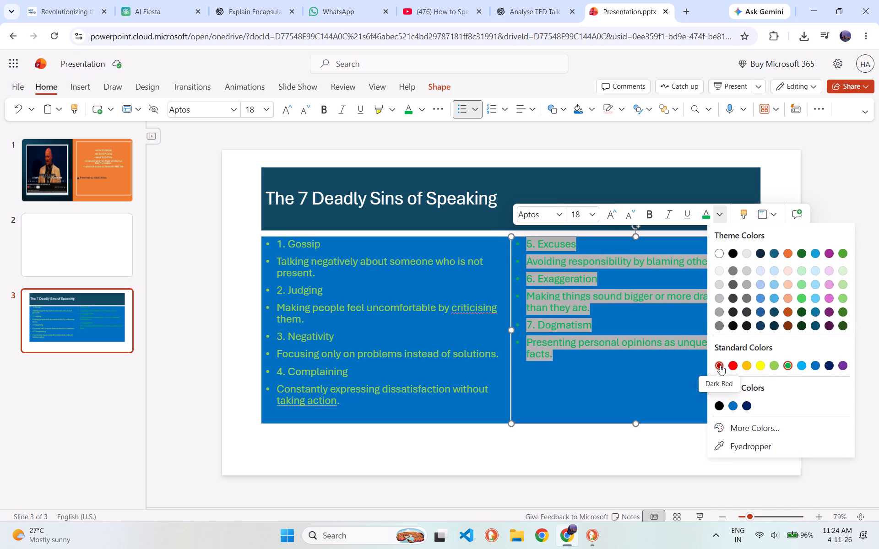
{"action": "left_click", "coordinate": [720, 365]}
{"action": "left_click", "coordinate": [606, 366]}
{"action": "left_click_drag", "start_coordinate": [600, 366], "coordinate": [575, 359]}
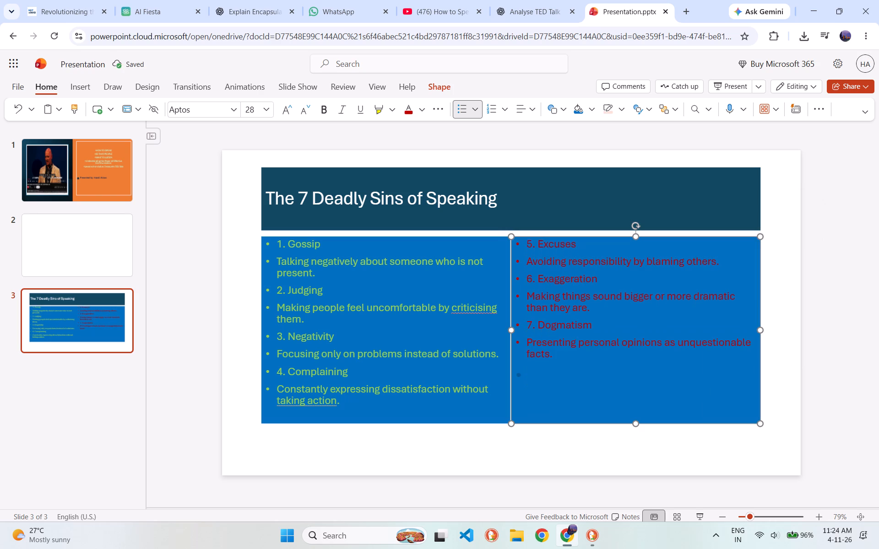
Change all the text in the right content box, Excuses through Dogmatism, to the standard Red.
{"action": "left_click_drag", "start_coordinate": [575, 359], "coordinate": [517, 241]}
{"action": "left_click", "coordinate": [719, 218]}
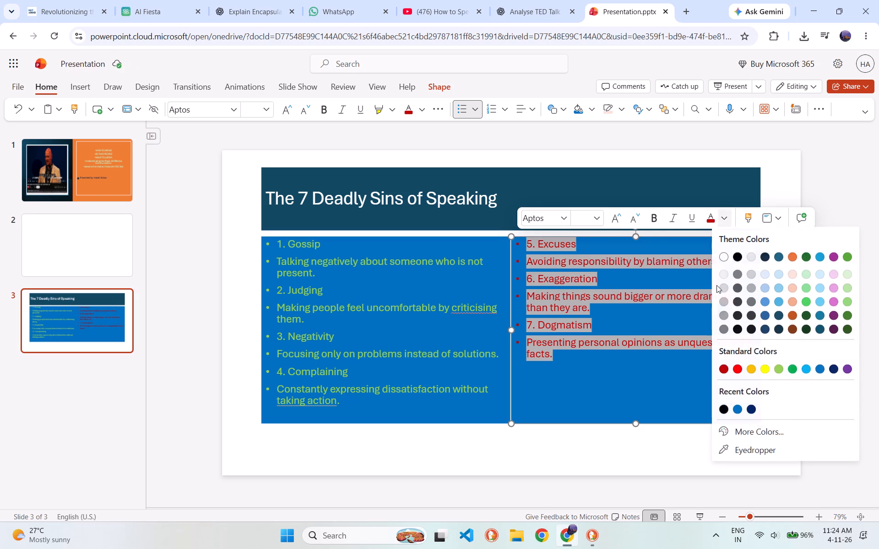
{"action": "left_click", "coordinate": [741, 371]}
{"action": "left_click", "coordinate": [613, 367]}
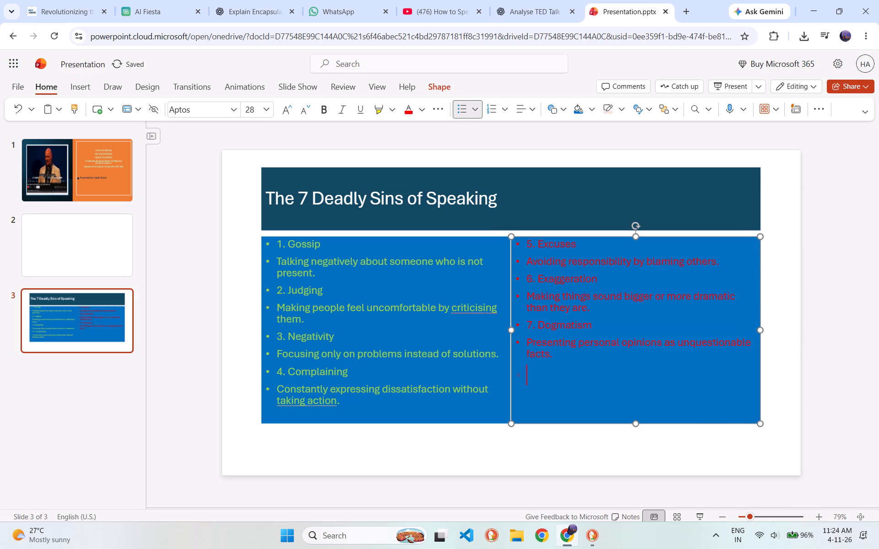
Change all the text in the right content box to the theme colour Black, Text 1, Lighter 15%.
{"action": "left_click_drag", "start_coordinate": [608, 364], "coordinate": [516, 243]}
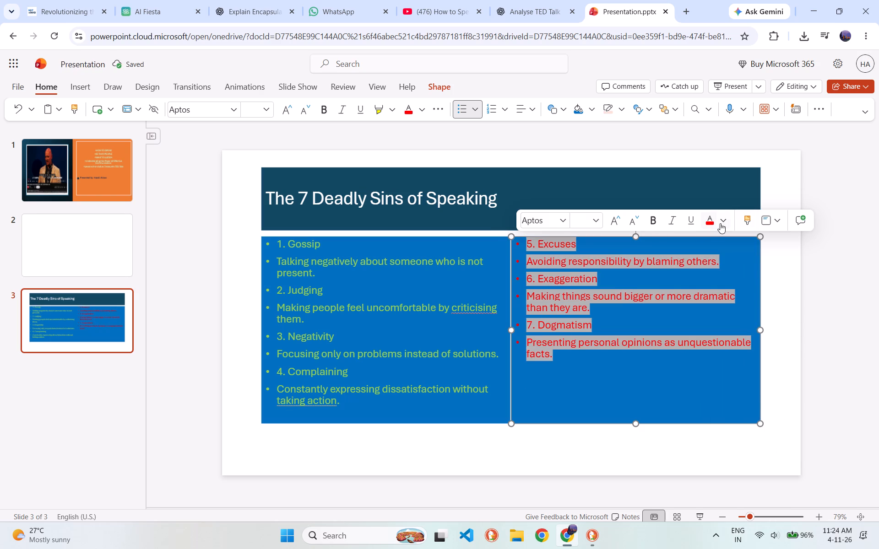
{"action": "left_click", "coordinate": [720, 223]}
{"action": "left_click", "coordinate": [729, 321]}
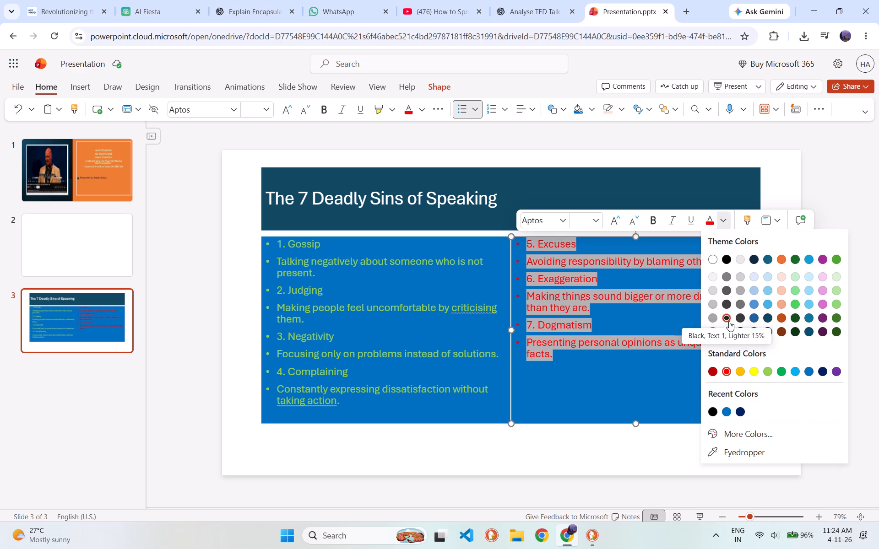
{"action": "left_click", "coordinate": [602, 351]}
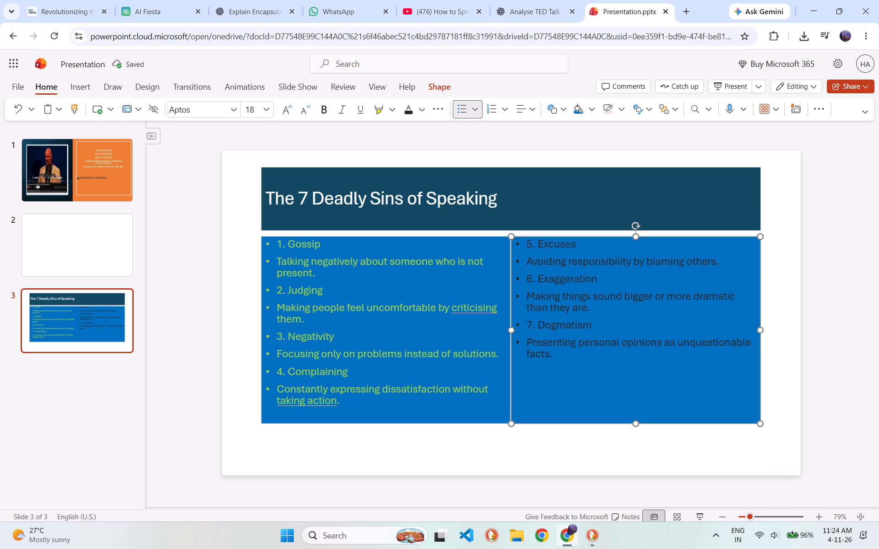
Apply the same near-black font colour to all the text in the left content box, Gossip through Complaining.
{"action": "left_click_drag", "start_coordinate": [347, 401], "coordinate": [280, 246]}
{"action": "right_click", "coordinate": [288, 268]}
{"action": "left_click", "coordinate": [487, 258]}
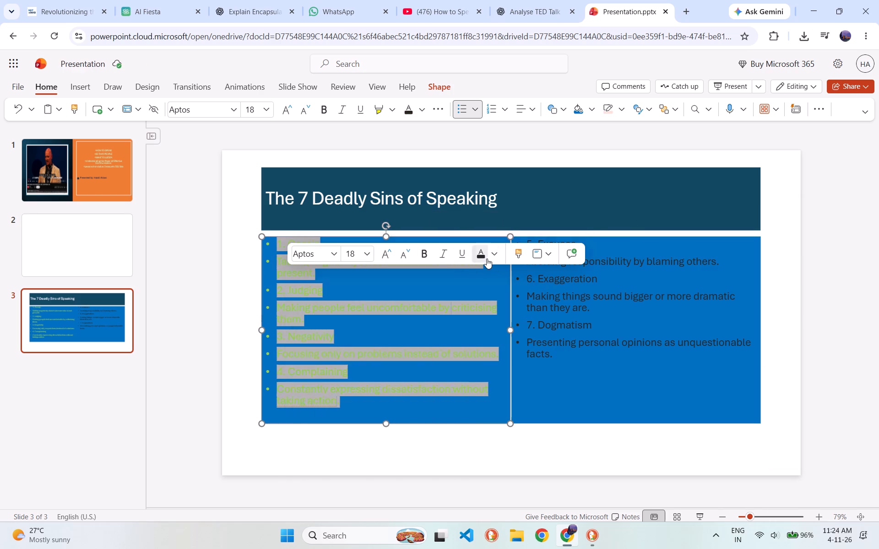
{"action": "left_click", "coordinate": [418, 340]}
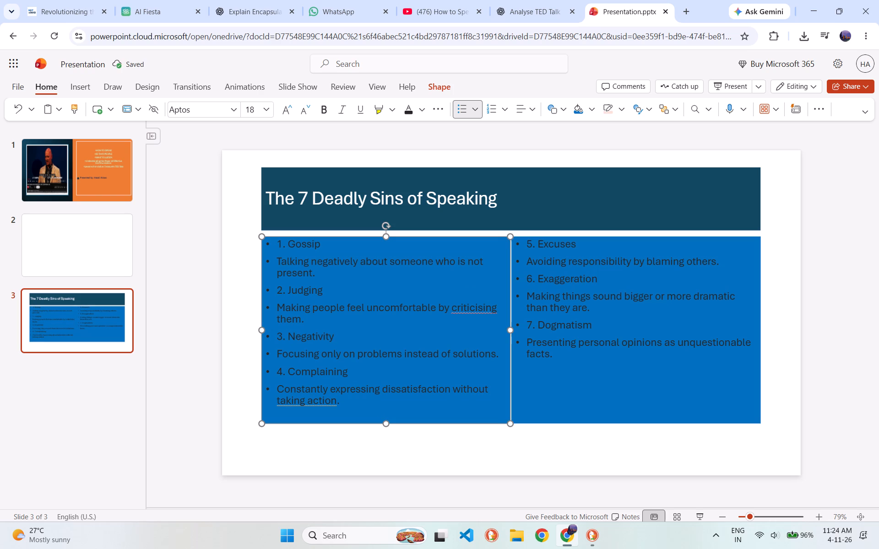
Insert an extra space before "action" and before "criticising" in the left content box, and deselect the box.
{"action": "left_click", "coordinate": [309, 407]}
{"action": "left_click", "coordinate": [309, 407]}
{"action": "key", "text": "space"}
{"action": "left_click", "coordinate": [454, 309]}
{"action": "key", "text": "space"}
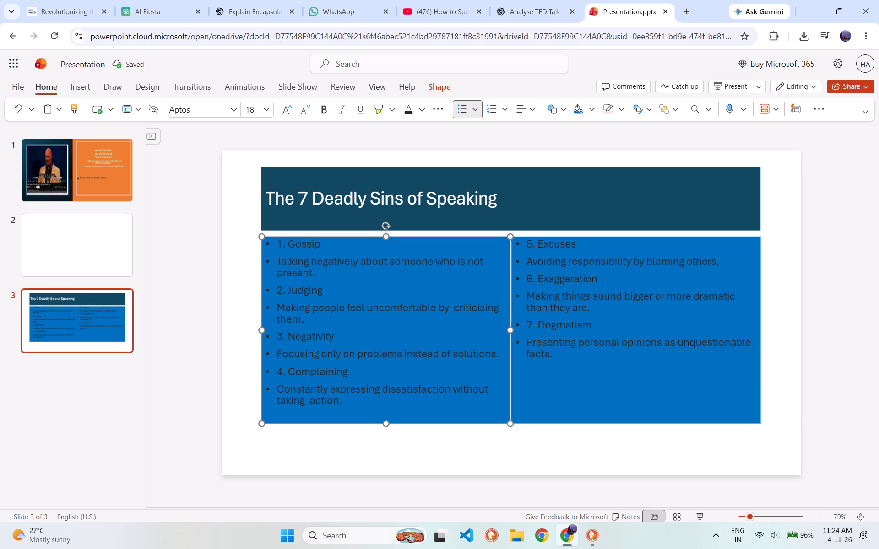
{"action": "left_click", "coordinate": [518, 446]}
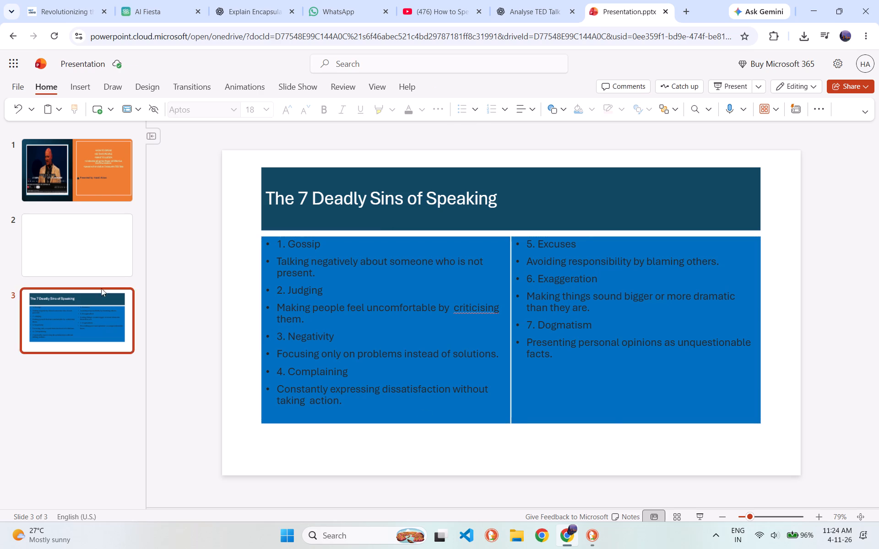
Reorder the slides so The 7 Deadly Sins of Speaking is slide 2 and the blank slide is slide 3.
{"action": "left_click", "coordinate": [78, 231]}
{"action": "left_click_drag", "start_coordinate": [59, 336], "coordinate": [60, 282]}
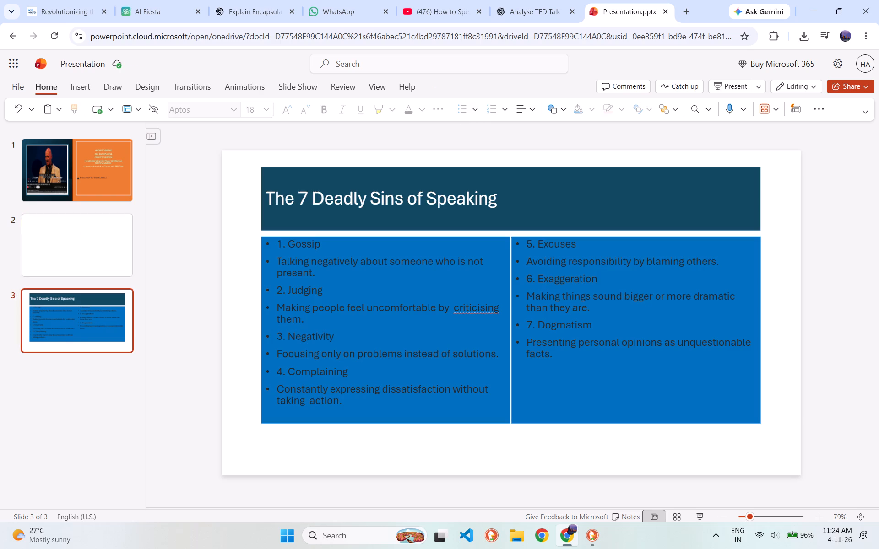
{"action": "left_click_drag", "start_coordinate": [60, 282], "coordinate": [60, 244]}
{"action": "left_click_drag", "start_coordinate": [65, 310], "coordinate": [65, 236]}
{"action": "left_click_drag", "start_coordinate": [65, 236], "coordinate": [70, 275]}
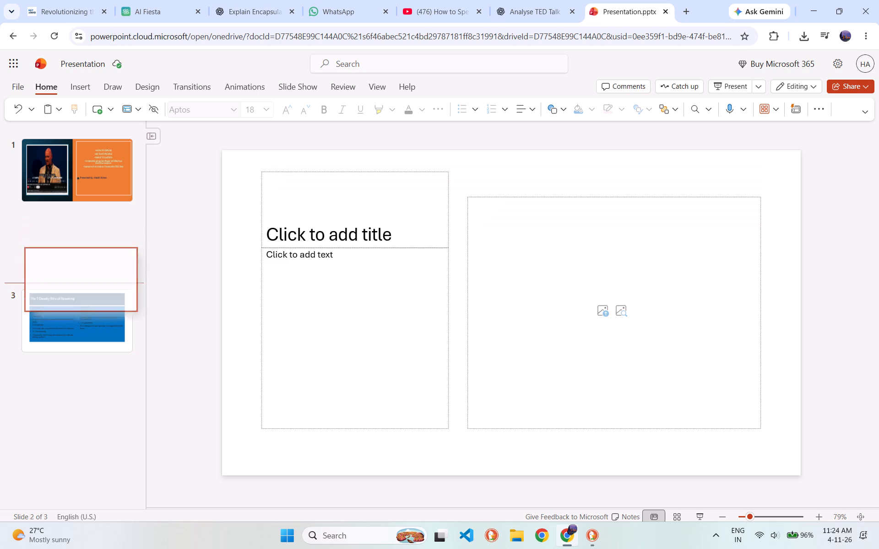
{"action": "left_click_drag", "start_coordinate": [70, 275], "coordinate": [68, 398]}
{"action": "left_click_drag", "start_coordinate": [58, 242], "coordinate": [71, 354]}
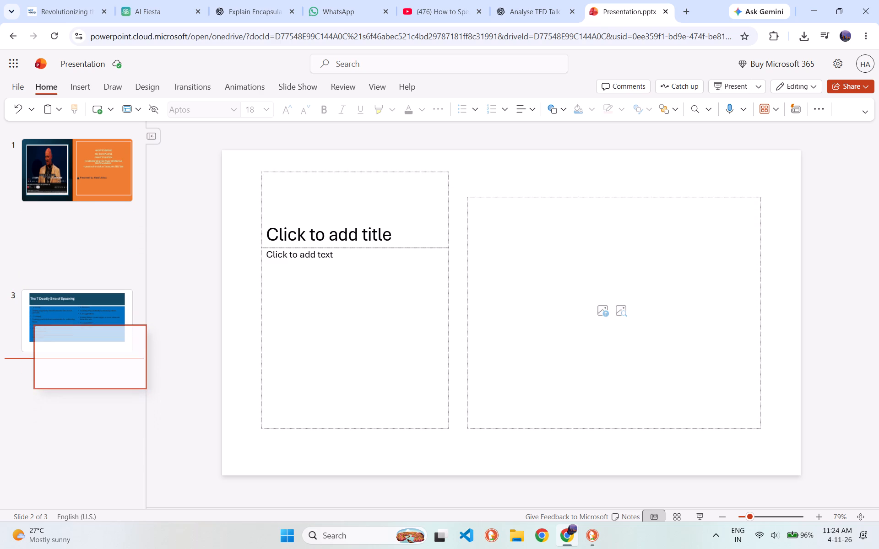
{"action": "left_click_drag", "start_coordinate": [71, 354], "coordinate": [71, 353]}
{"action": "left_click", "coordinate": [73, 236]}
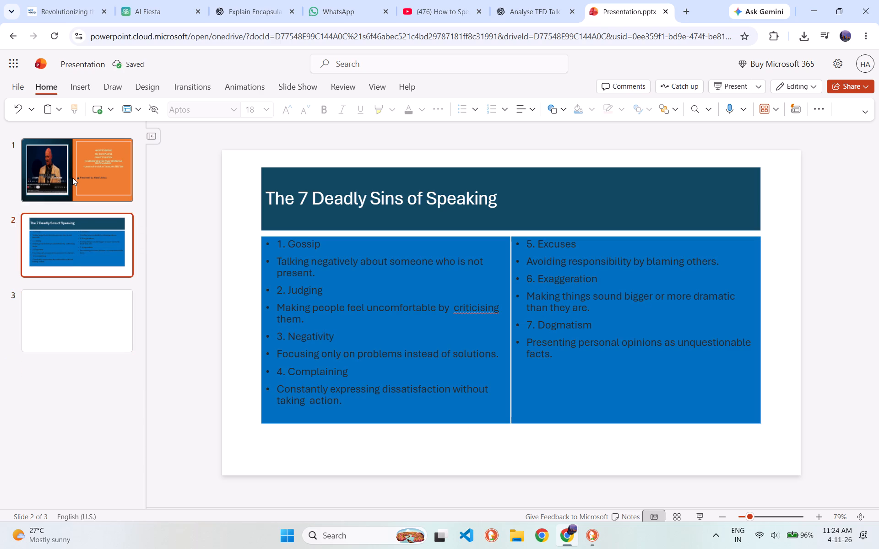
{"action": "left_click", "coordinate": [72, 178]}
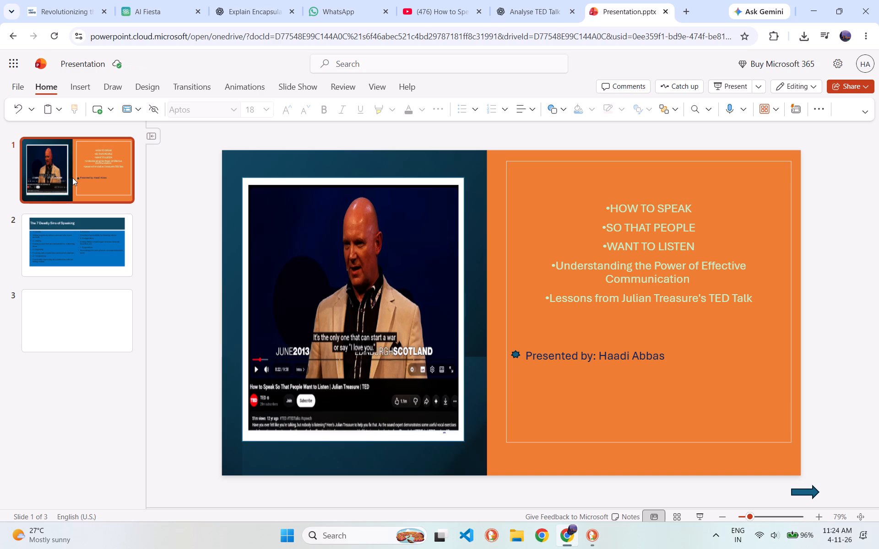
{"action": "left_click", "coordinate": [65, 246]}
{"action": "left_click", "coordinate": [405, 0]}
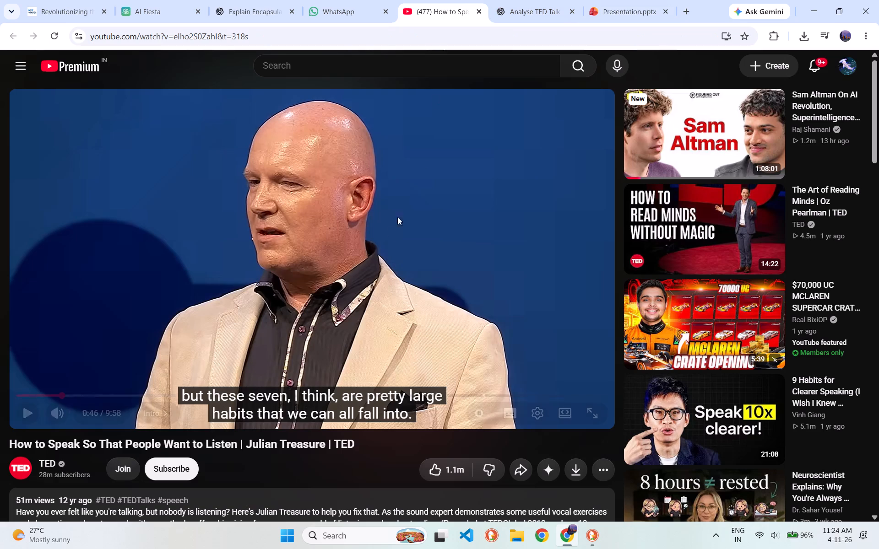
{"action": "left_click", "coordinate": [384, 234]}
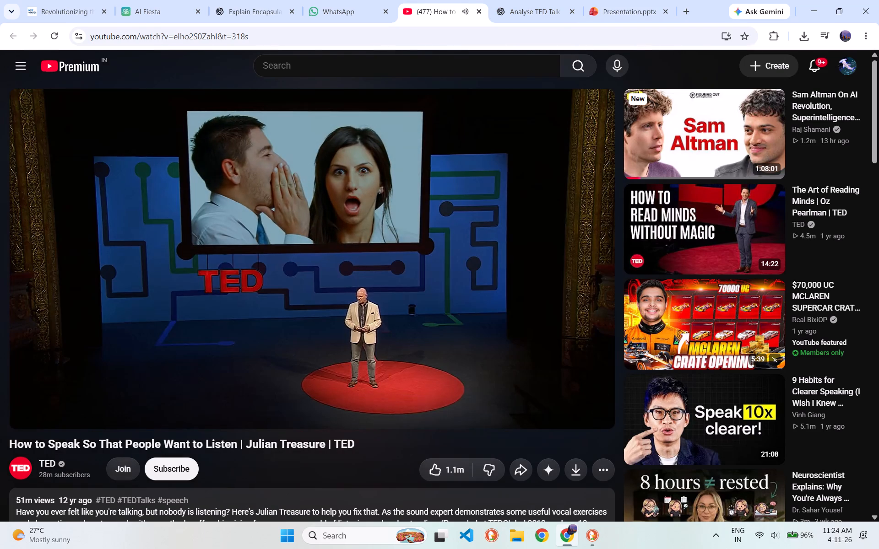
{"action": "left_click", "coordinate": [331, 232]}
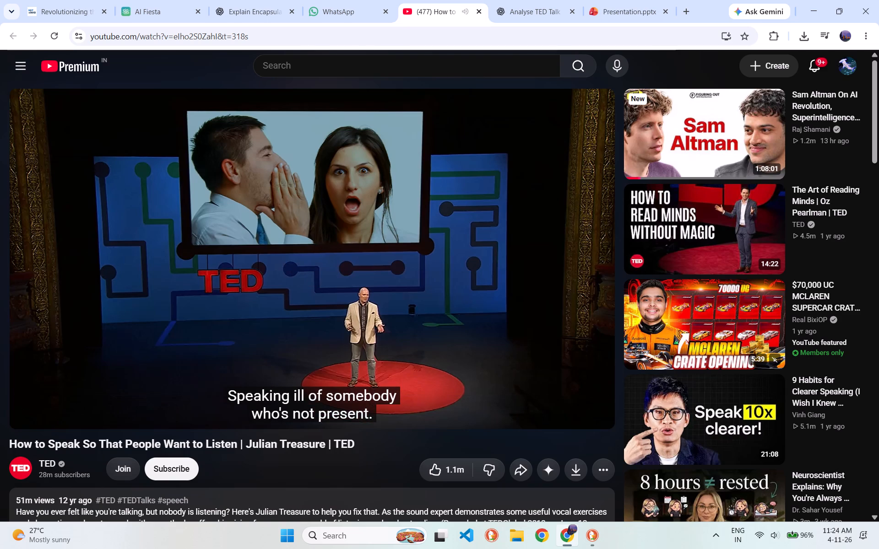
{"action": "left_click", "coordinate": [331, 232]}
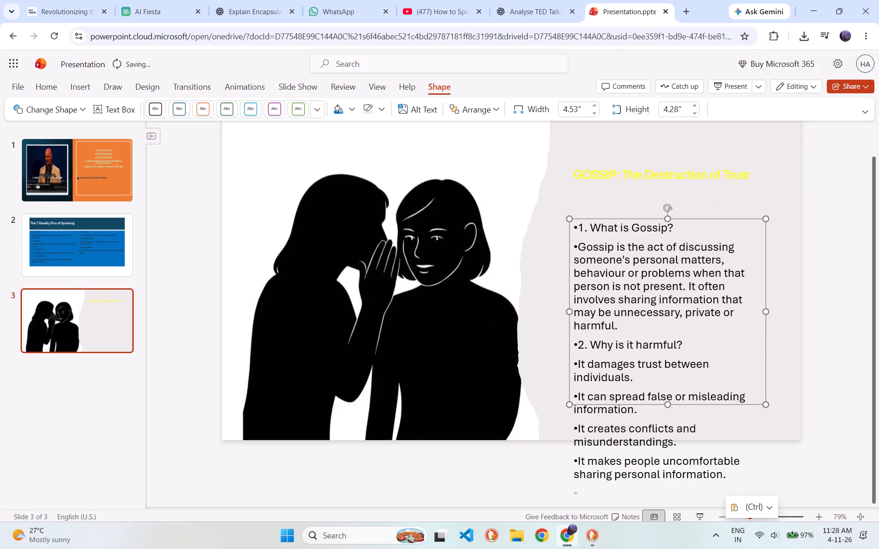
{"action": "left_click", "coordinate": [675, 374]}
{"action": "key", "text": "ctrl+a"}
{"action": "left_click", "coordinate": [673, 367]}
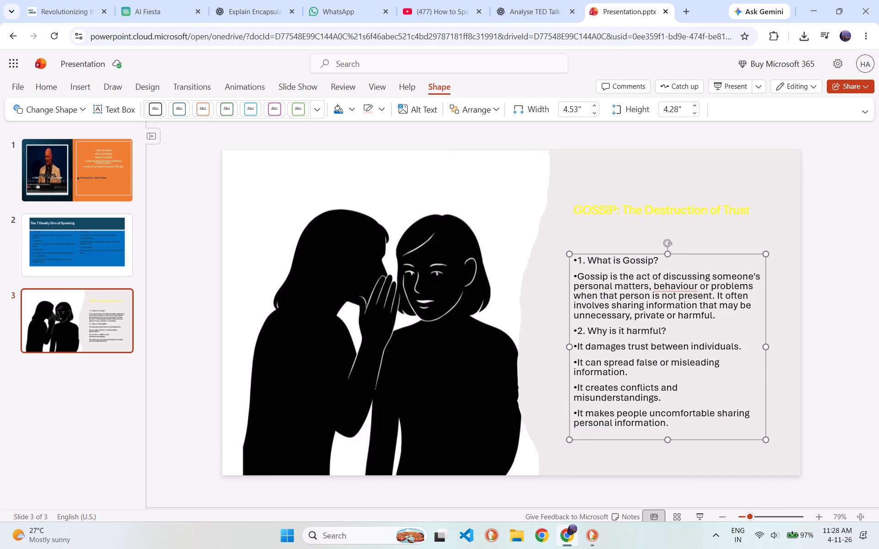
Remove the bullets from the headings "1. What is Gossip?" and "2. Why is it harmful?".
{"action": "left_click", "coordinate": [578, 260]}
{"action": "key", "text": "BackSpace"}
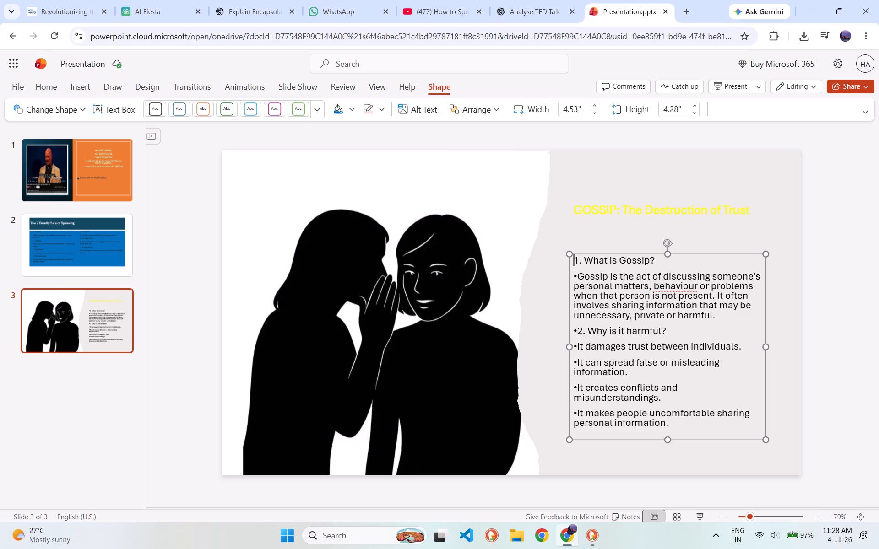
{"action": "left_click", "coordinate": [578, 334]}
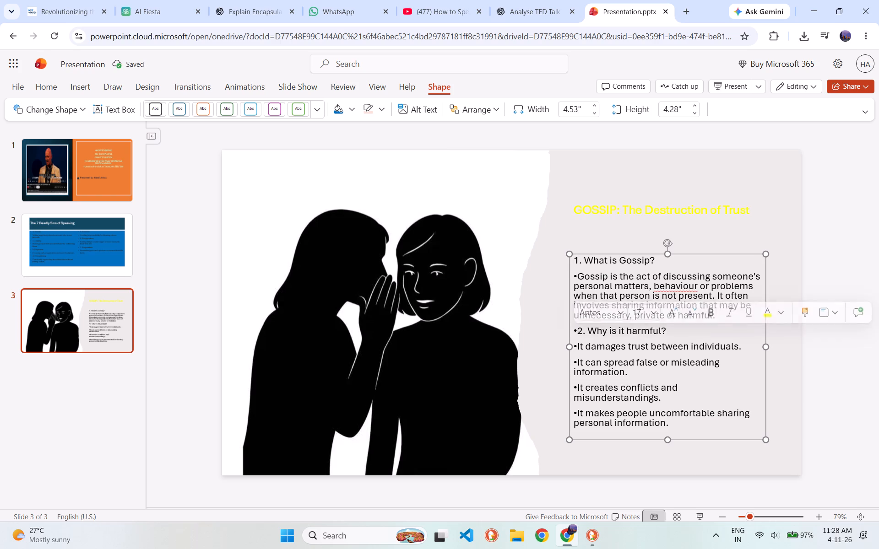
{"action": "key", "text": "BackSpace"}
Add a divider line of dashes without a bullet between the gossip definition and the "2. Why is it harmful?" heading.
{"action": "left_click", "coordinate": [722, 316]}
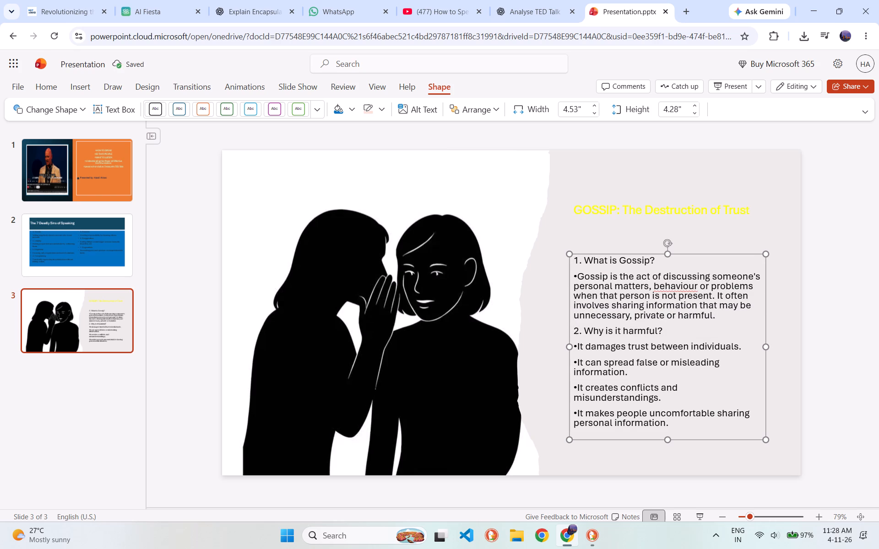
{"action": "key", "text": "Return"}
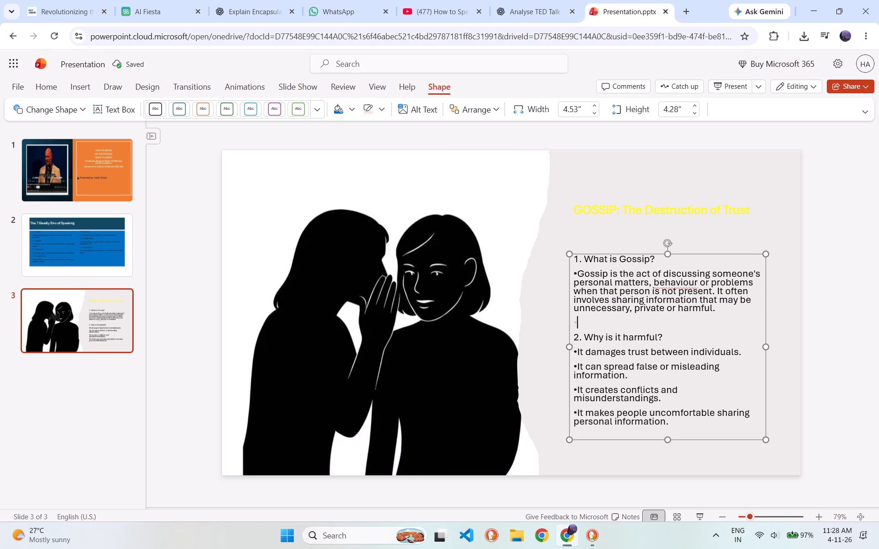
{"action": "key", "text": "minus"}
{"action": "key", "text": "minus"}
{"action": "key", "text": "minus"}
{"action": "key", "text": "minus"}
{"action": "key", "text": "minus"}
{"action": "key", "text": "minus"}
{"action": "key", "text": "minus"}
{"action": "key", "text": "minus"}
{"action": "key", "text": "minus"}
{"action": "key", "text": "minus"}
{"action": "key", "text": "minus"}
{"action": "key", "text": "minus"}
{"action": "key", "text": "minus"}
{"action": "key", "text": "minus"}
{"action": "key", "text": "minus"}
{"action": "key", "text": "minus"}
{"action": "key", "text": "minus"}
{"action": "key", "text": "minus"}
{"action": "key", "text": "minus"}
{"action": "key", "text": "minus"}
{"action": "key", "text": "minus"}
{"action": "key", "text": "minus"}
{"action": "key", "text": "minus"}
{"action": "key", "text": "minus"}
{"action": "key", "text": "minus"}
{"action": "key", "text": "minus"}
{"action": "key", "text": "minus"}
{"action": "key", "text": "minus"}
{"action": "key", "text": "minus"}
{"action": "key", "text": "minus"}
{"action": "key", "text": "minus"}
{"action": "key", "text": "minus"}
{"action": "key", "text": "minus"}
{"action": "key", "text": "minus"}
{"action": "key", "text": "minus"}
{"action": "type", "text": "----"}
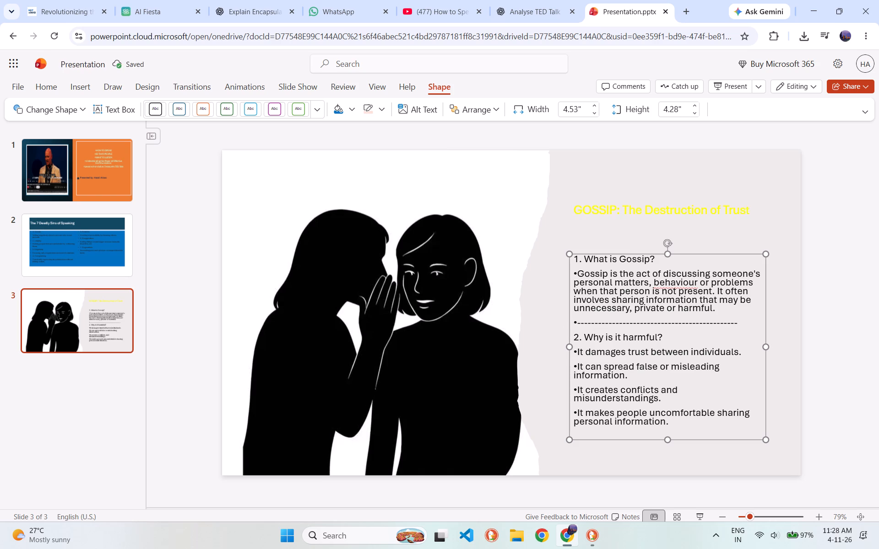
{"action": "left_click", "coordinate": [575, 324]}
{"action": "key", "text": "BackSpace"}
Replace the question marks with colons in both headings, giving "1. What is Gossip:" and "2. Why is it harmful:".
{"action": "left_click", "coordinate": [661, 338]}
{"action": "key", "text": "BackSpace"}
{"action": "left_click", "coordinate": [655, 258]}
{"action": "key", "text": "BackSpace"}
{"action": "key", "text": "shift+colon"}
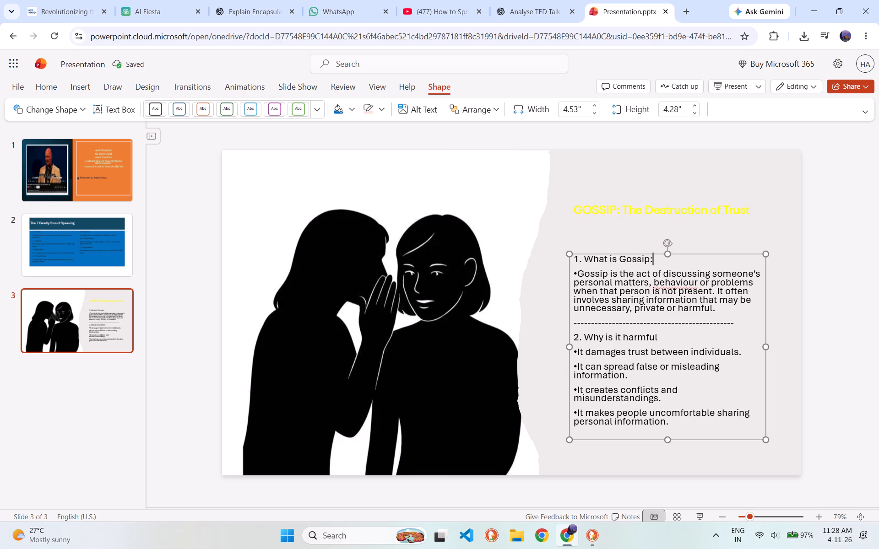
{"action": "left_click", "coordinate": [660, 328]}
{"action": "left_click", "coordinate": [662, 335]}
{"action": "key", "text": "shift+colon"}
Insert an extra space before the word "behaviour" in the gossip definition on slide 3.
{"action": "left_click", "coordinate": [653, 282]}
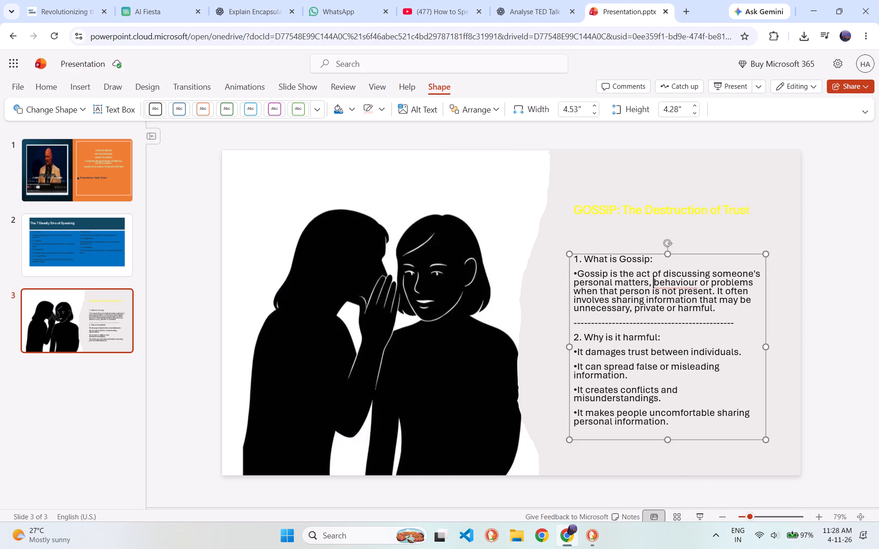
{"action": "key", "text": "space"}
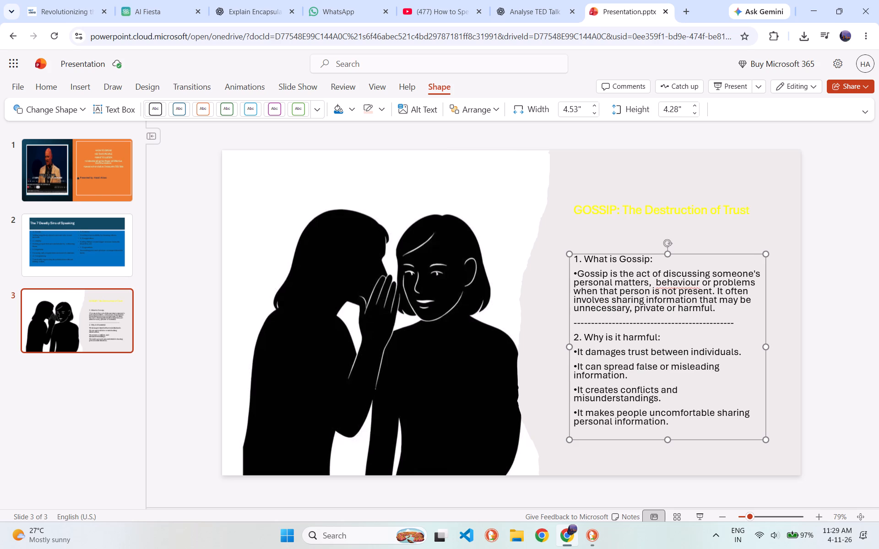
Recolour the title "GOSSIP: The Destruction of Trust" in Dark Blue, Text 2, Lighter 51%.
{"action": "left_click", "coordinate": [749, 212]}
{"action": "left_click_drag", "start_coordinate": [750, 211], "coordinate": [570, 211]}
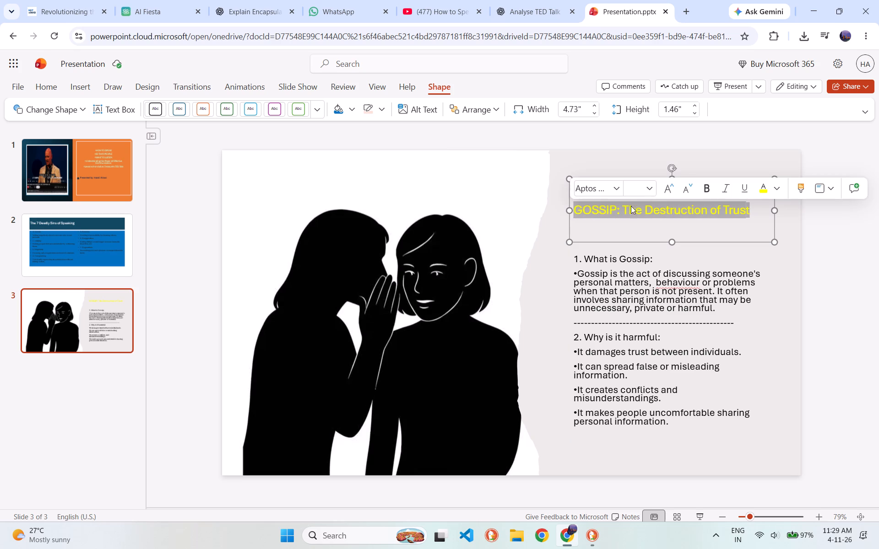
{"action": "left_click", "coordinate": [780, 188]}
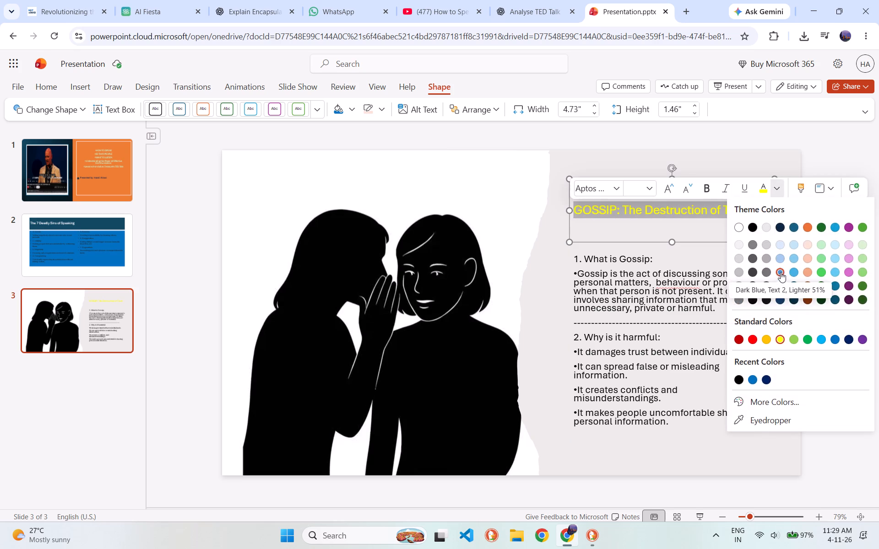
{"action": "left_click", "coordinate": [781, 273]}
{"action": "left_click", "coordinate": [693, 225]}
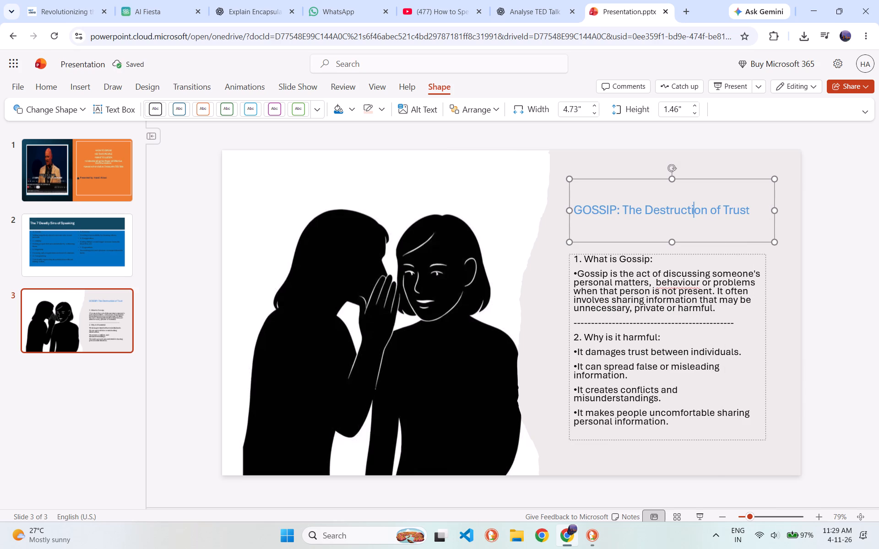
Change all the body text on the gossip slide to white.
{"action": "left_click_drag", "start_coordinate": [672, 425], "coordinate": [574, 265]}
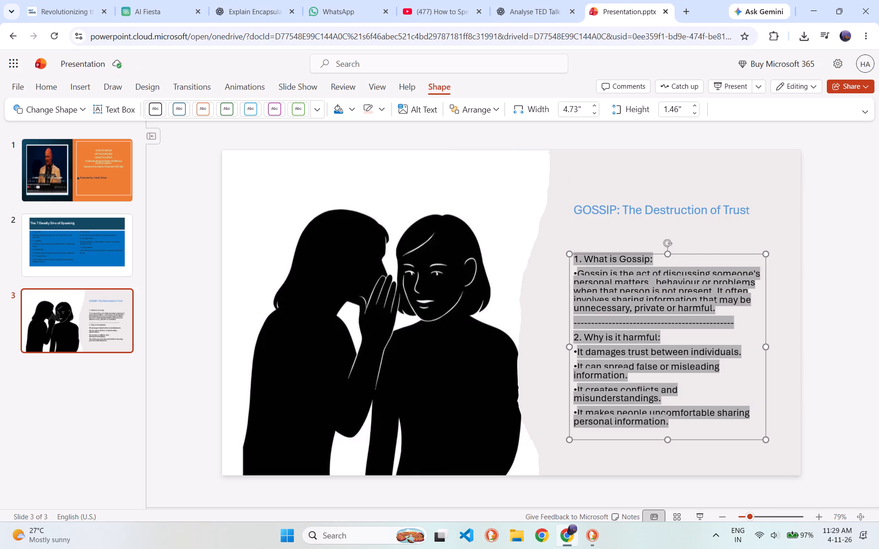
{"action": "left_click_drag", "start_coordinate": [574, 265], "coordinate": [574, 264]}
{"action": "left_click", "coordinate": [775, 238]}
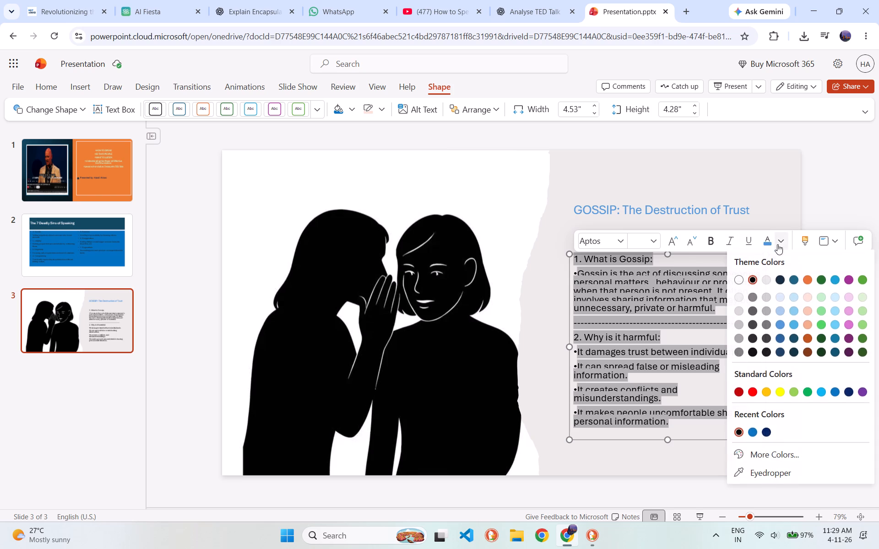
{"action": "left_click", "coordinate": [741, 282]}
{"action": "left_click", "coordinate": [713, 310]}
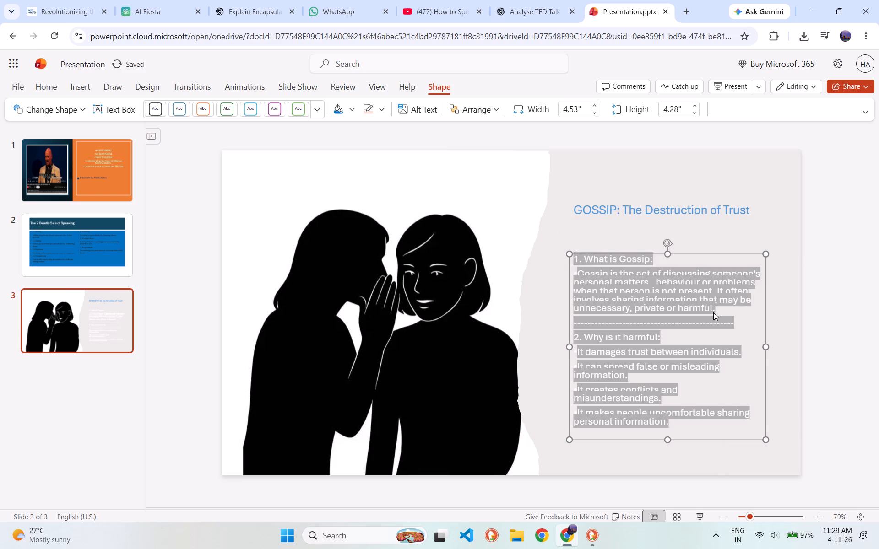
Make all the body text on the gossip slide bold and colour it the darkest shade of Dark Teal, Accent 1.
{"action": "left_click_drag", "start_coordinate": [677, 425], "coordinate": [589, 257]}
{"action": "left_click_drag", "start_coordinate": [589, 257], "coordinate": [571, 249]}
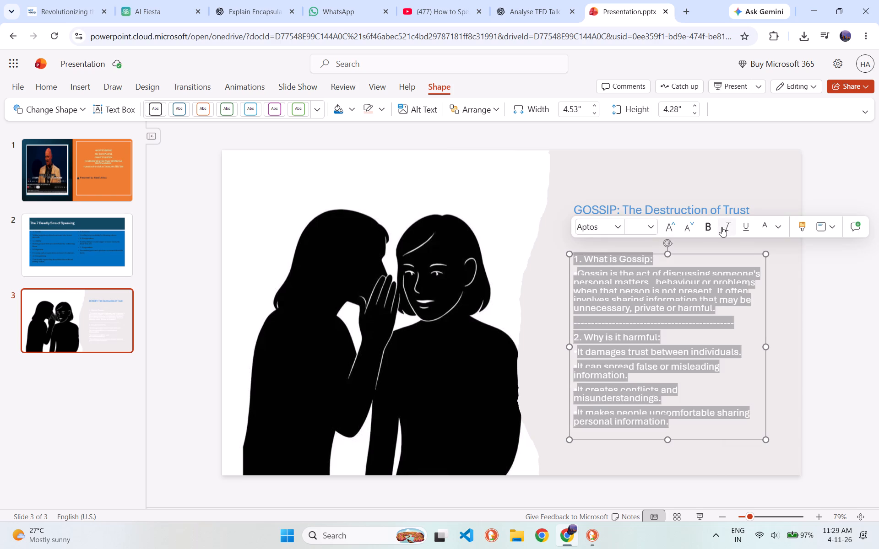
{"action": "left_click", "coordinate": [710, 228]}
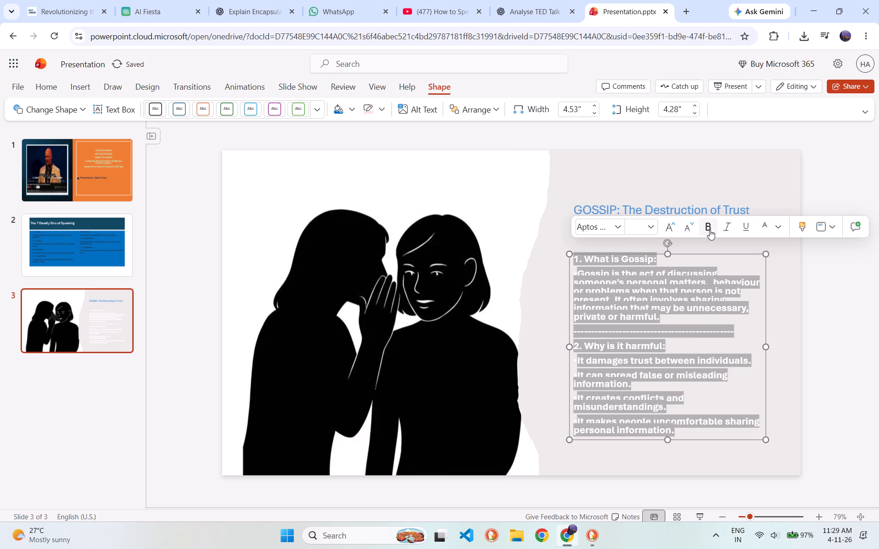
{"action": "left_click", "coordinate": [772, 227]}
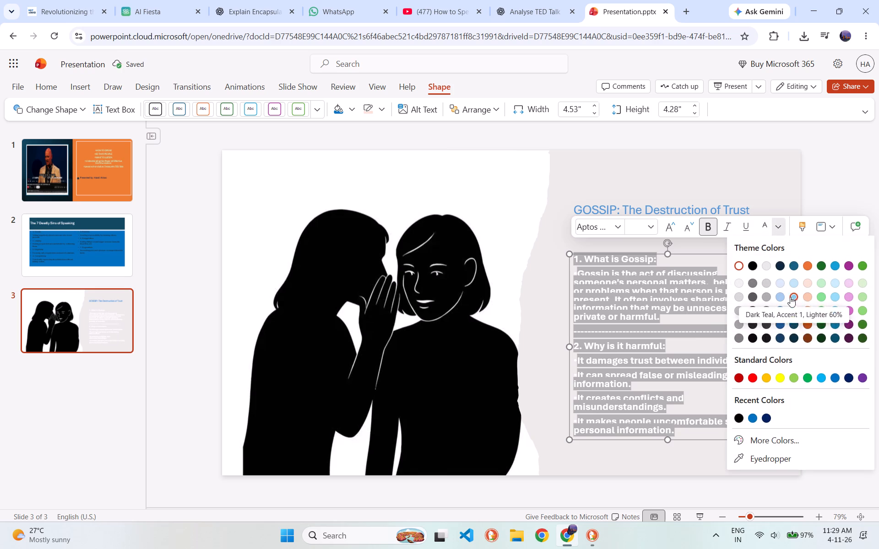
{"action": "left_click", "coordinate": [795, 338]}
{"action": "left_click", "coordinate": [737, 349]}
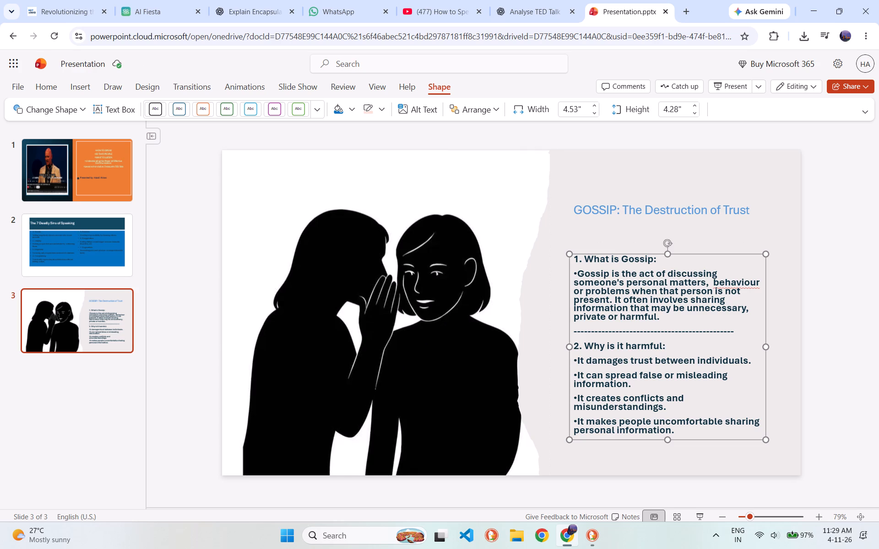
{"action": "left_click", "coordinate": [698, 447]}
Add a new slide after the gossip slide.
{"action": "left_click", "coordinate": [73, 379]}
{"action": "key", "text": "ctrl+m"}
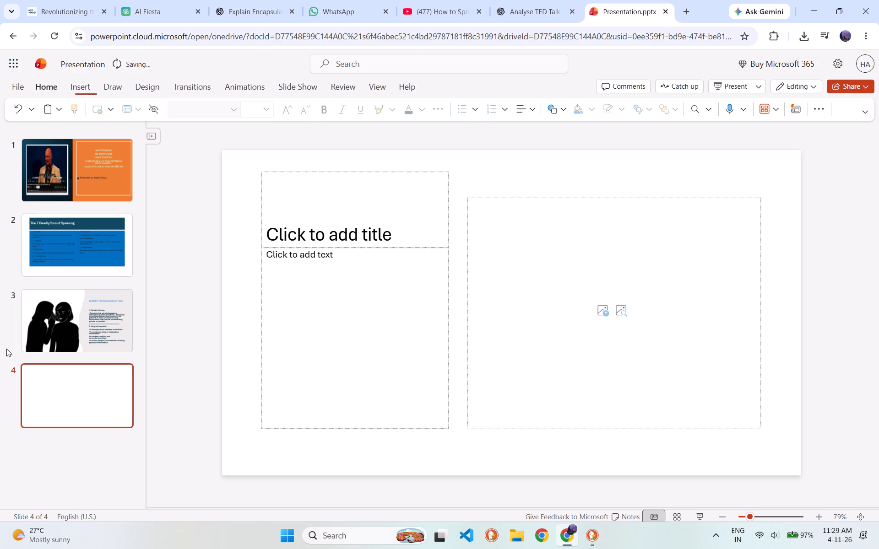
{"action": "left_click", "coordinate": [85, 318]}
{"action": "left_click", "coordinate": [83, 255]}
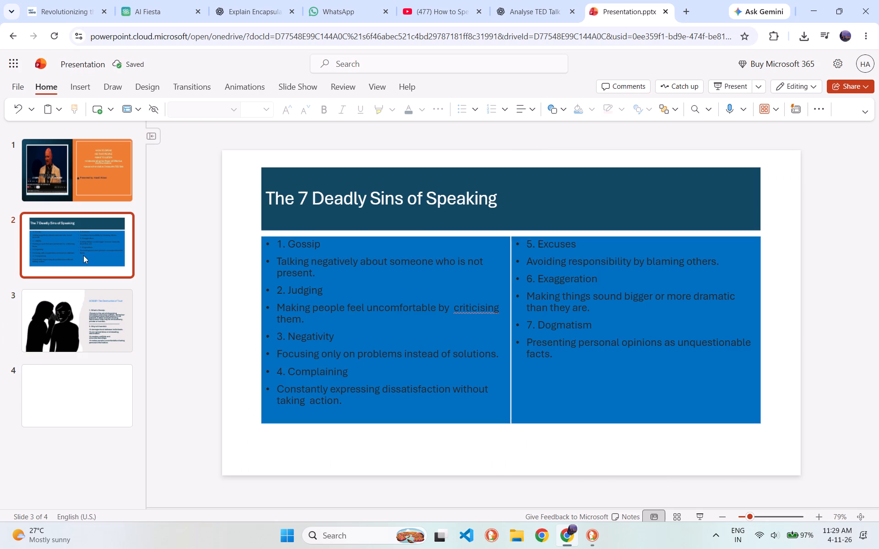
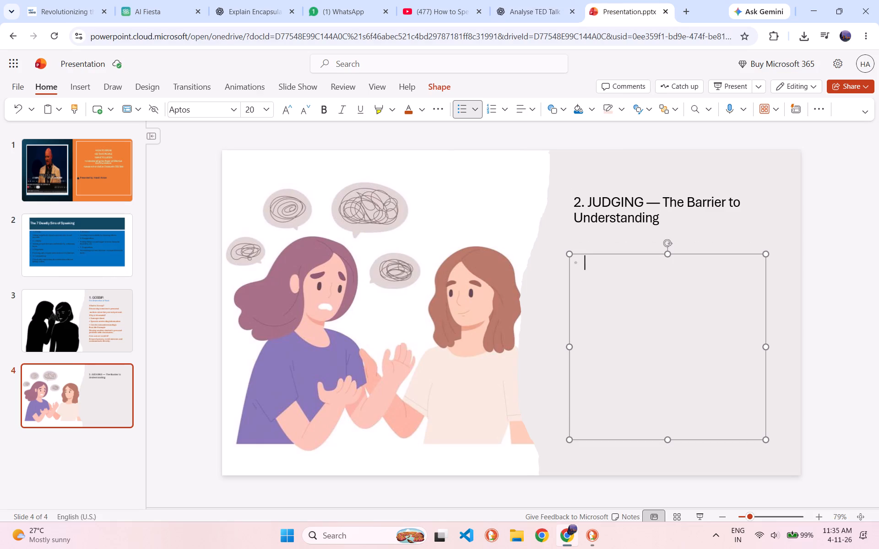
{"action": "key", "text": "ctrl+v"}
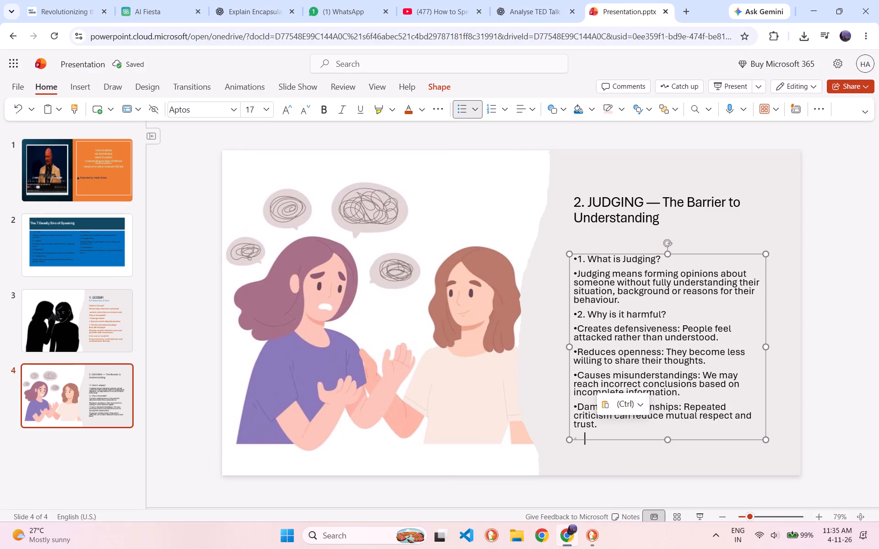
Add an extra space before "behaviour" in slide 4's definition of judging.
{"action": "left_click", "coordinate": [575, 301]}
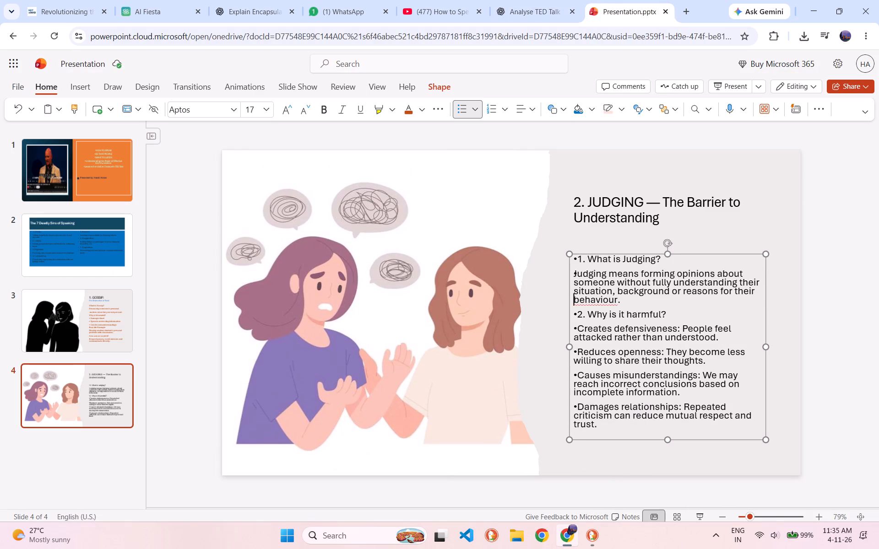
{"action": "key", "text": "space"}
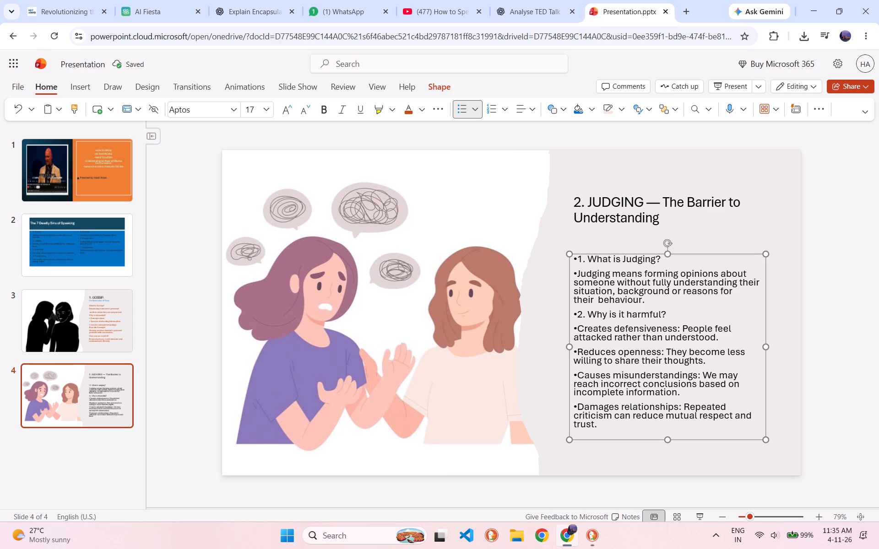
Remove the bullets from slide 4's headings "1. What is Judging?" and "2. Why is it harmful?".
{"action": "left_click", "coordinate": [578, 259]}
{"action": "key", "text": "BackSpace"}
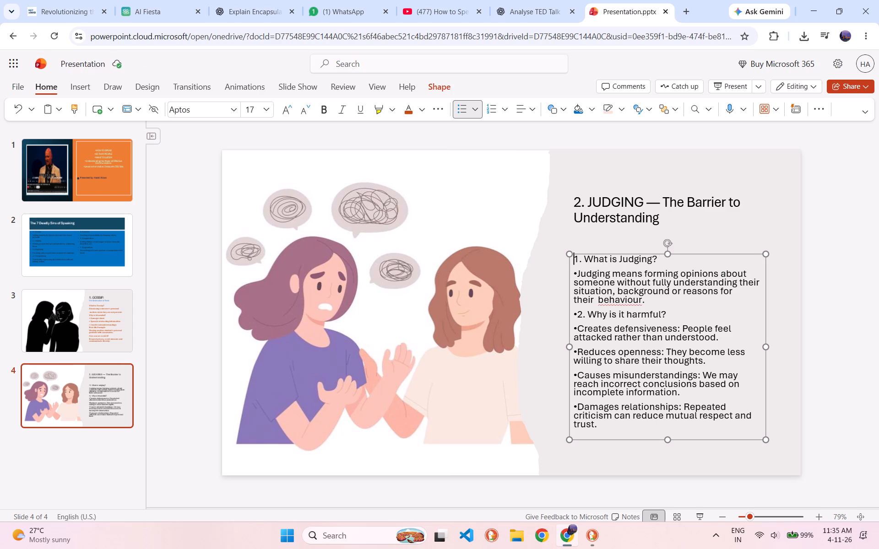
{"action": "left_click", "coordinate": [576, 317]}
{"action": "key", "text": "BackSpace"}
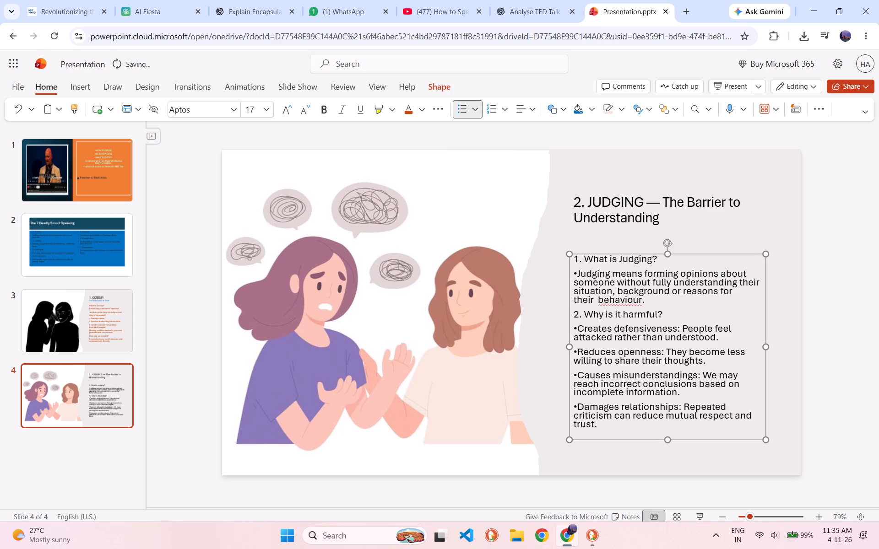
Add a full-width line of dashes between the judging definition and the heading "2. Why is it harmful?" on slide 4.
{"action": "left_click", "coordinate": [600, 308]}
{"action": "left_click", "coordinate": [658, 302]}
{"action": "key", "text": "Return"}
{"action": "type", "text": "---"}
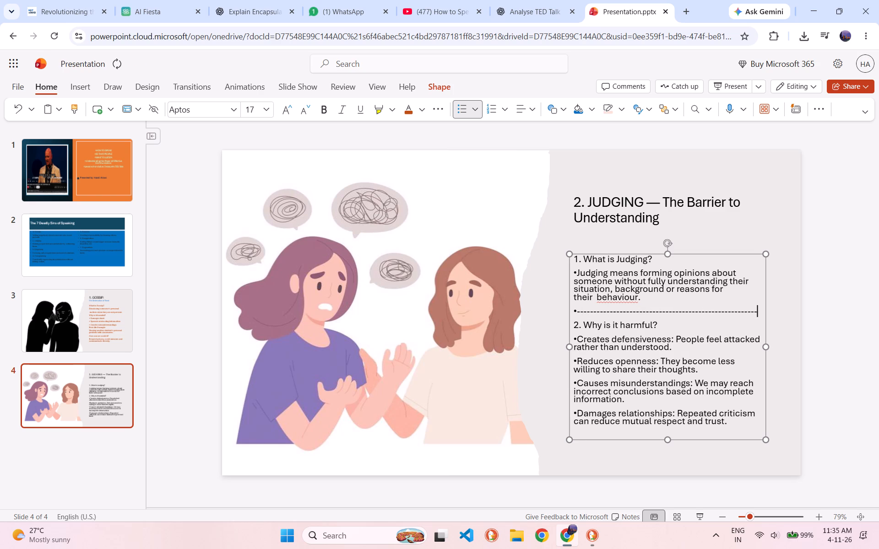
{"action": "left_click", "coordinate": [675, 315]}
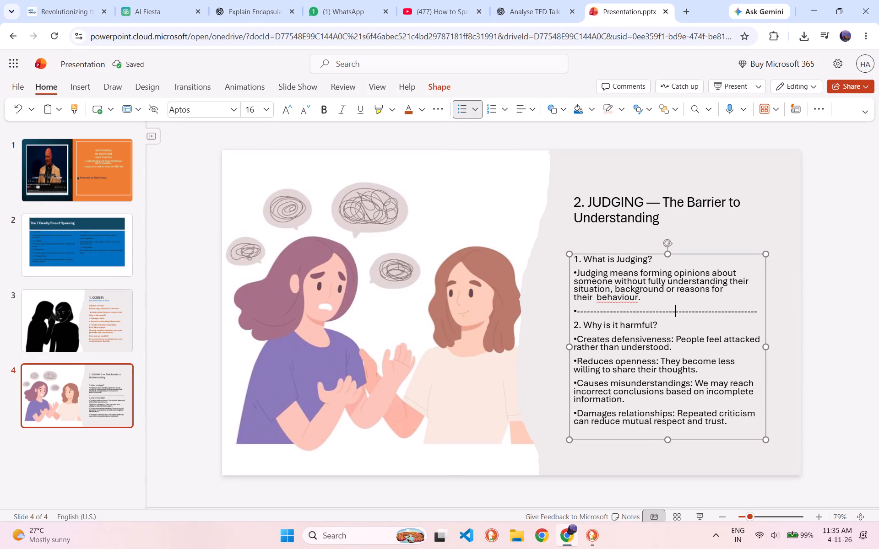
Enlarge slide 4's body text box slightly upward, downward and to the right so the dashed line fits on one line.
{"action": "left_click_drag", "start_coordinate": [668, 252], "coordinate": [668, 238]}
{"action": "left_click_drag", "start_coordinate": [669, 439], "coordinate": [669, 447]}
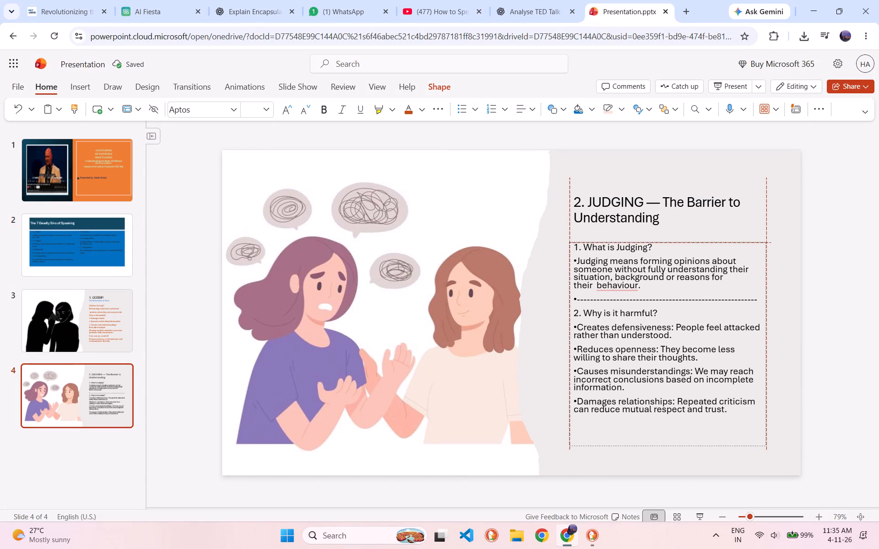
{"action": "left_click_drag", "start_coordinate": [669, 447], "coordinate": [669, 448]}
{"action": "left_click_drag", "start_coordinate": [768, 345], "coordinate": [775, 345]}
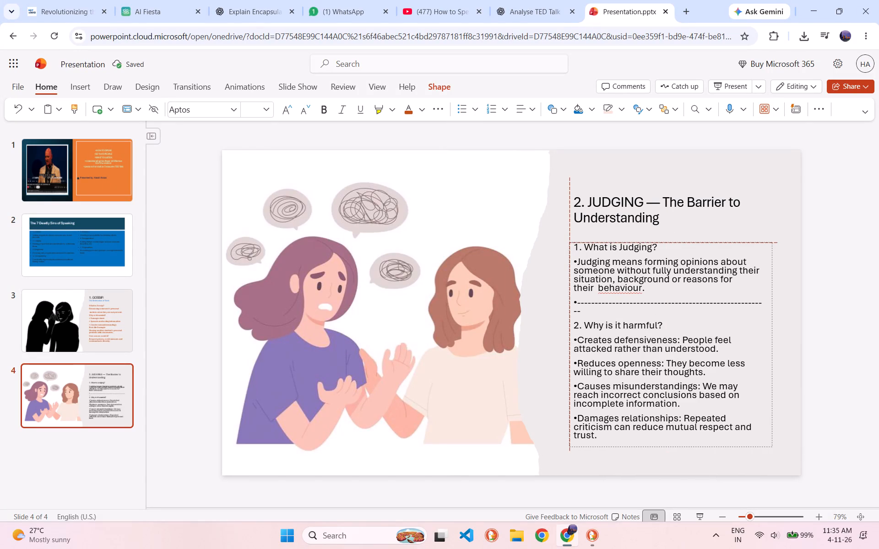
{"action": "left_click_drag", "start_coordinate": [775, 345], "coordinate": [781, 345]}
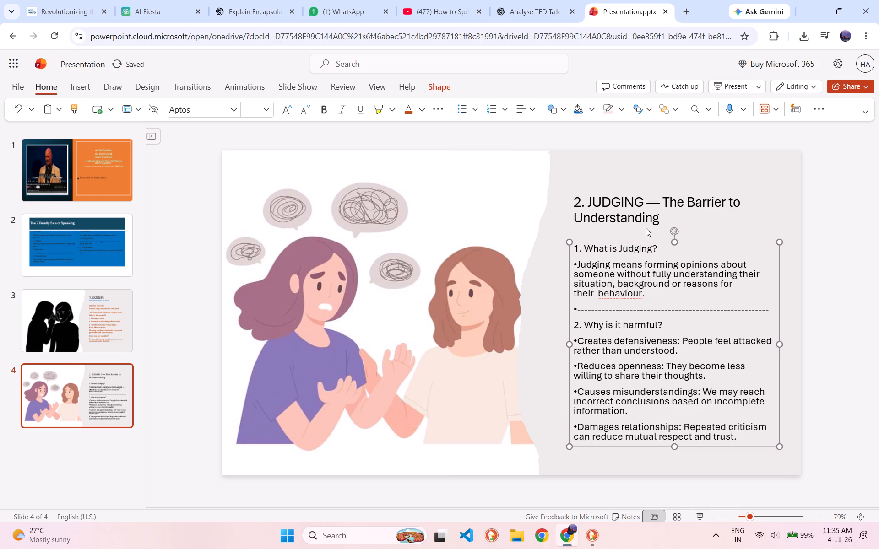
Copy the em dash from slide 4's title and replace the colon after "1. GOSSIP" in slide 3's title with it.
{"action": "left_click", "coordinate": [678, 221]}
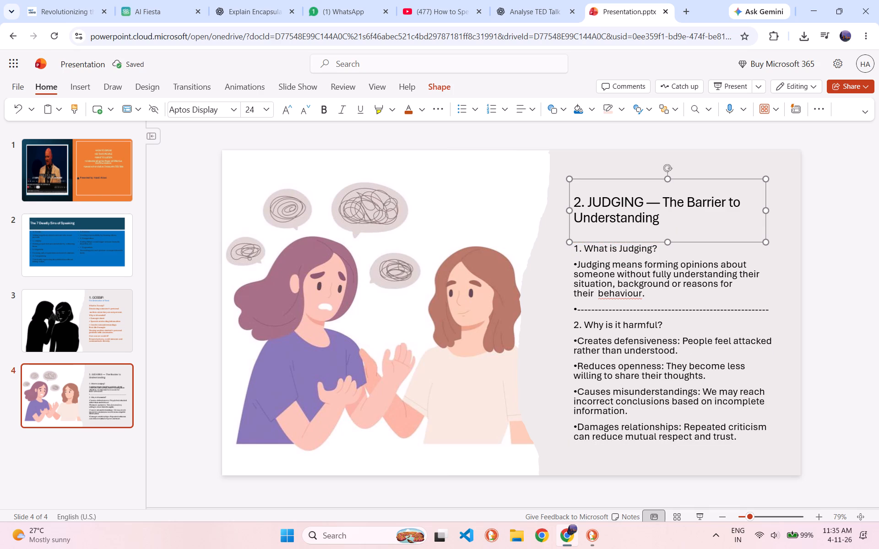
{"action": "left_click", "coordinate": [646, 201]}
{"action": "left_click", "coordinate": [657, 200]}
{"action": "key", "text": "ctrl+shift+Left"}
{"action": "key", "text": "ctrl+c"}
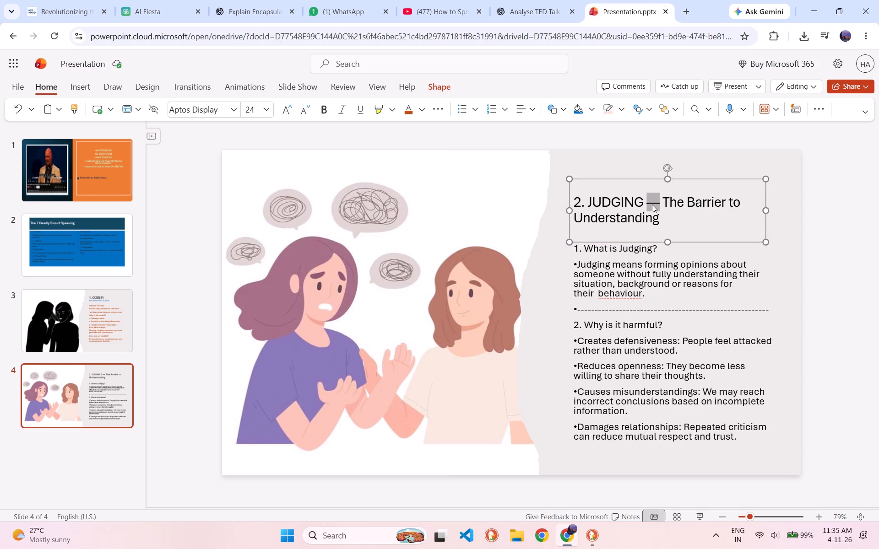
{"action": "left_click", "coordinate": [92, 301]}
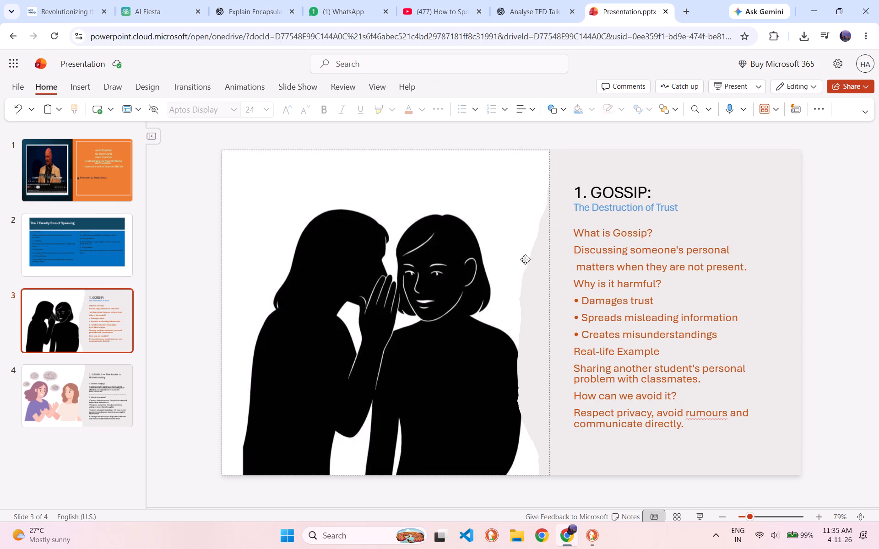
{"action": "left_click", "coordinate": [558, 232]}
{"action": "left_click", "coordinate": [671, 172]}
{"action": "left_click", "coordinate": [659, 194]}
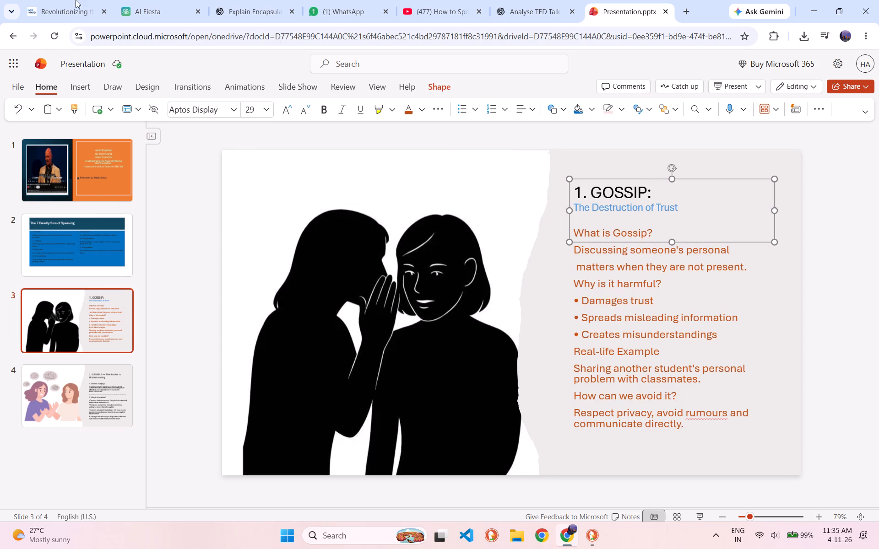
{"action": "key", "text": "BackSpace"}
{"action": "key", "text": "BackSpace"}
{"action": "key", "text": "space"}
{"action": "key", "text": "ctrl+v"}
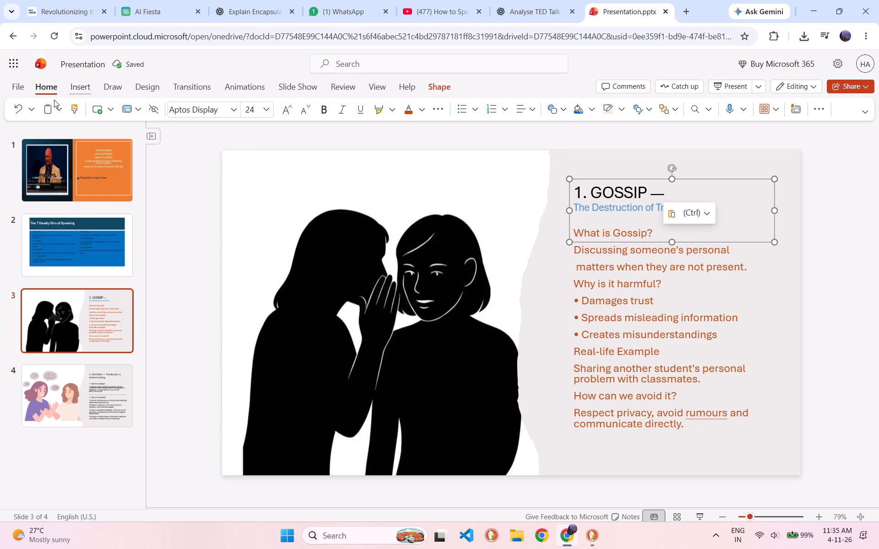
Break slide 4's title after the em dash so that "The Barrier to Understanding" starts on its own line.
{"action": "left_click", "coordinate": [66, 389]}
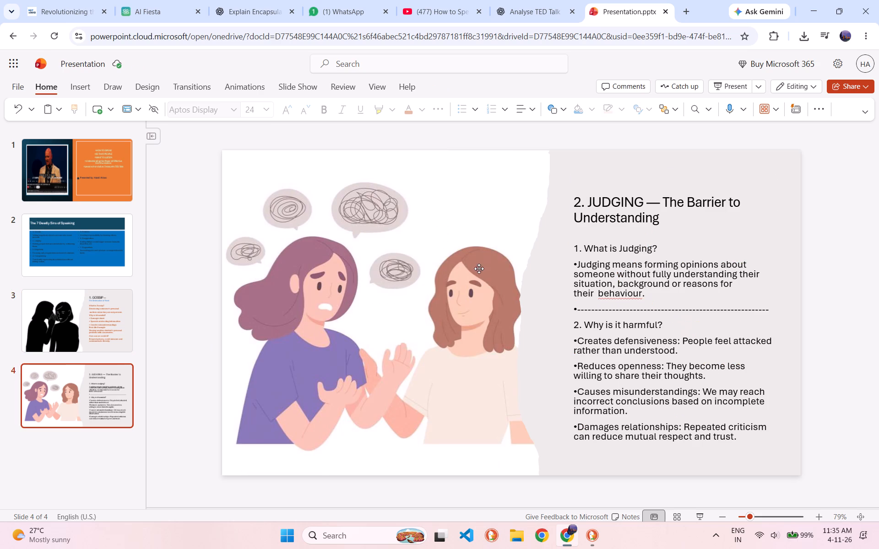
{"action": "left_click", "coordinate": [666, 204]}
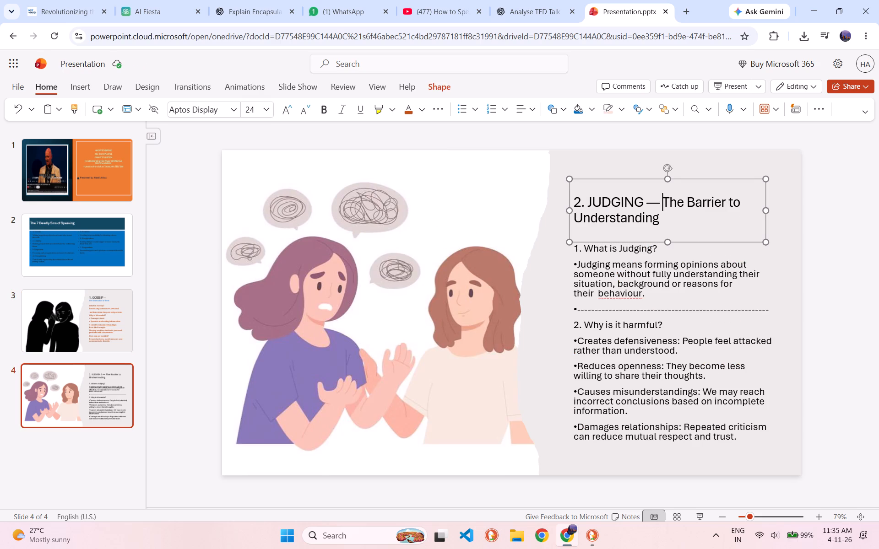
{"action": "key", "text": "Return"}
Color the title line "The Barrier to Understanding" on slide 4 light blue, like slide 3's subtitle.
{"action": "left_click_drag", "start_coordinate": [740, 224], "coordinate": [675, 222]}
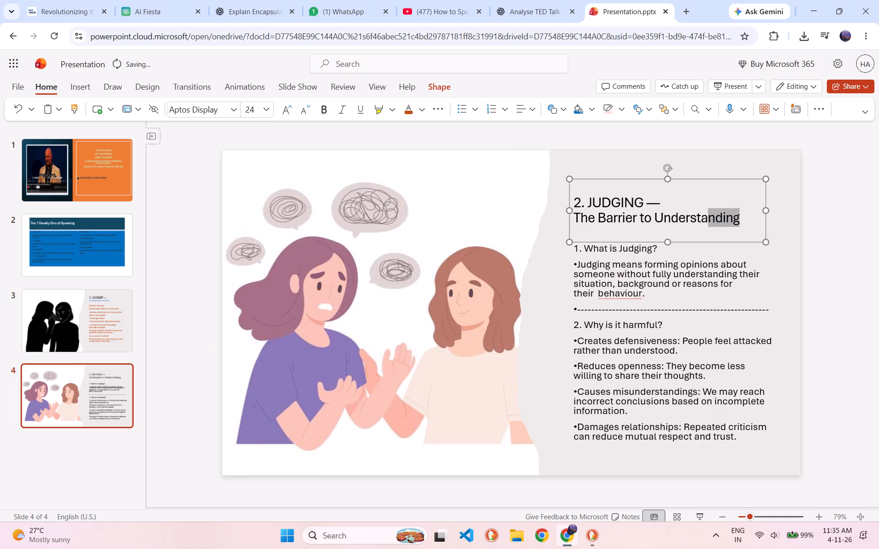
{"action": "left_click_drag", "start_coordinate": [675, 222], "coordinate": [560, 222]}
{"action": "left_click", "coordinate": [763, 200]}
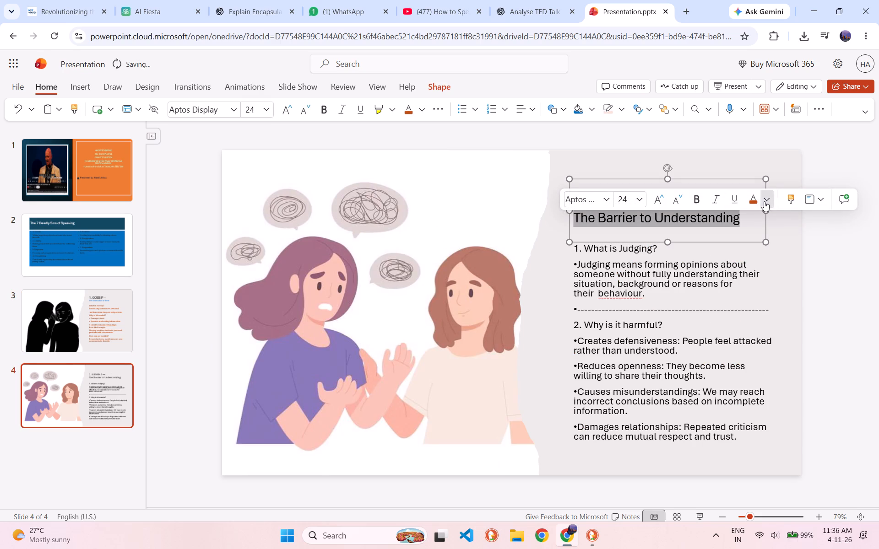
{"action": "left_click", "coordinate": [782, 285]}
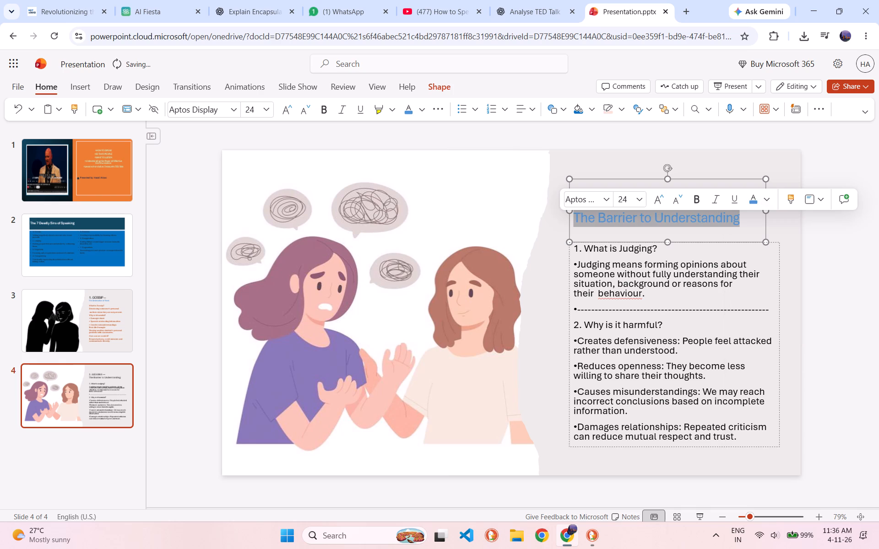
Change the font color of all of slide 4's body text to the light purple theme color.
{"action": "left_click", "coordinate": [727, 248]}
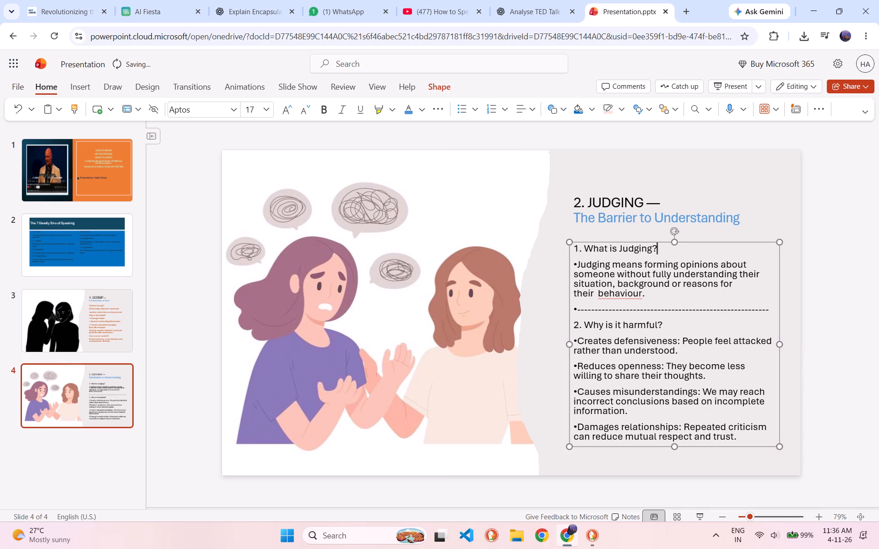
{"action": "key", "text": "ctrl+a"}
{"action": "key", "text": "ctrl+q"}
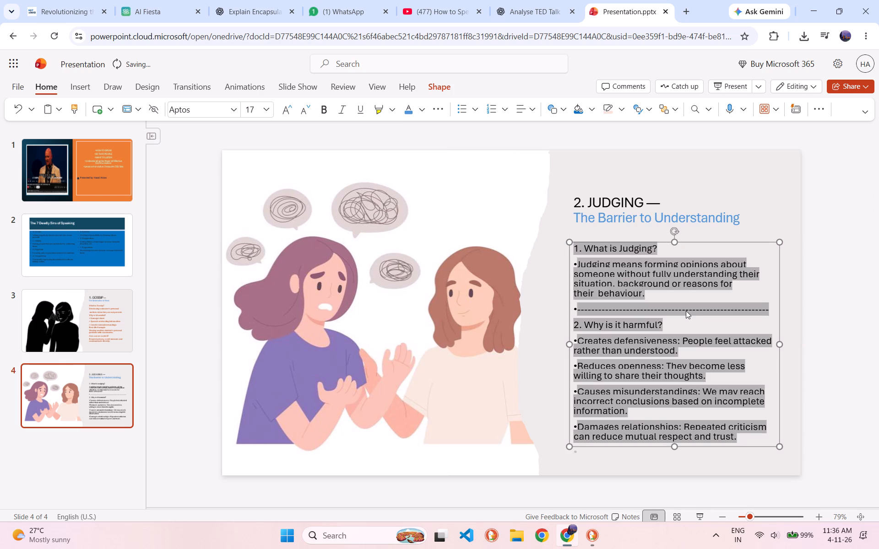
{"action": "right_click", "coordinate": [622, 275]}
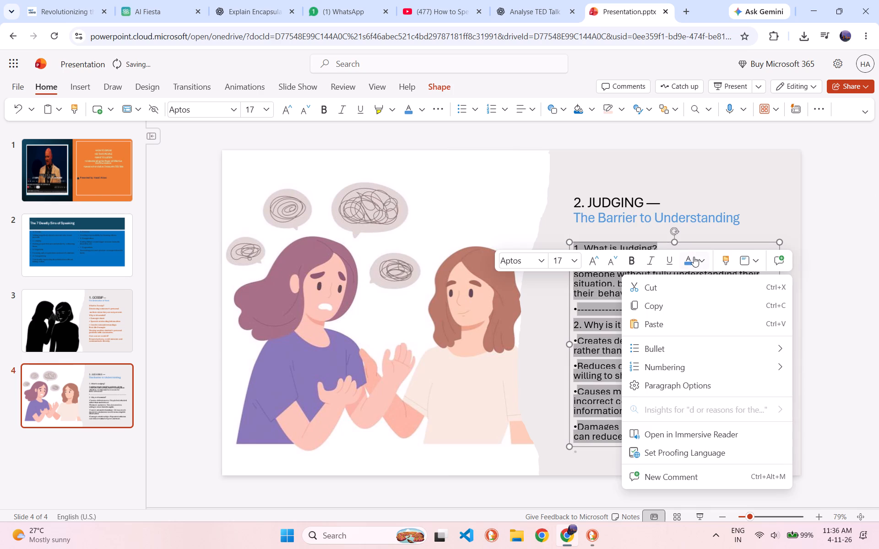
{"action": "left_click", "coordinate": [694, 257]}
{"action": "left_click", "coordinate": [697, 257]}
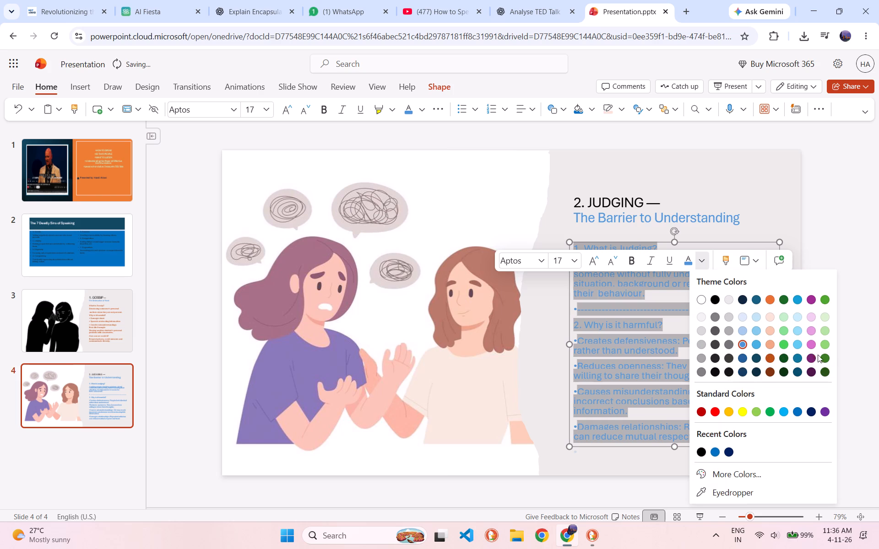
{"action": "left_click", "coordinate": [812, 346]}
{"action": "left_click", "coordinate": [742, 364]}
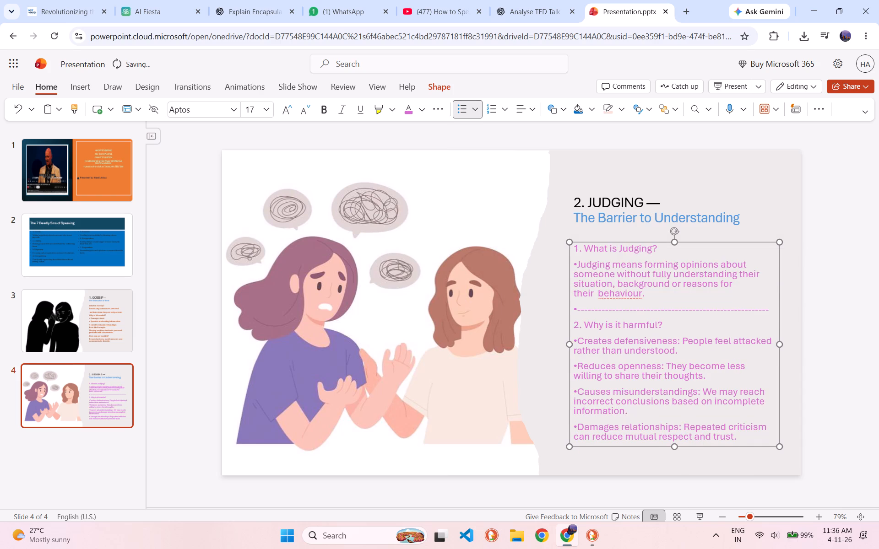
Change the font color of all of slide 4's body text to the recently used dark blue.
{"action": "left_click", "coordinate": [681, 383]}
{"action": "left_click_drag", "start_coordinate": [681, 383], "coordinate": [628, 333]}
{"action": "left_click", "coordinate": [624, 326]}
{"action": "left_click_drag", "start_coordinate": [574, 248], "coordinate": [728, 441]}
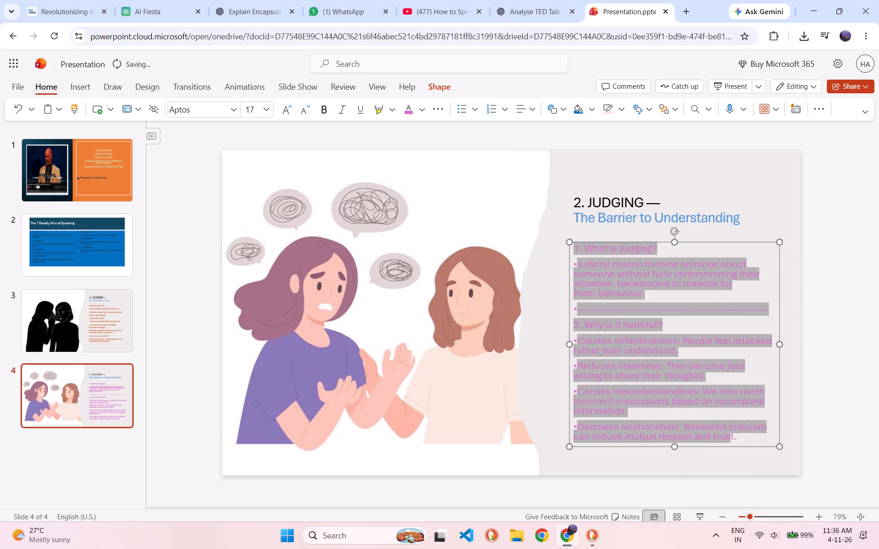
{"action": "left_click_drag", "start_coordinate": [728, 441], "coordinate": [740, 441]}
{"action": "right_click", "coordinate": [647, 351]}
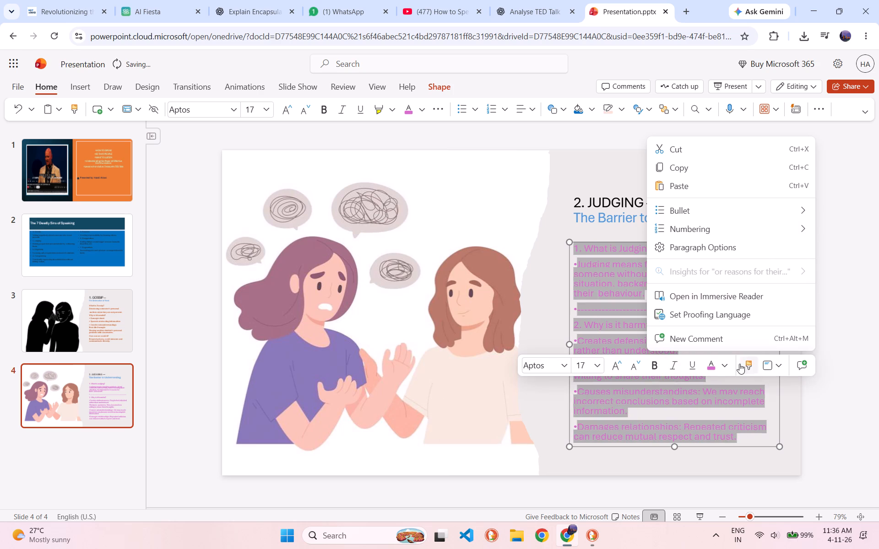
{"action": "left_click", "coordinate": [724, 366]}
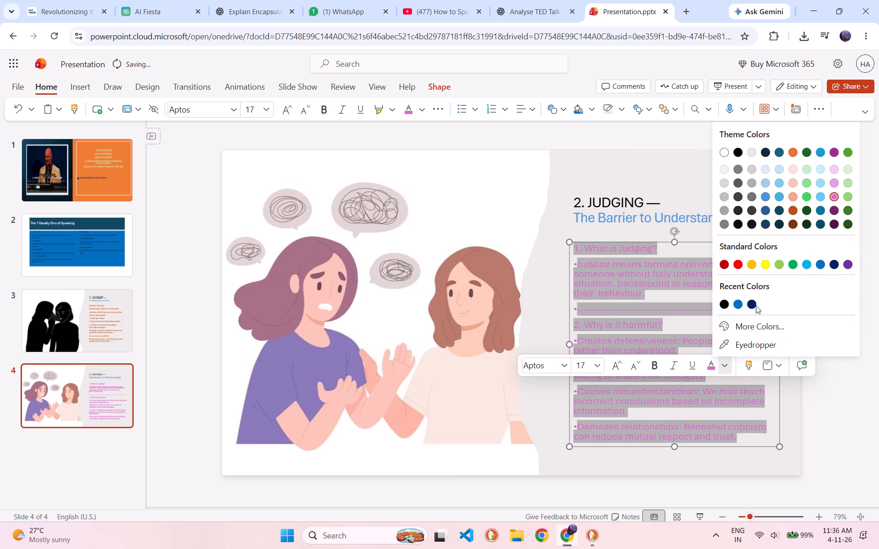
{"action": "left_click", "coordinate": [749, 303]}
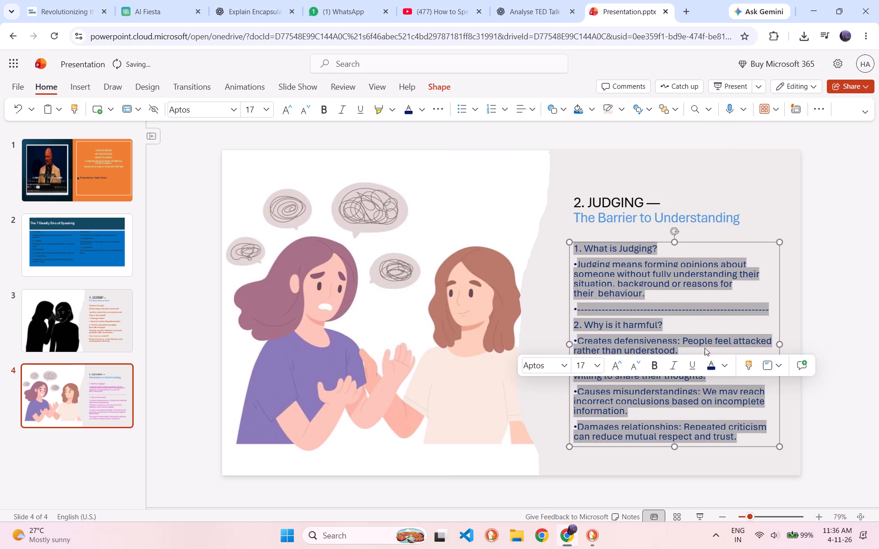
{"action": "left_click", "coordinate": [705, 348]}
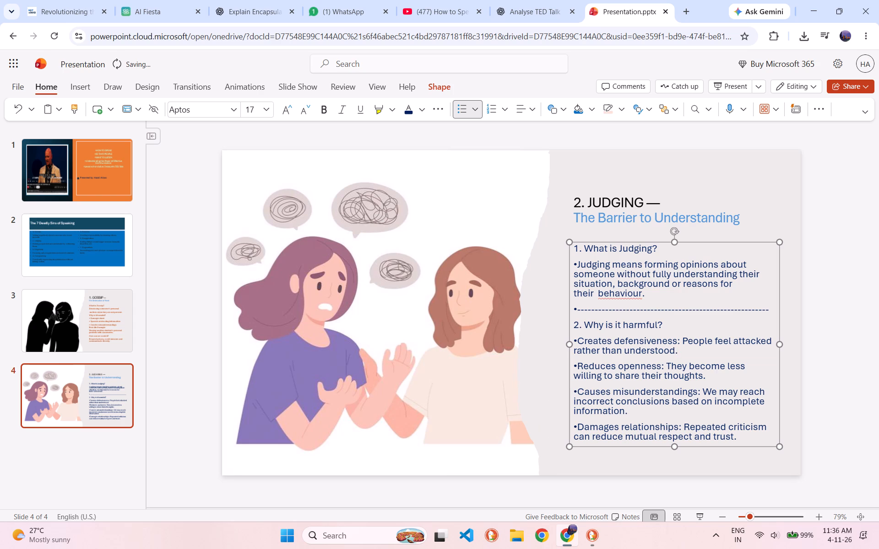
Remove the bullet in front of the dashed separator line in slide 4's body text.
{"action": "left_click_drag", "start_coordinate": [577, 311], "coordinate": [571, 311]}
{"action": "key", "text": "BackSpace"}
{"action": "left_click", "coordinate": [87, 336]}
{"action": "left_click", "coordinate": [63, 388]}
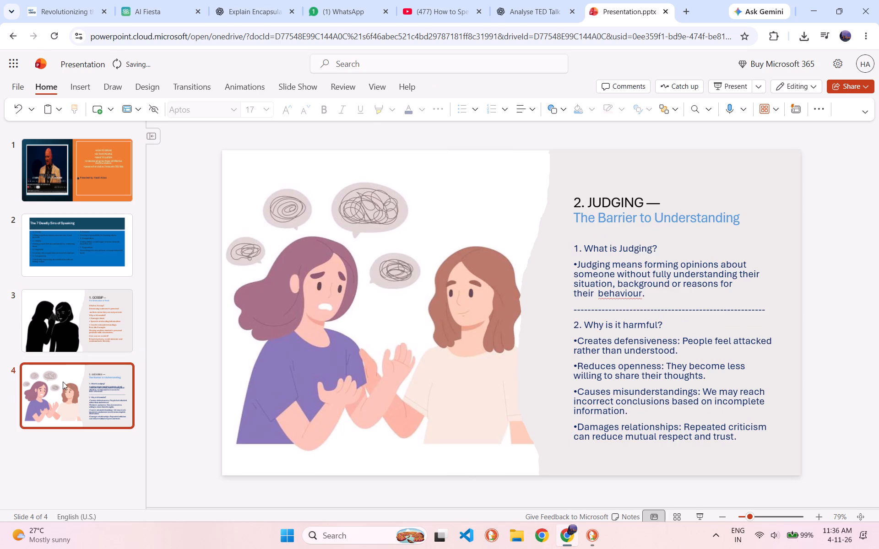
Compare slides 3 and 4, and insert a blank line above "Real-life Example" in slide 3's body text.
{"action": "left_click", "coordinate": [65, 309]}
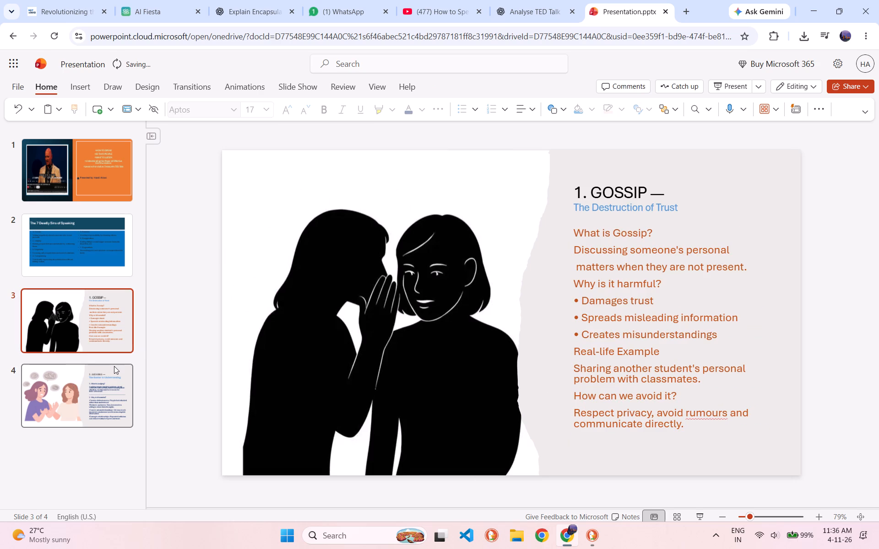
{"action": "left_click", "coordinate": [114, 399]}
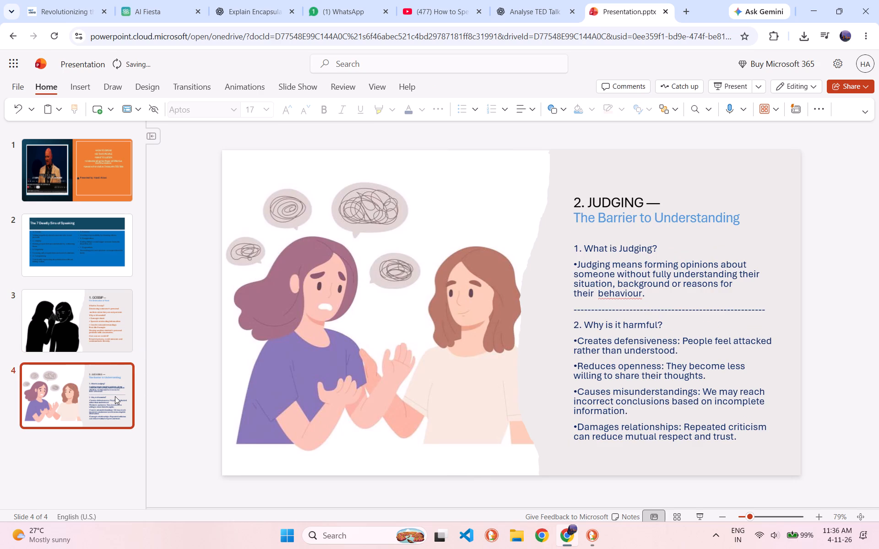
{"action": "left_click", "coordinate": [129, 320]}
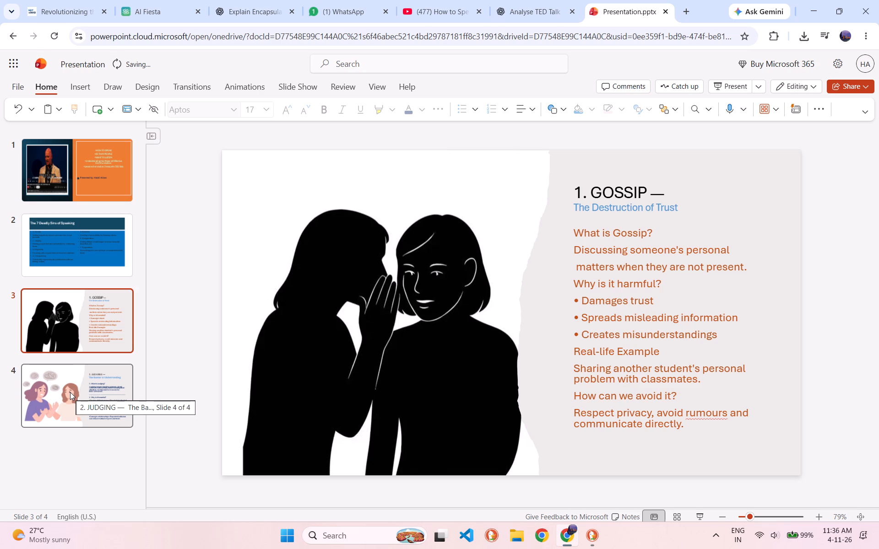
{"action": "left_click", "coordinate": [676, 351]}
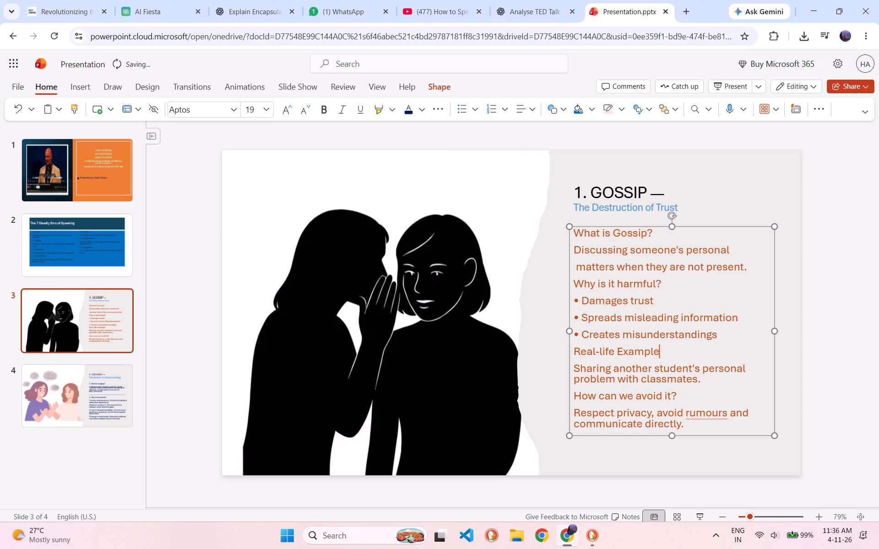
{"action": "left_click", "coordinate": [726, 338]}
{"action": "key", "text": "Return"}
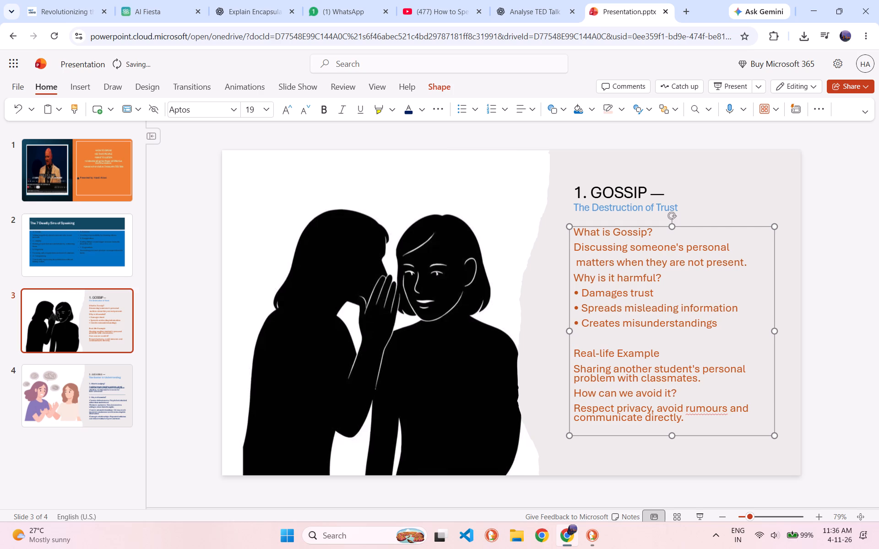
{"action": "left_click", "coordinate": [115, 396]}
{"action": "scroll", "coordinate": [639, 381], "scroll_direction": "down", "scroll_amount": 1}
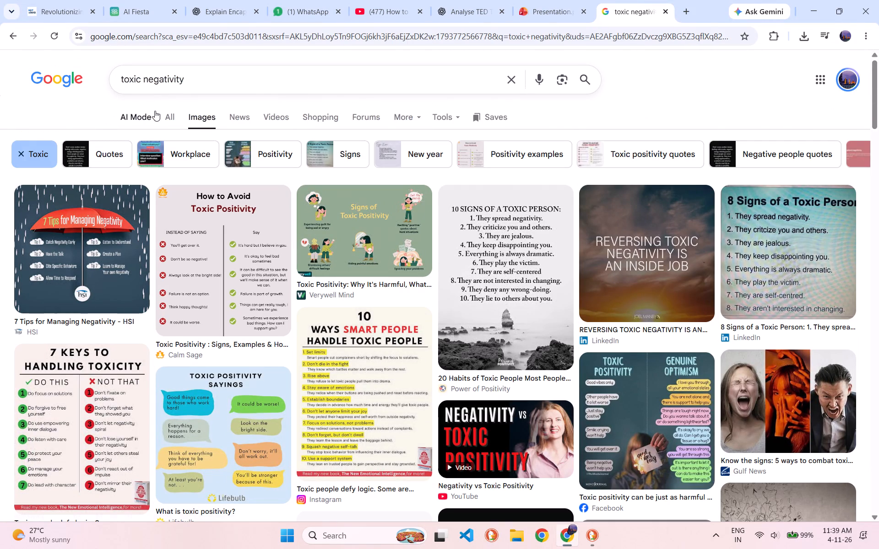
{"action": "left_click", "coordinate": [169, 114]}
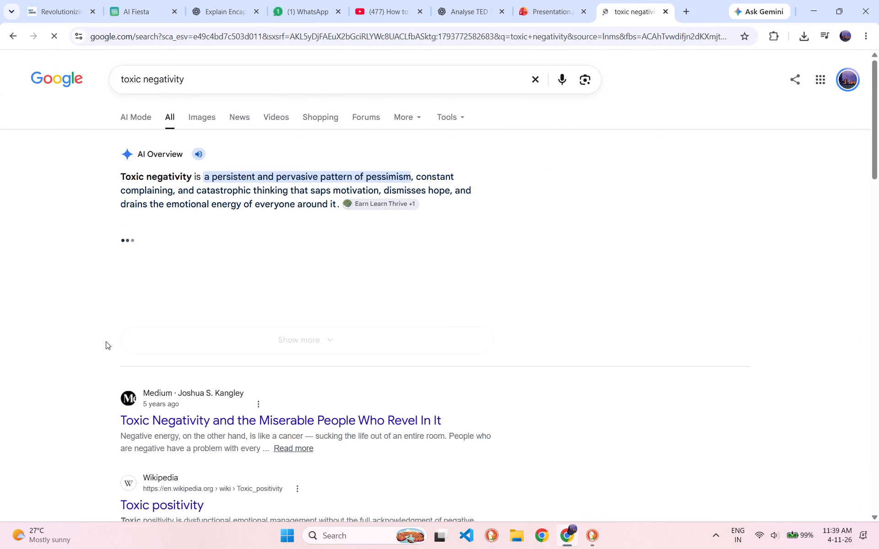
{"action": "left_click", "coordinate": [203, 111]}
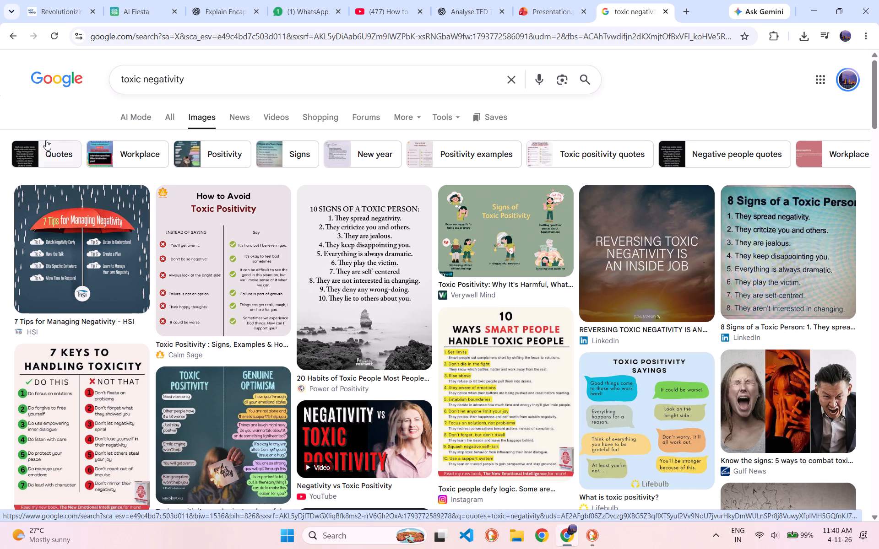
{"action": "scroll", "coordinate": [267, 393], "scroll_direction": "down", "scroll_amount": 2}
{"action": "scroll", "coordinate": [267, 393], "scroll_direction": "up", "scroll_amount": 1}
{"action": "scroll", "coordinate": [267, 393], "scroll_direction": "down", "scroll_amount": 7}
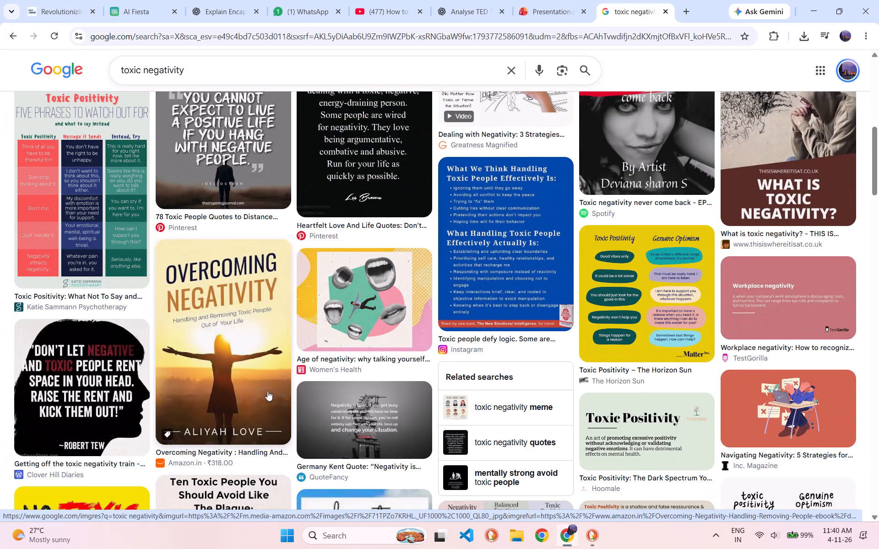
{"action": "scroll", "coordinate": [267, 391], "scroll_direction": "up", "scroll_amount": 3}
{"action": "scroll", "coordinate": [267, 391], "scroll_direction": "down", "scroll_amount": 4}
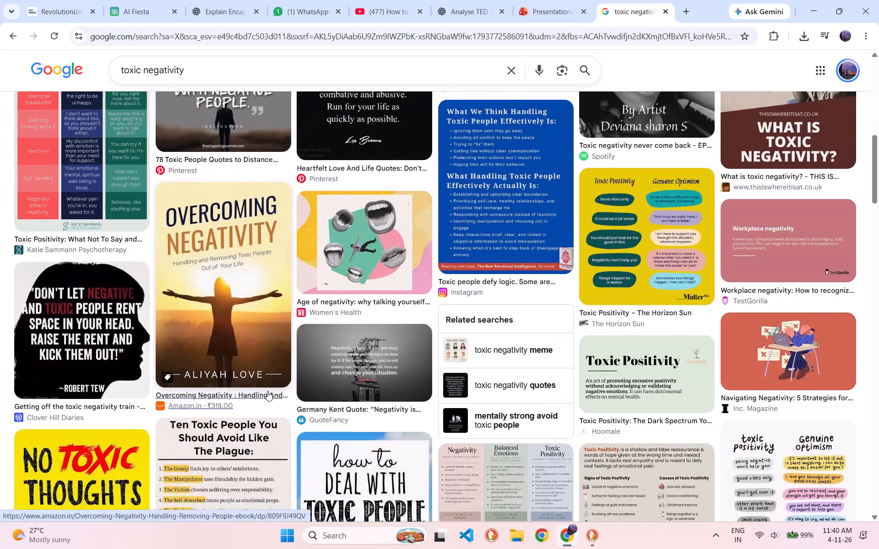
{"action": "scroll", "coordinate": [267, 391], "scroll_direction": "down", "scroll_amount": 5}
{"action": "left_click_drag", "start_coordinate": [262, 387], "coordinate": [261, 380]}
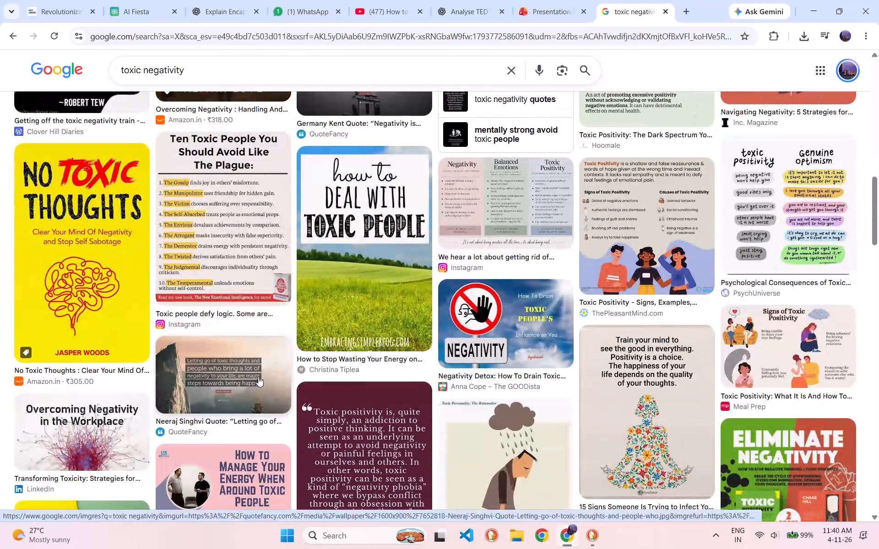
{"action": "left_click", "coordinate": [258, 377]}
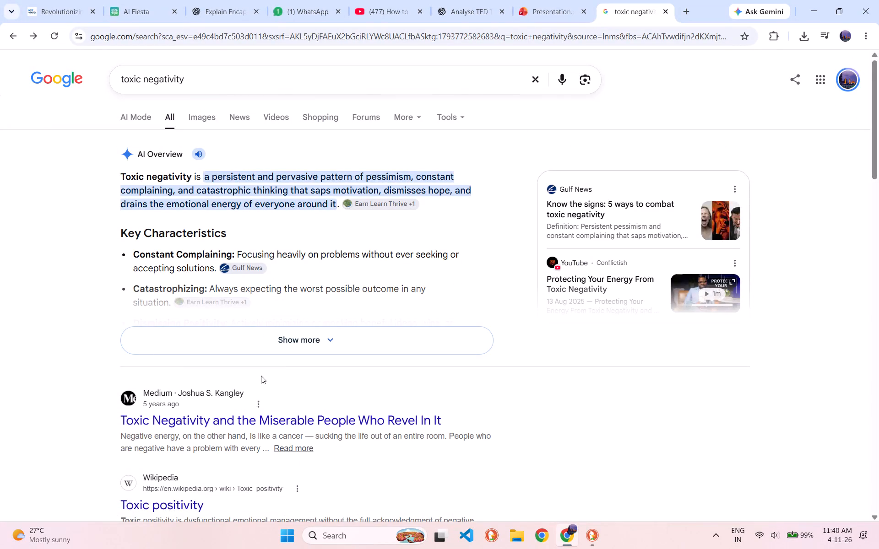
{"action": "left_click", "coordinate": [252, 349]}
{"action": "left_click", "coordinate": [252, 348]}
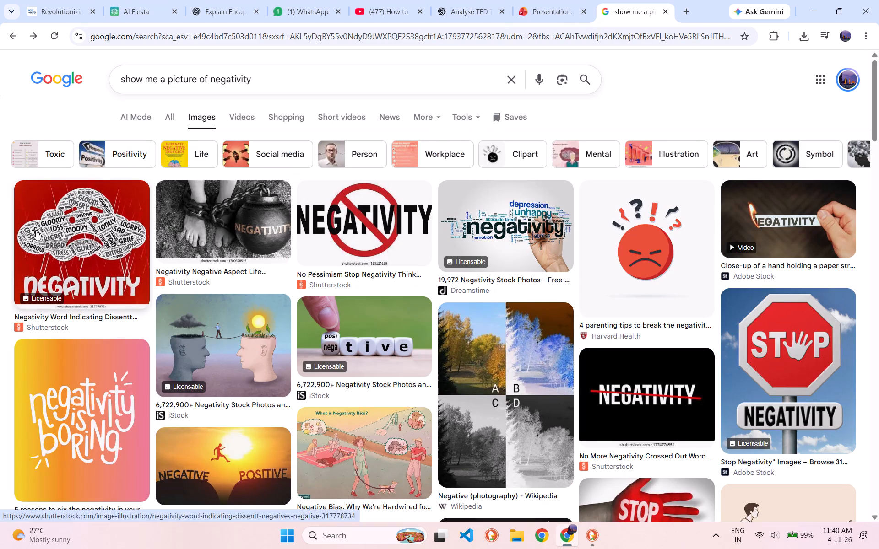
Copy the red Shutterstock word-cloud picture with the NEGATIVITY caption and paste it onto slide 5 of the presentation.
{"action": "left_click", "coordinate": [71, 250]}
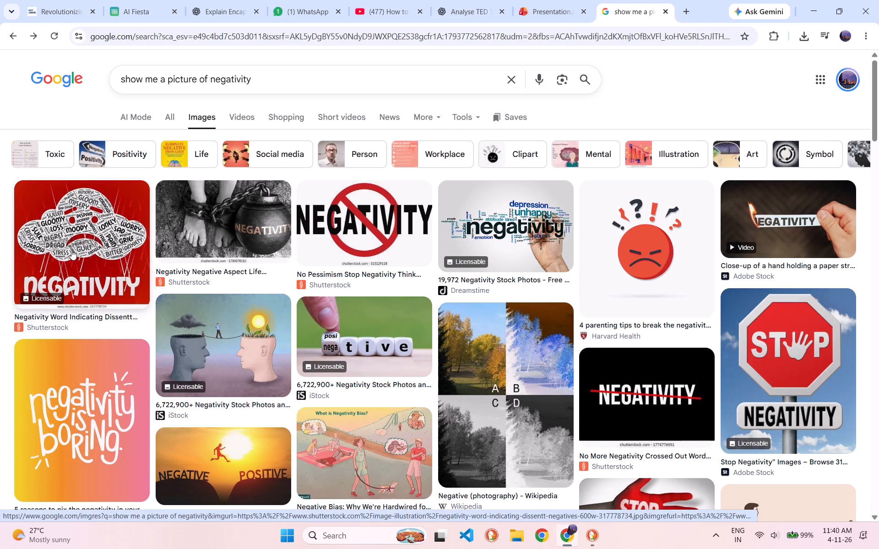
{"action": "right_click", "coordinate": [684, 285]}
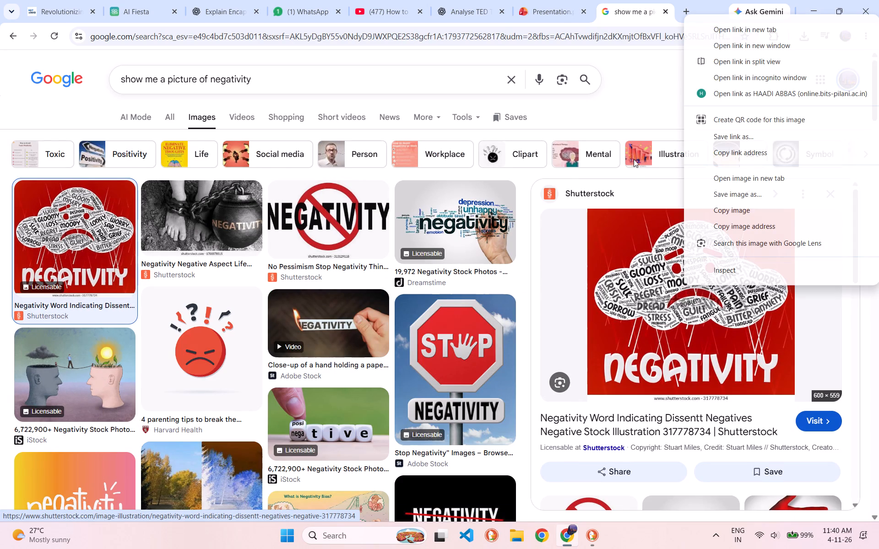
{"action": "left_click", "coordinate": [791, 204]}
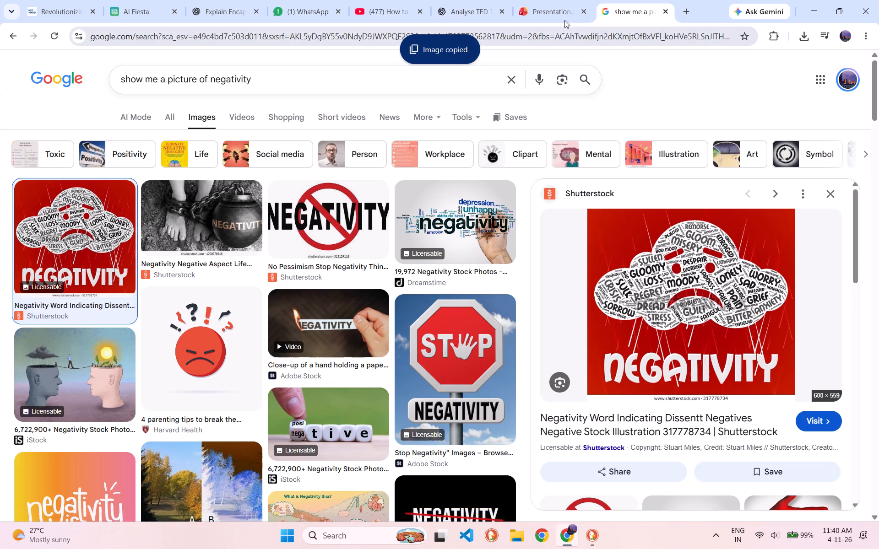
{"action": "left_click", "coordinate": [554, 9]}
{"action": "left_click", "coordinate": [292, 336]}
{"action": "key", "text": "ctrl+v"}
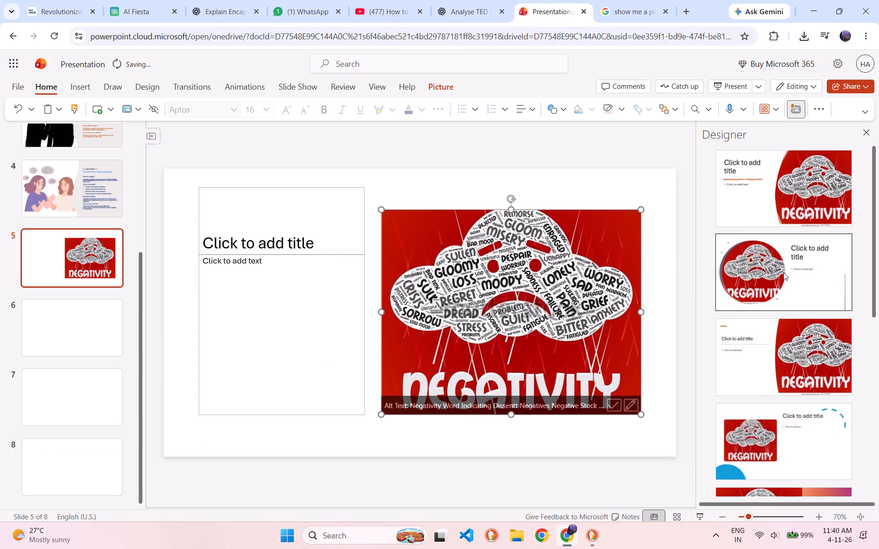
Examine the Designer layout suggestions for slide 5 and compare them with the earlier slides.
{"action": "scroll", "coordinate": [793, 371], "scroll_direction": "down", "scroll_amount": 3}
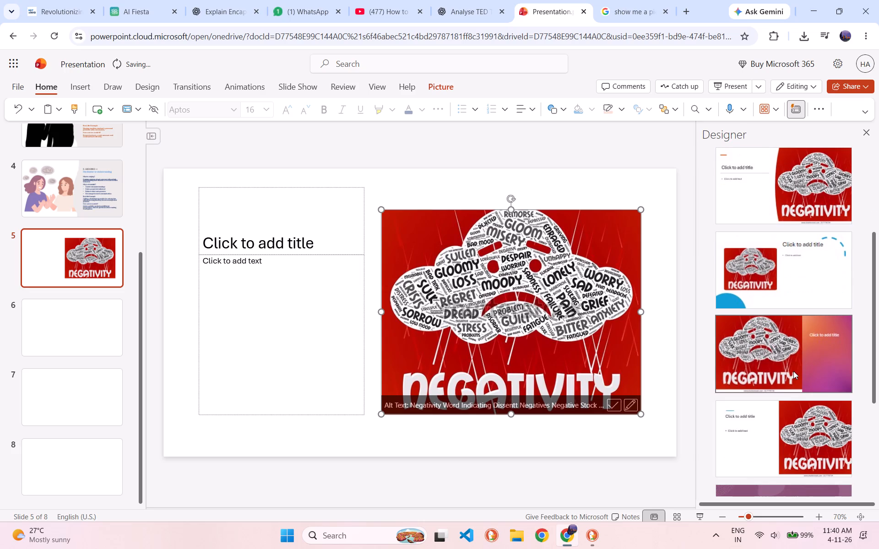
{"action": "scroll", "coordinate": [766, 326], "scroll_direction": "down", "scroll_amount": 8}
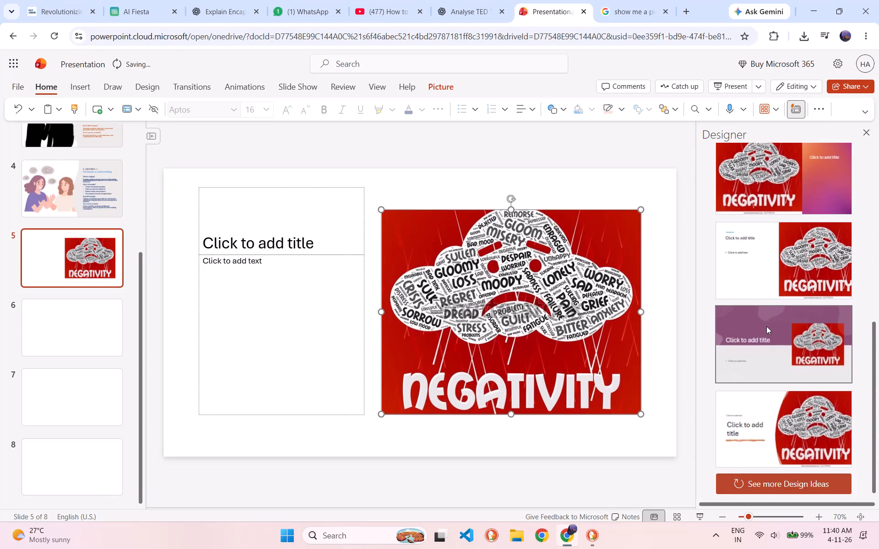
{"action": "scroll", "coordinate": [775, 386], "scroll_direction": "up", "scroll_amount": 6}
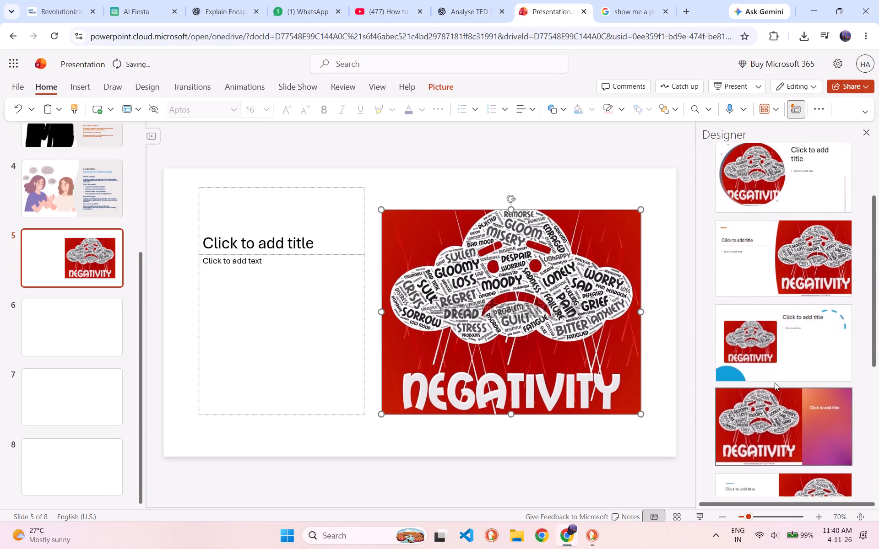
{"action": "scroll", "coordinate": [775, 382], "scroll_direction": "up", "scroll_amount": 5}
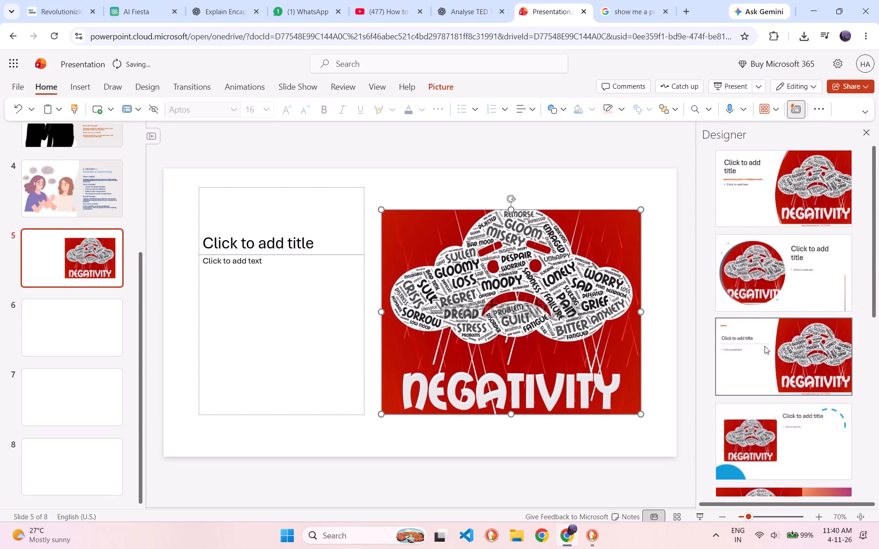
{"action": "scroll", "coordinate": [98, 375], "scroll_direction": "up", "scroll_amount": 1}
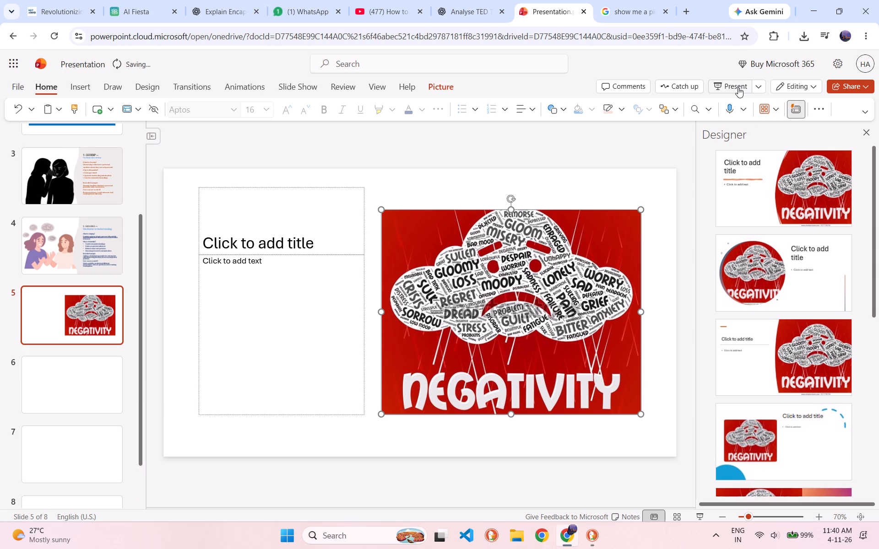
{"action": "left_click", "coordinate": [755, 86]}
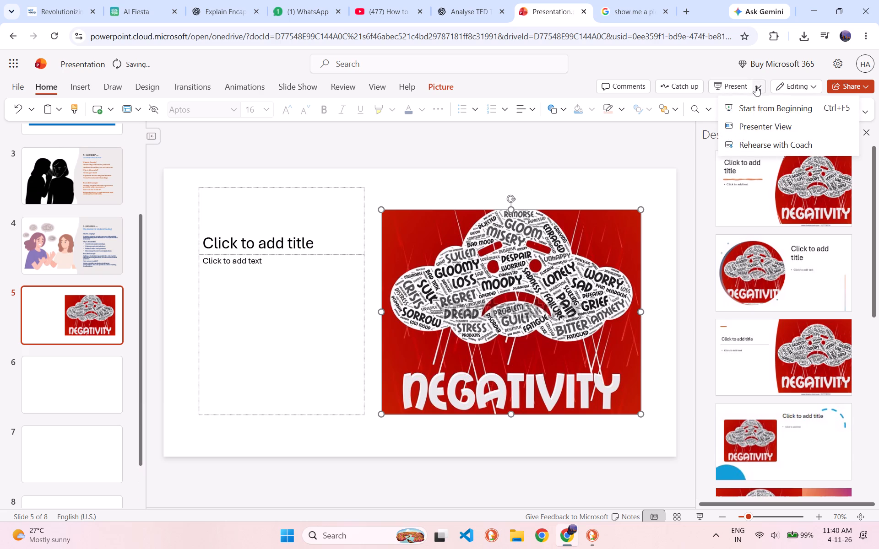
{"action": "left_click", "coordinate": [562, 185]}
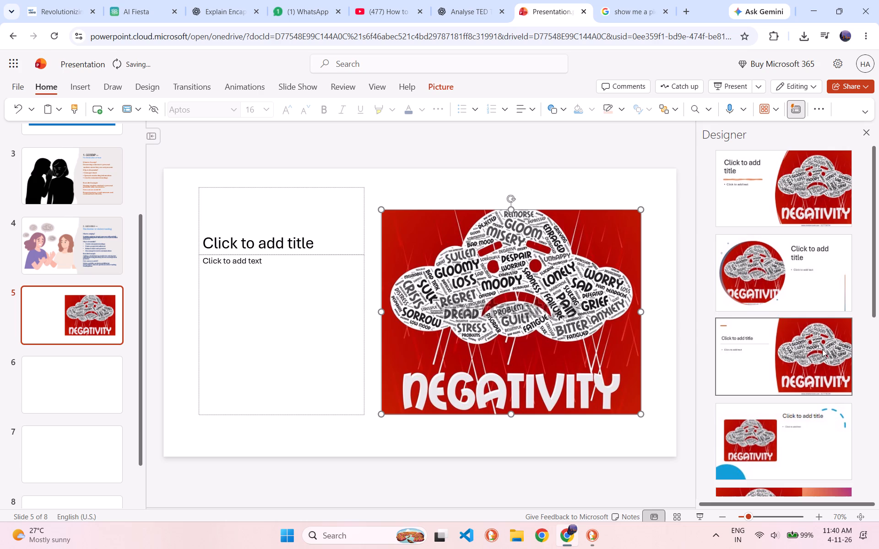
Load more design ideas and look through the Designer layout suggestions for slide 5.
{"action": "scroll", "coordinate": [760, 357], "scroll_direction": "down", "scroll_amount": 3}
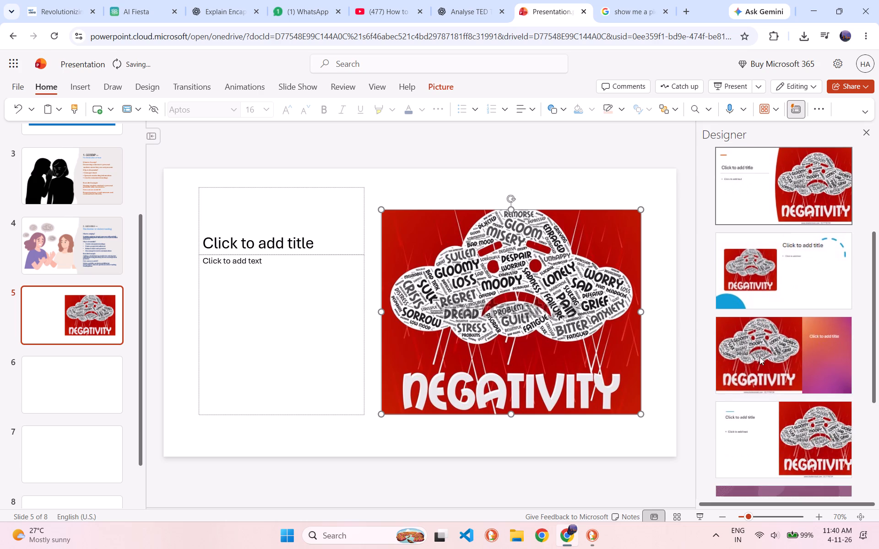
{"action": "scroll", "coordinate": [760, 357], "scroll_direction": "down", "scroll_amount": 4}
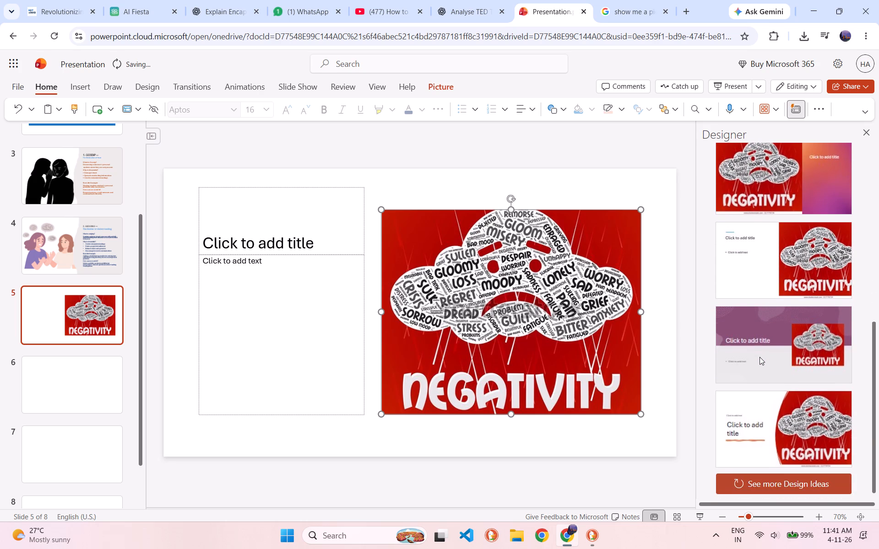
{"action": "scroll", "coordinate": [760, 357], "scroll_direction": "down", "scroll_amount": 3}
{"action": "scroll", "coordinate": [760, 357], "scroll_direction": "up", "scroll_amount": 6}
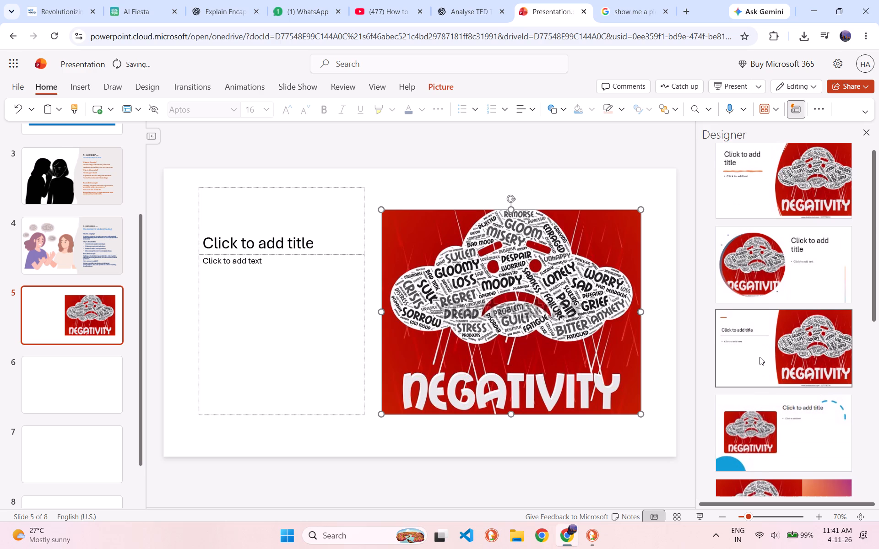
{"action": "scroll", "coordinate": [760, 357], "scroll_direction": "up", "scroll_amount": 4}
{"action": "scroll", "coordinate": [760, 357], "scroll_direction": "down", "scroll_amount": 4}
{"action": "scroll", "coordinate": [760, 357], "scroll_direction": "up", "scroll_amount": 1}
{"action": "scroll", "coordinate": [760, 357], "scroll_direction": "down", "scroll_amount": 8}
{"action": "left_click", "coordinate": [760, 488]}
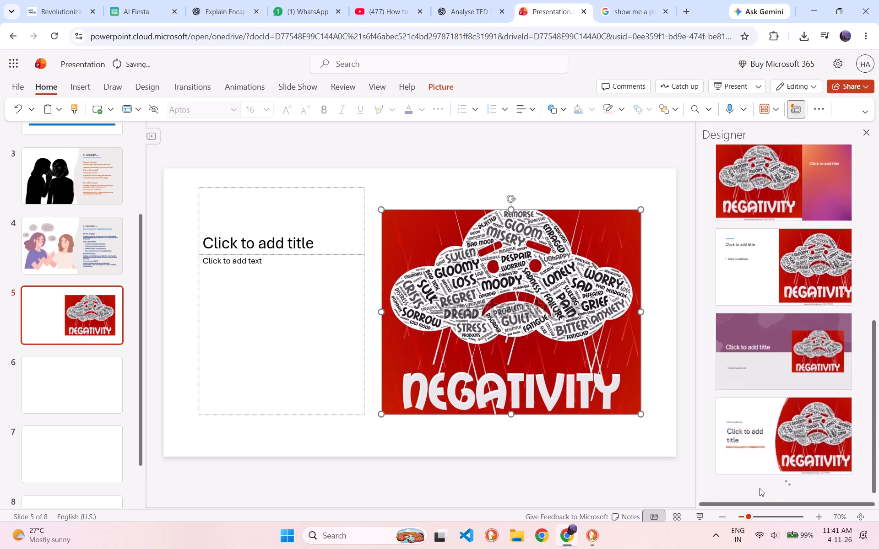
{"action": "scroll", "coordinate": [760, 410], "scroll_direction": "down", "scroll_amount": 3}
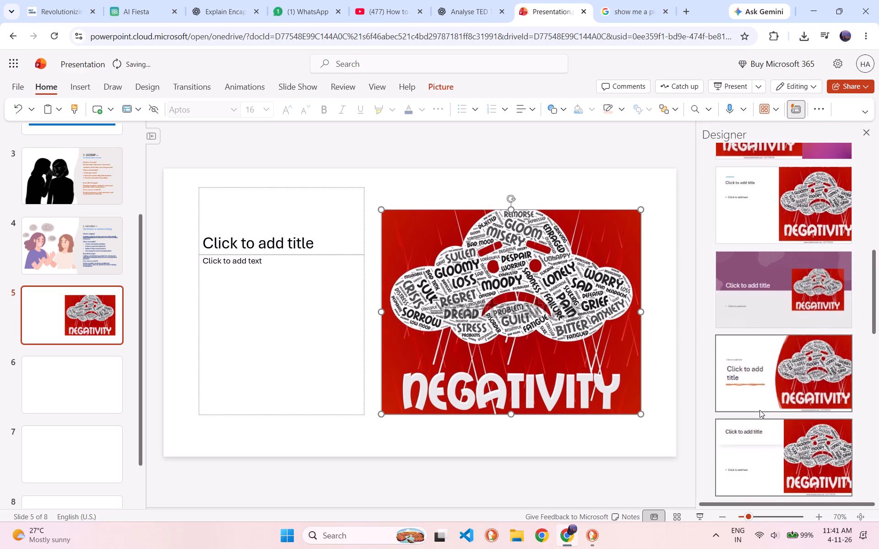
{"action": "scroll", "coordinate": [760, 410], "scroll_direction": "down", "scroll_amount": 16}
{"action": "scroll", "coordinate": [760, 410], "scroll_direction": "up", "scroll_amount": 13}
{"action": "scroll", "coordinate": [760, 410], "scroll_direction": "down", "scroll_amount": 2}
{"action": "scroll", "coordinate": [760, 410], "scroll_direction": "up", "scroll_amount": 1}
{"action": "scroll", "coordinate": [760, 410], "scroll_direction": "down", "scroll_amount": 10}
{"action": "scroll", "coordinate": [760, 410], "scroll_direction": "up", "scroll_amount": 1}
{"action": "scroll", "coordinate": [760, 410], "scroll_direction": "down", "scroll_amount": 8}
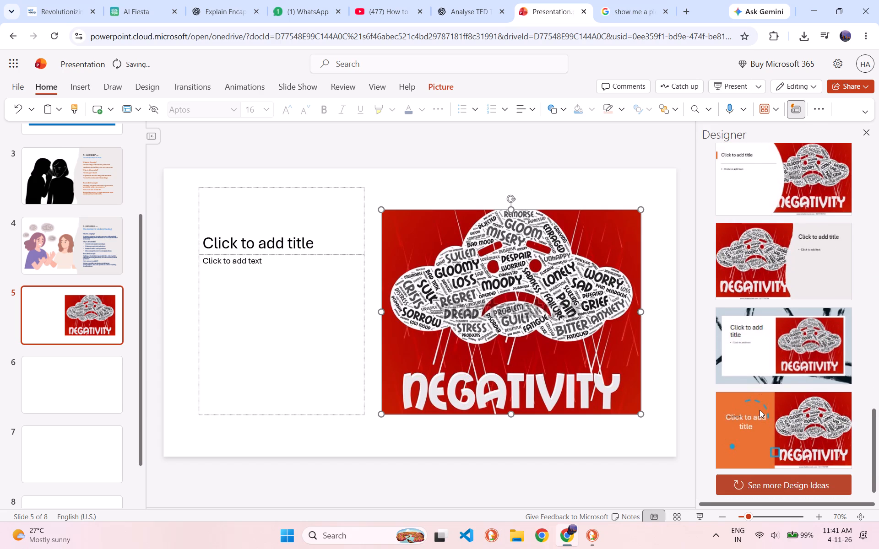
{"action": "scroll", "coordinate": [760, 410], "scroll_direction": "up", "scroll_amount": 18}
{"action": "scroll", "coordinate": [760, 410], "scroll_direction": "up", "scroll_amount": 3}
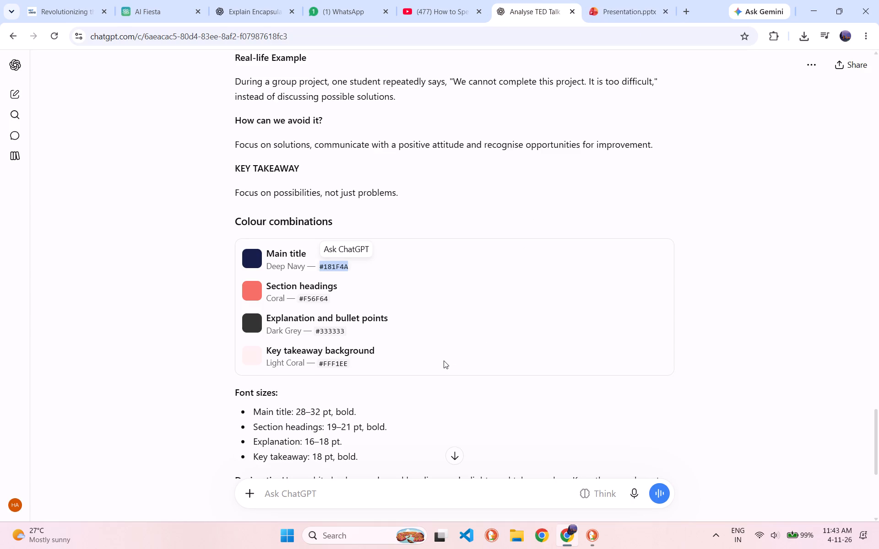
{"action": "left_click", "coordinate": [599, 0]}
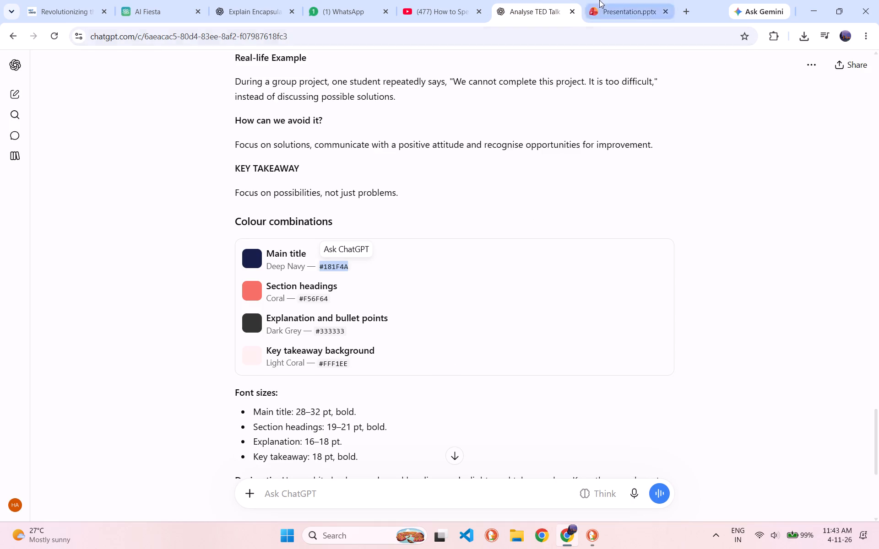
{"action": "left_click", "coordinate": [505, 218]}
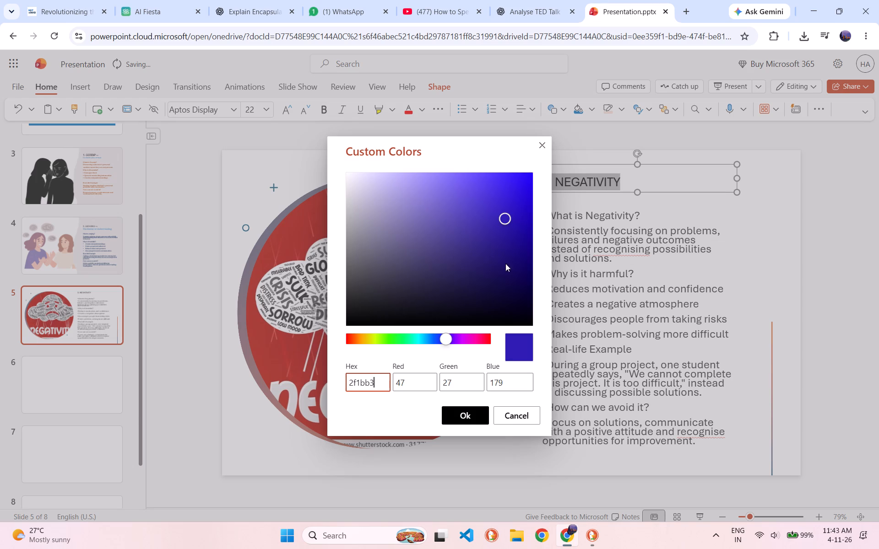
{"action": "left_click", "coordinate": [502, 193]}
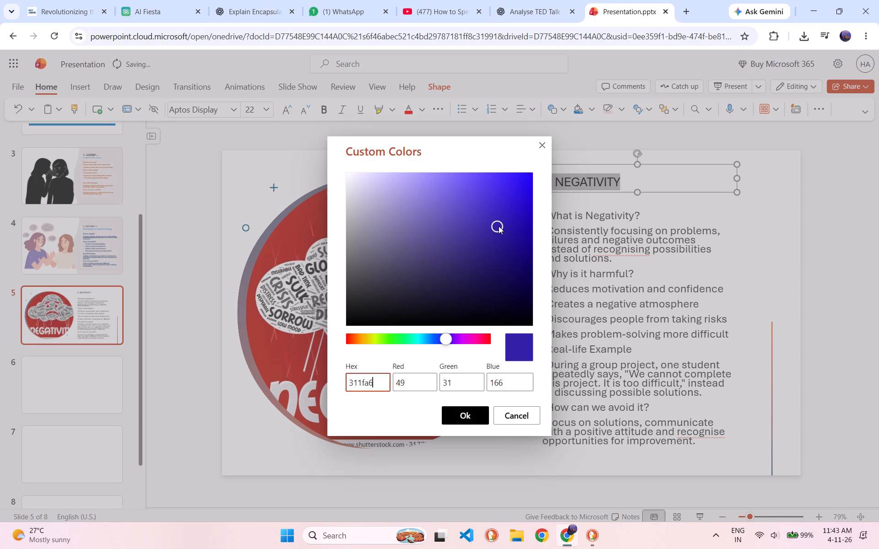
{"action": "left_click", "coordinate": [499, 226]}
{"action": "left_click", "coordinate": [505, 175]}
{"action": "left_click", "coordinate": [499, 205]}
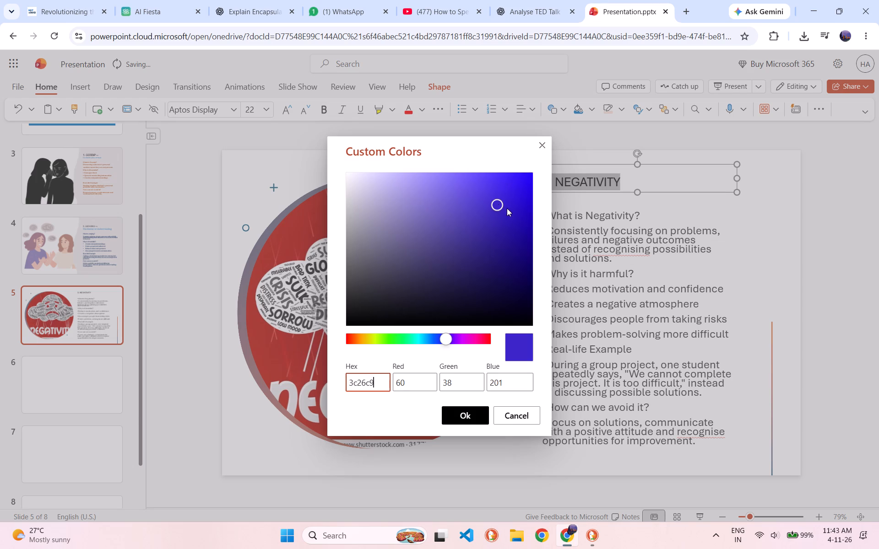
{"action": "left_click", "coordinate": [499, 214]}
{"action": "left_click", "coordinate": [489, 214]}
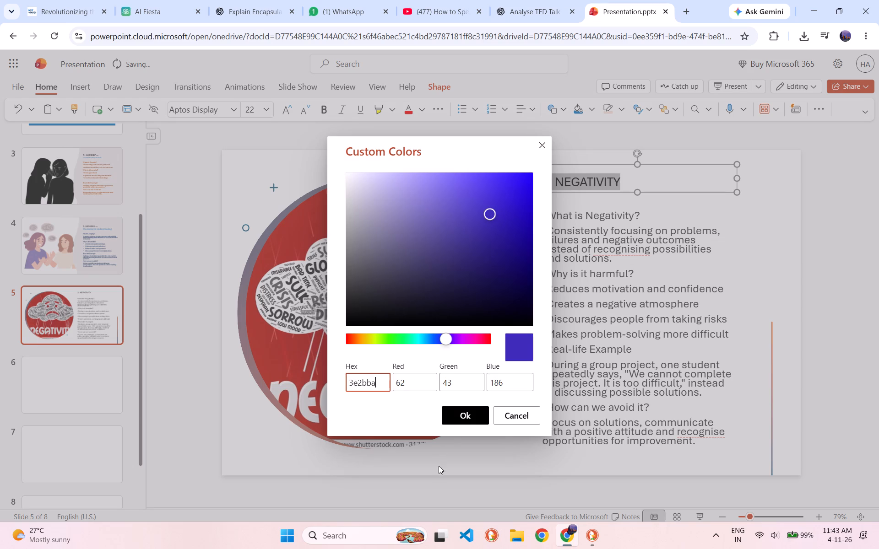
{"action": "left_click", "coordinate": [454, 425]}
{"action": "left_click", "coordinate": [461, 418]}
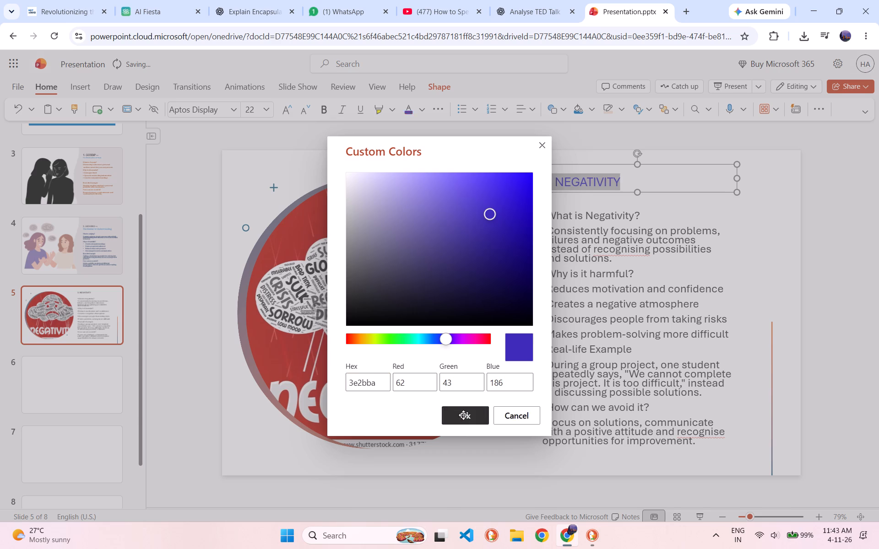
Make the "3. NEGATIVITY" title bold and set its font size to 26.
{"action": "left_click", "coordinate": [628, 180]}
{"action": "left_click_drag", "start_coordinate": [628, 180], "coordinate": [548, 184]}
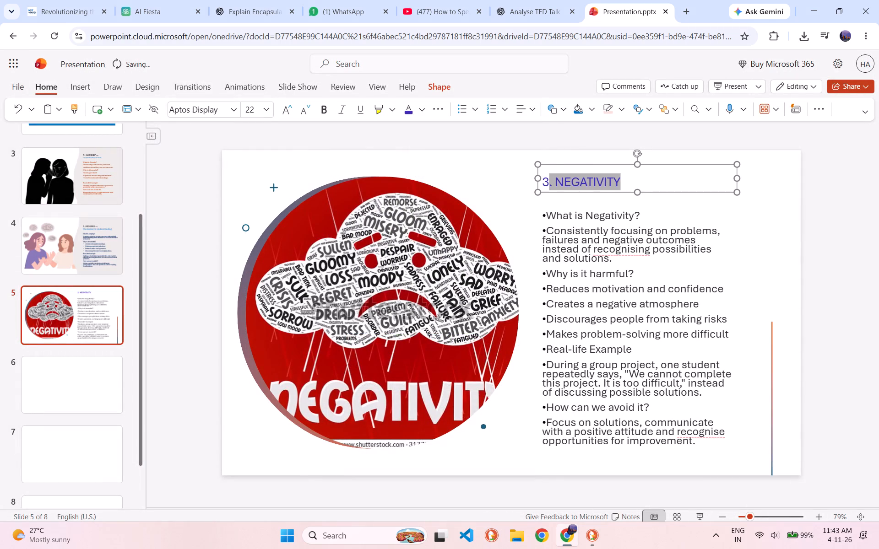
{"action": "left_click_drag", "start_coordinate": [548, 184], "coordinate": [543, 184]}
{"action": "left_click", "coordinate": [682, 163]}
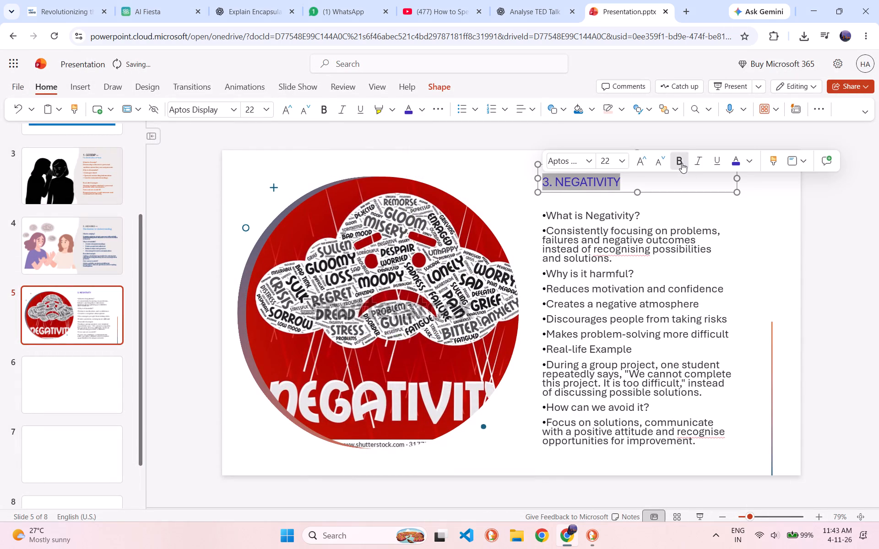
{"action": "left_click", "coordinate": [611, 163]}
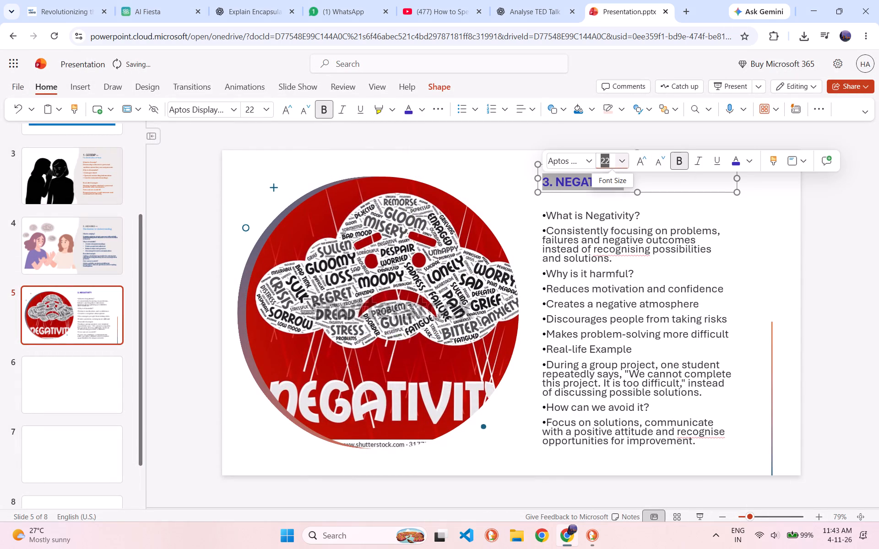
{"action": "type", "text": "26"}
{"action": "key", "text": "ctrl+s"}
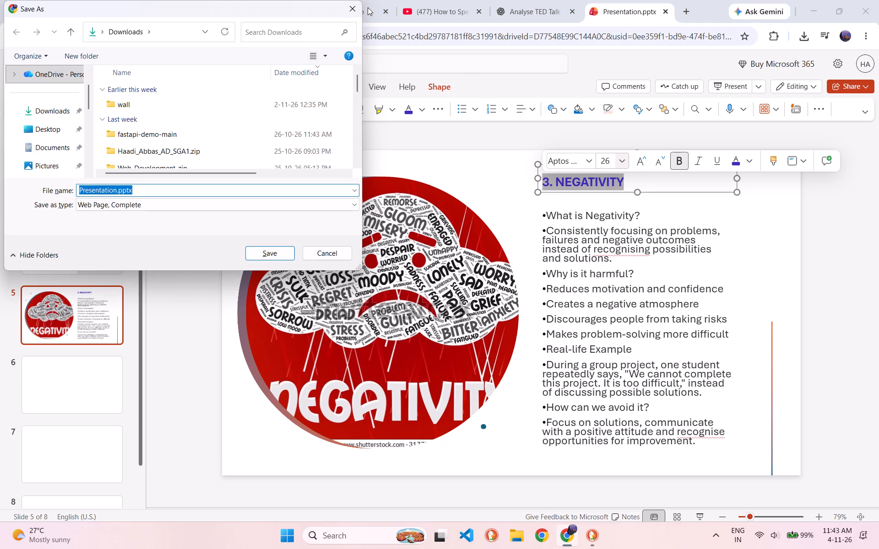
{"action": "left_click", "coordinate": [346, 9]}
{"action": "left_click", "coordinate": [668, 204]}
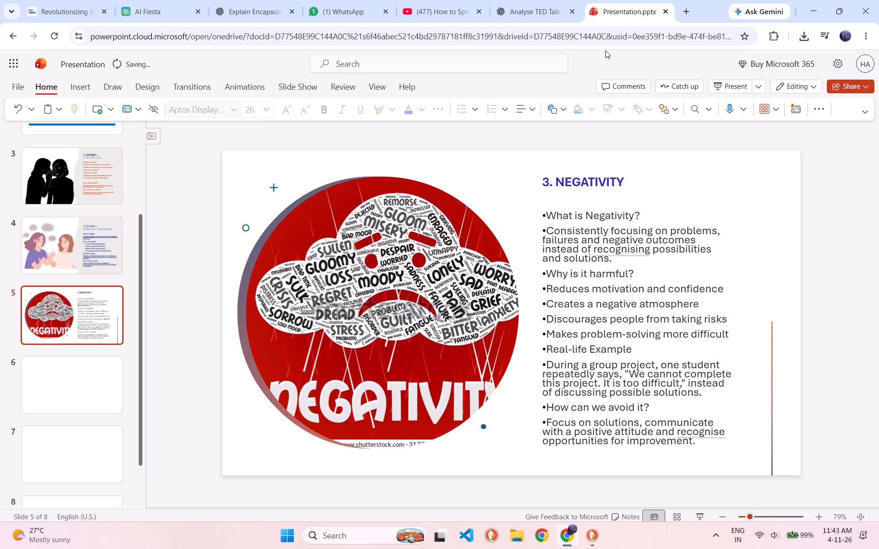
Nudge and slightly resize the negativity word-cloud picture so that it lines up with the circular gradient shape behind it.
{"action": "left_click_drag", "start_coordinate": [336, 316], "coordinate": [325, 315]}
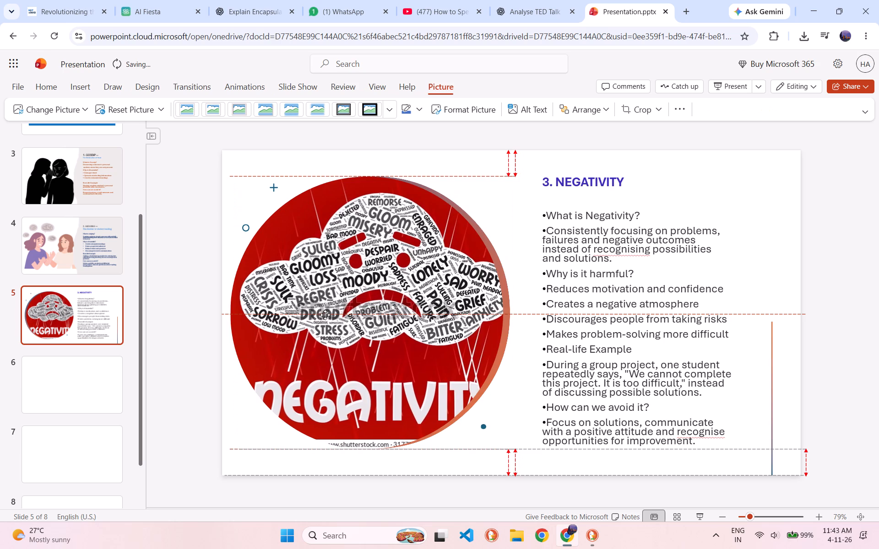
{"action": "left_click_drag", "start_coordinate": [325, 315], "coordinate": [326, 315]}
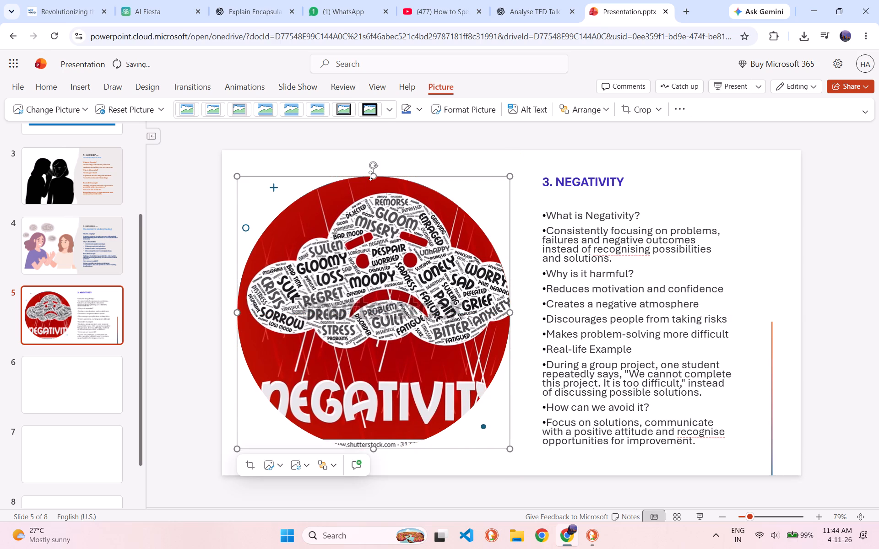
{"action": "left_click_drag", "start_coordinate": [371, 176], "coordinate": [370, 183]}
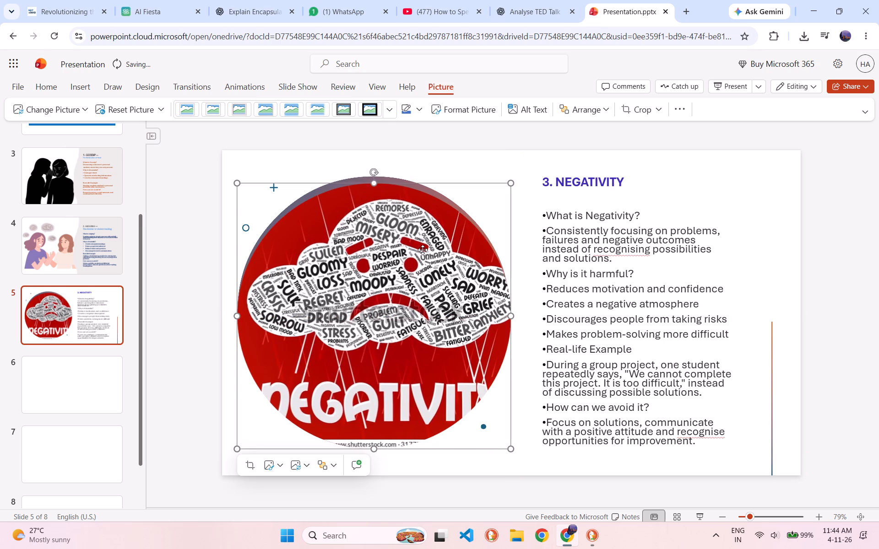
{"action": "left_click_drag", "start_coordinate": [510, 315], "coordinate": [508, 315]}
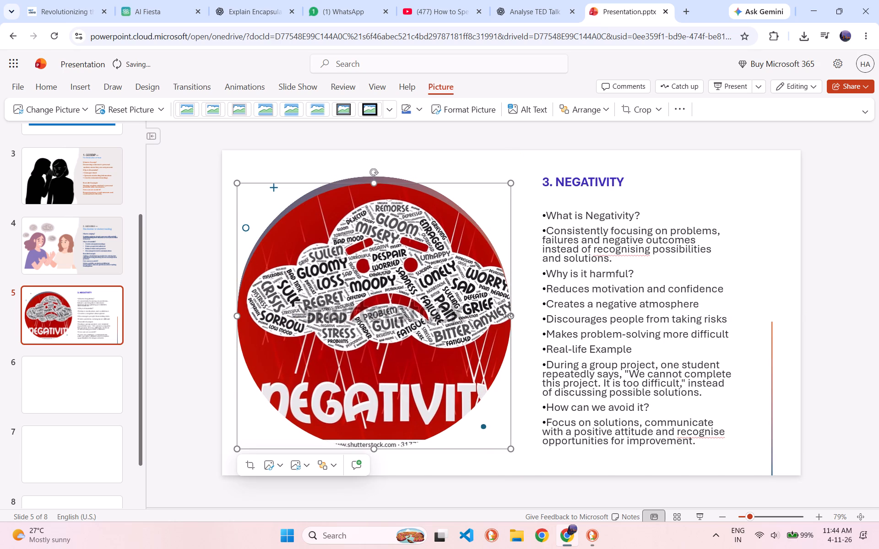
{"action": "left_click_drag", "start_coordinate": [508, 315], "coordinate": [503, 316]}
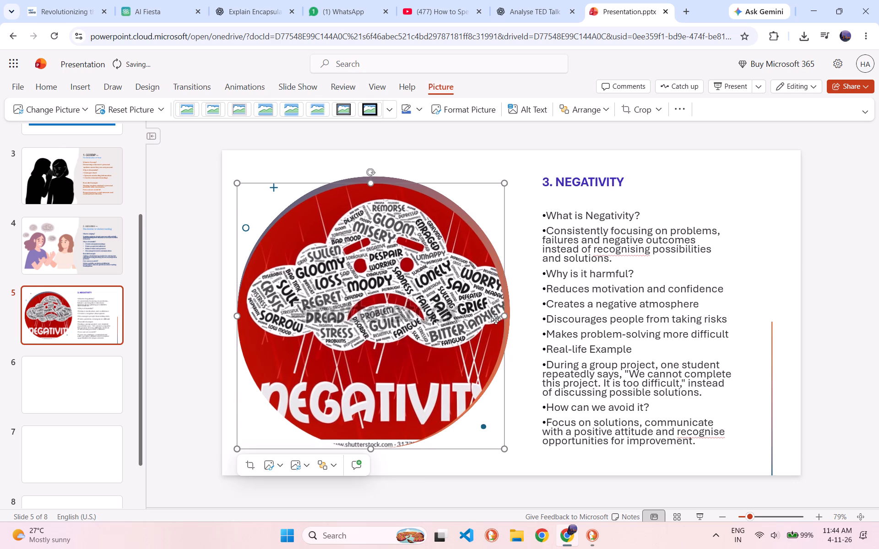
{"action": "left_click", "coordinate": [421, 319]}
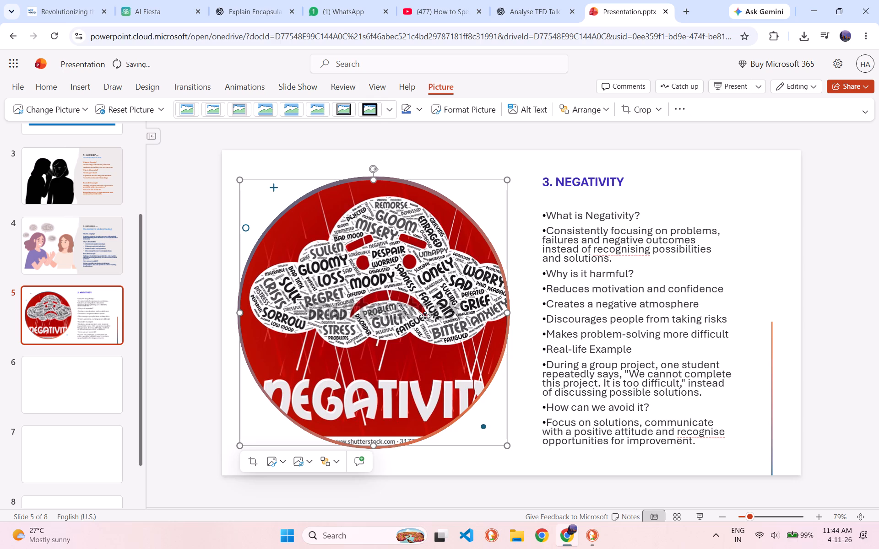
{"action": "left_click", "coordinate": [374, 444]}
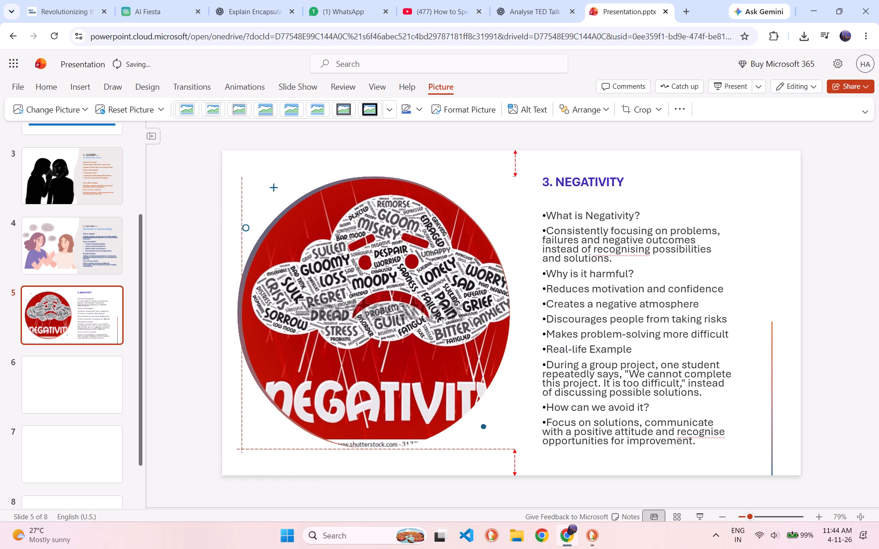
{"action": "left_click", "coordinate": [378, 439]}
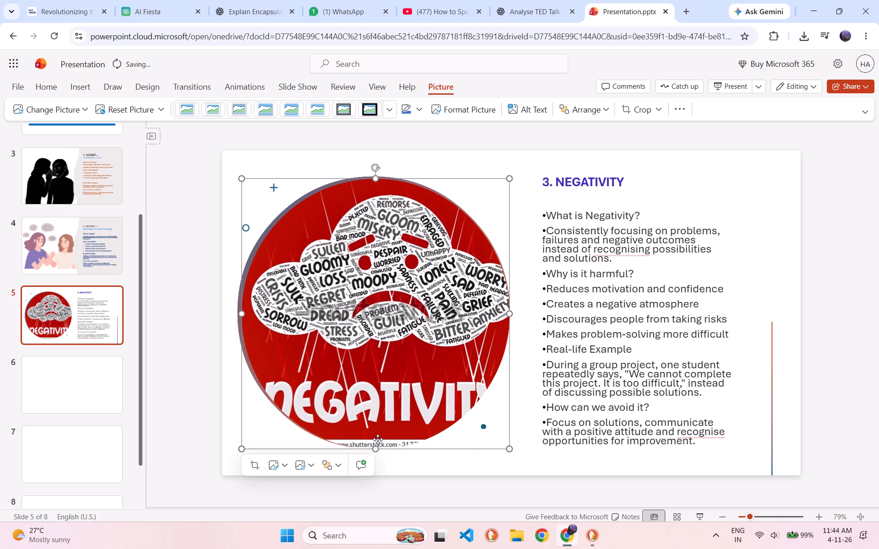
{"action": "left_click", "coordinate": [378, 446]}
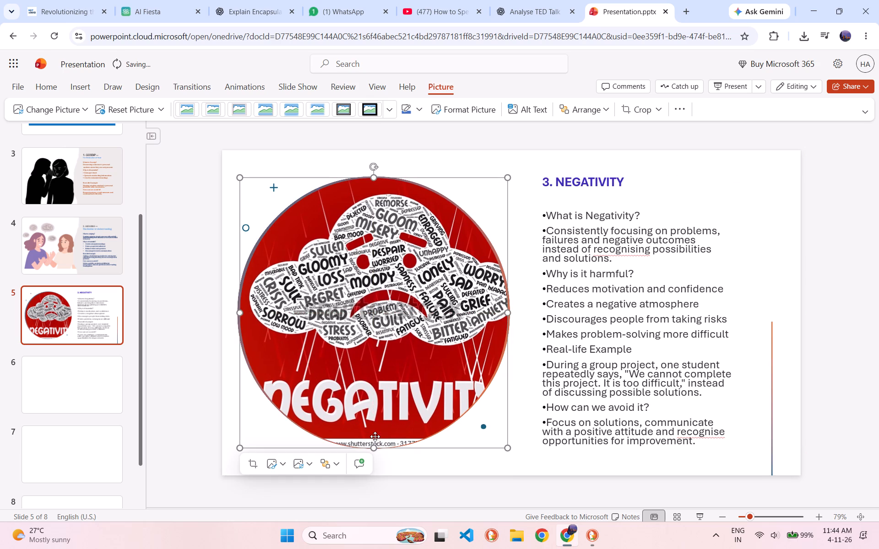
{"action": "left_click", "coordinate": [259, 471]}
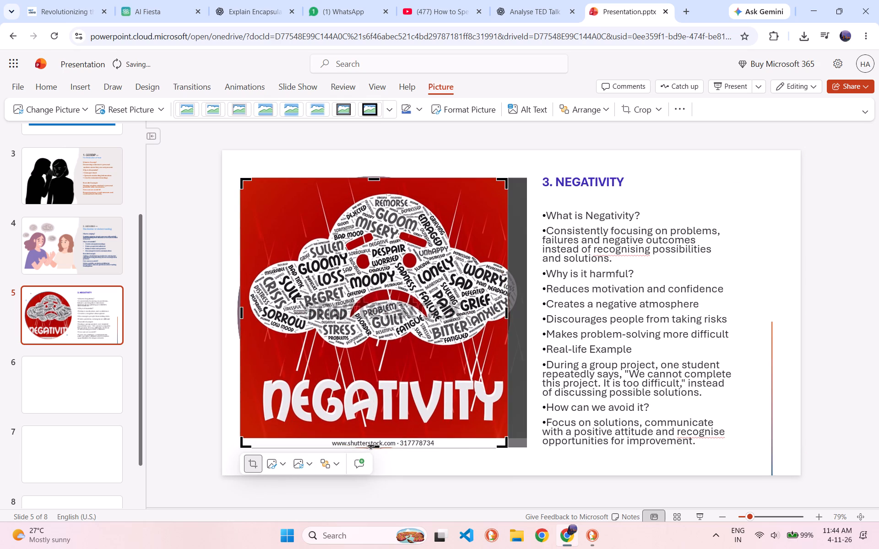
{"action": "left_click_drag", "start_coordinate": [371, 445], "coordinate": [371, 433]}
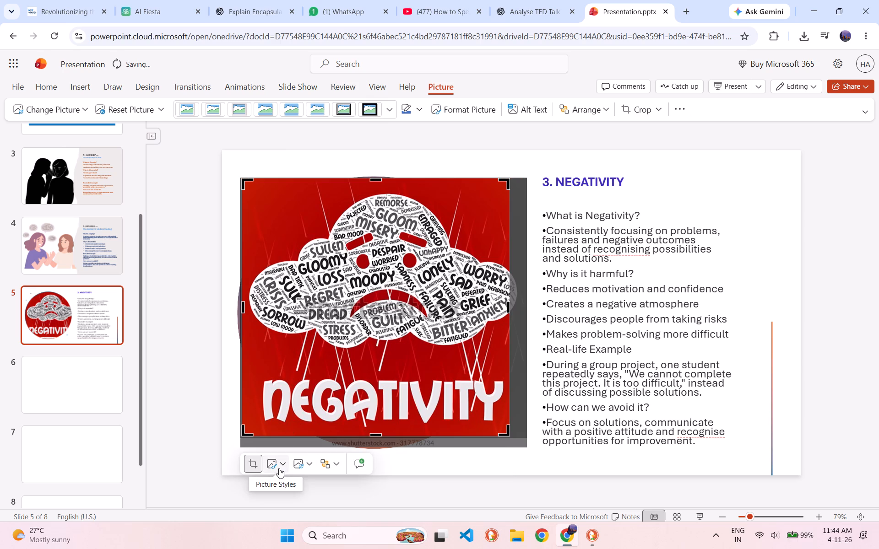
{"action": "left_click", "coordinate": [452, 487]}
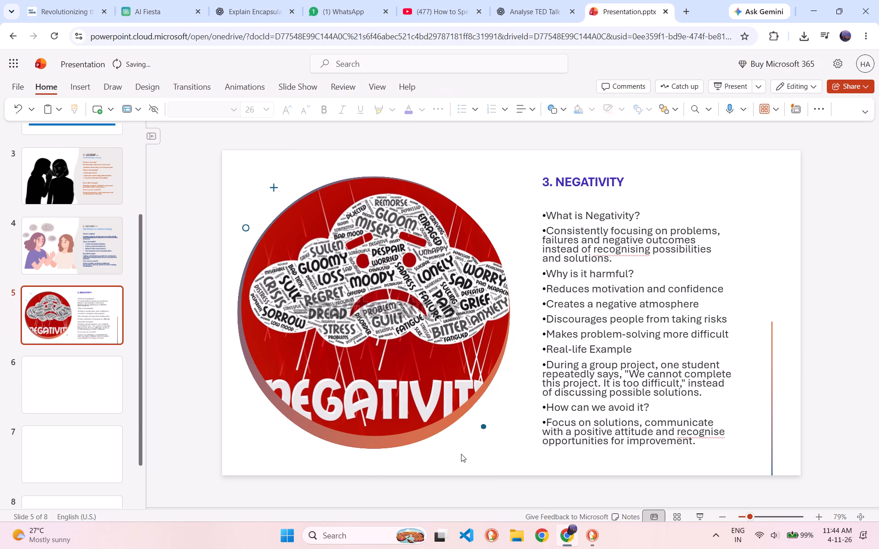
{"action": "left_click", "coordinate": [377, 434]}
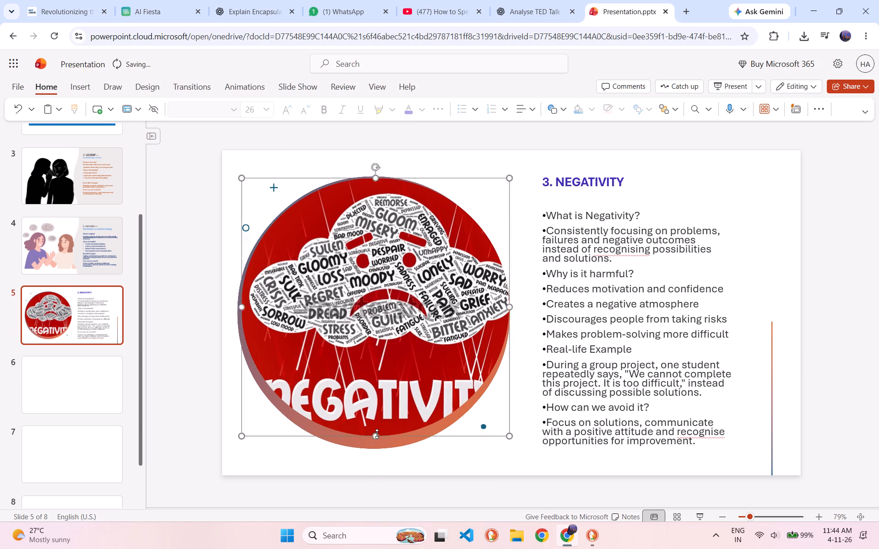
{"action": "left_click_drag", "start_coordinate": [377, 434], "coordinate": [377, 447]}
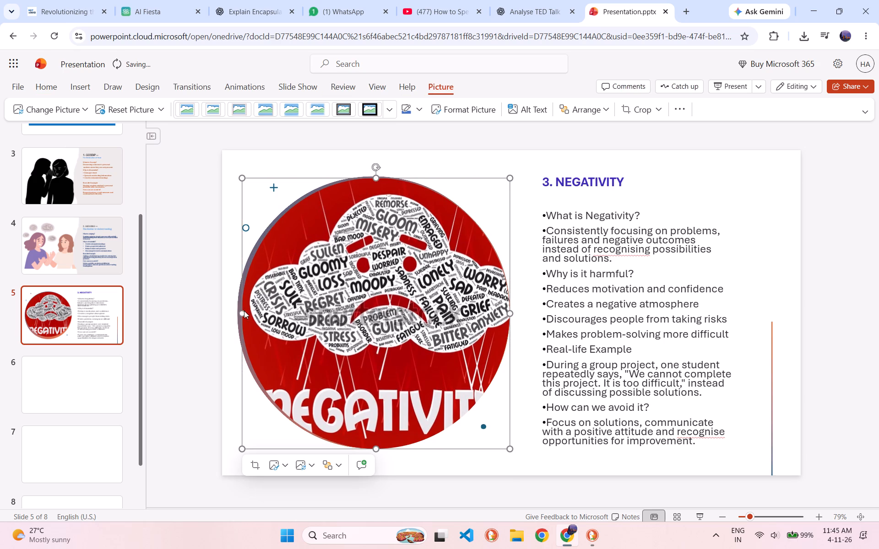
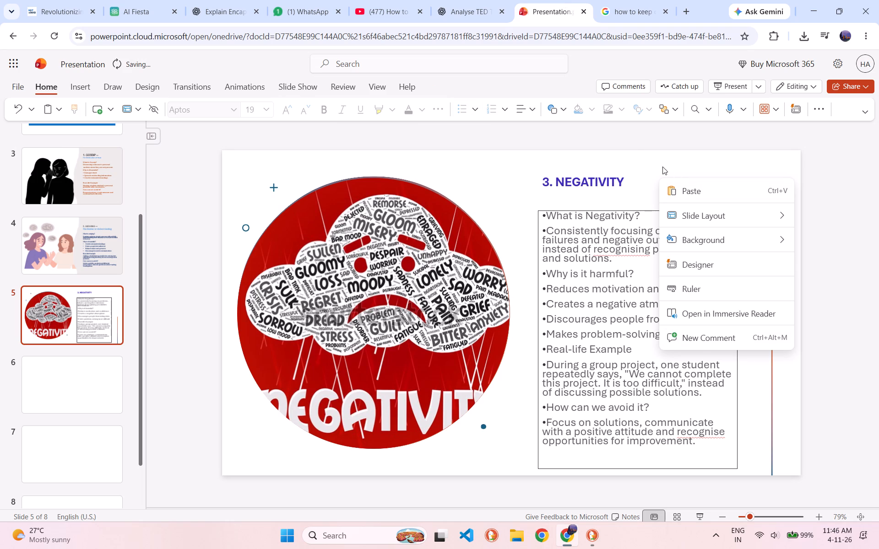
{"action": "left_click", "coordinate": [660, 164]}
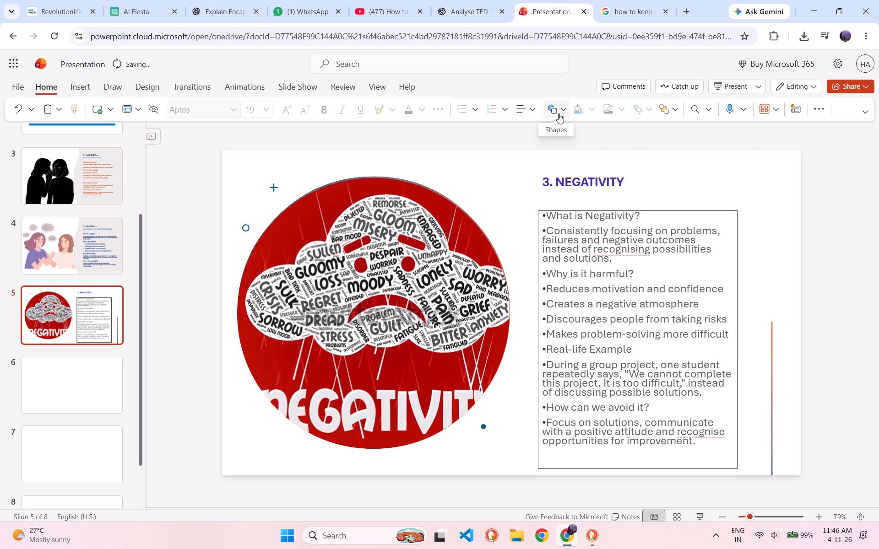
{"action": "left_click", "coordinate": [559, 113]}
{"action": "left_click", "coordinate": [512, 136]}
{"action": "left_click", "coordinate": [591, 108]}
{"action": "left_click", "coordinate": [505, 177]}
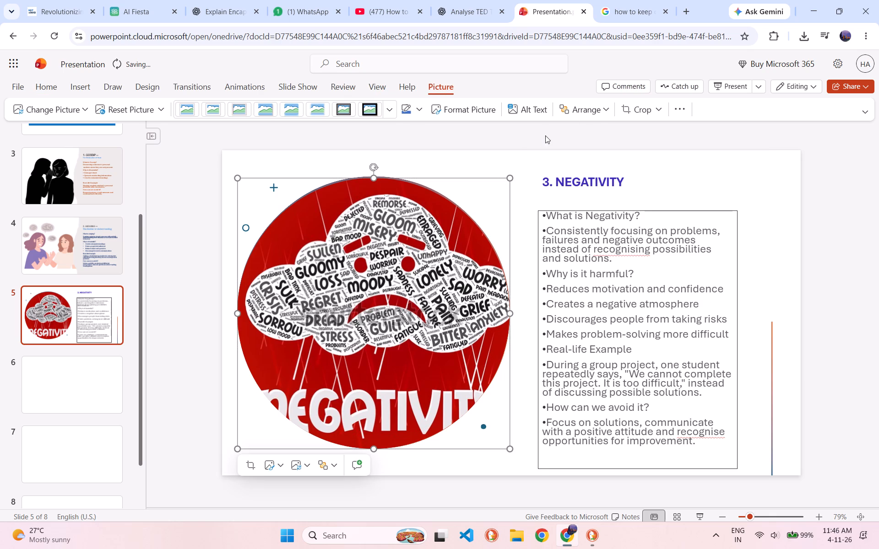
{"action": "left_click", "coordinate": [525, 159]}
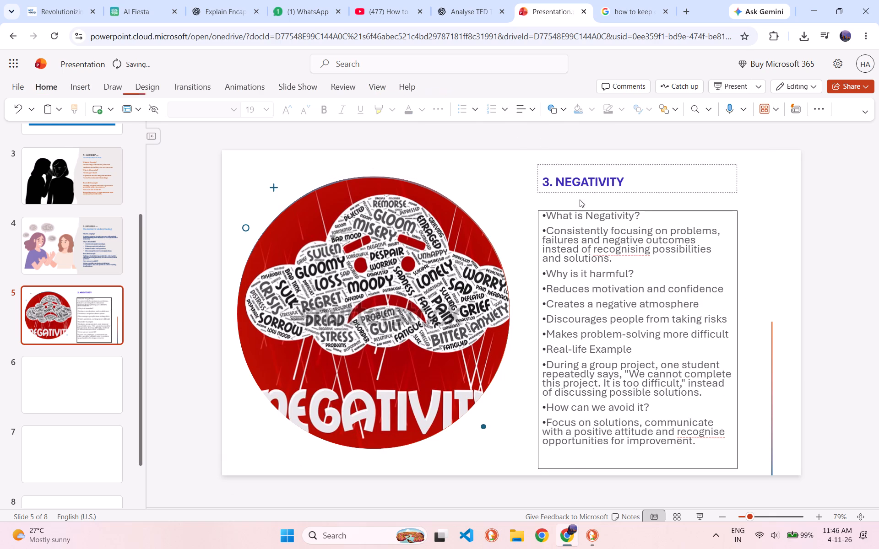
Fill the "3. NEGATIVITY" title box with ChatGPT's deep navy main title colour, custom hex 181F4A.
{"action": "left_click", "coordinate": [584, 182]}
{"action": "left_click", "coordinate": [589, 108]}
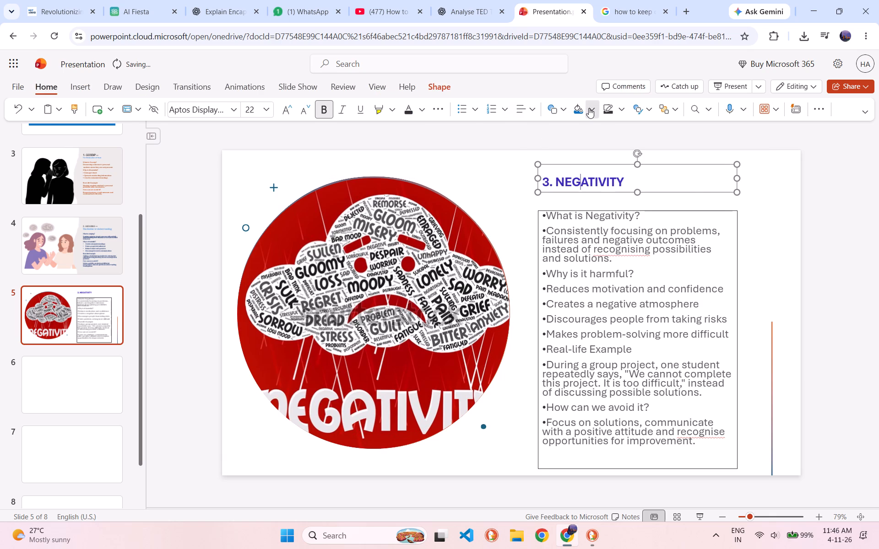
{"action": "left_click", "coordinate": [629, 352]}
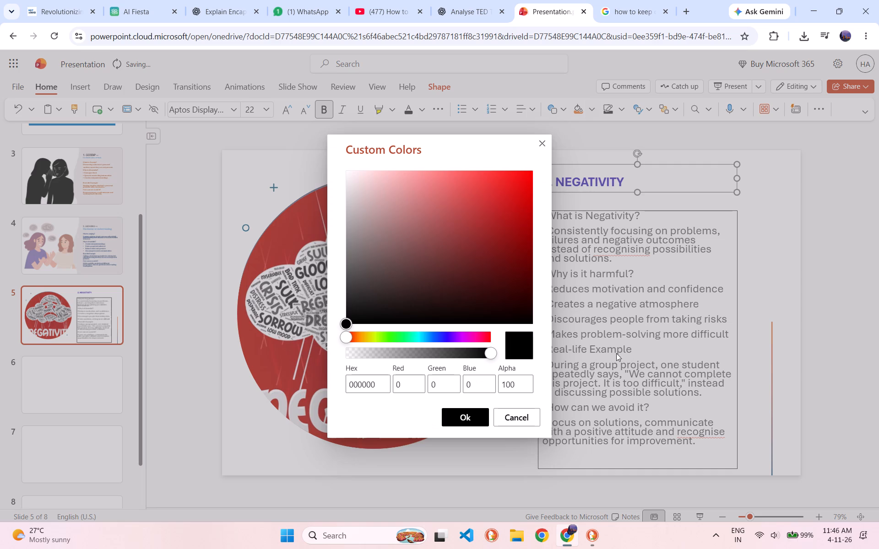
{"action": "left_click_drag", "start_coordinate": [382, 381], "coordinate": [335, 385]}
{"action": "type", "text": "181"}
{"action": "type", "text": "F4a"}
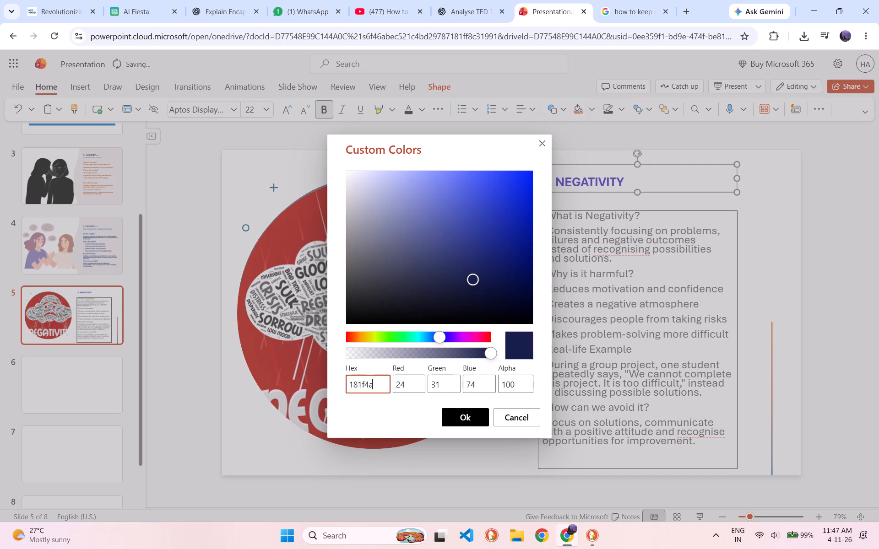
{"action": "key", "text": "BackSpace"}
{"action": "key", "text": "shift+a"}
{"action": "key", "text": "BackSpace"}
{"action": "key", "text": "shift+a"}
{"action": "key", "text": "BackSpace"}
{"action": "key", "text": "shift+a"}
{"action": "left_click", "coordinate": [457, 426]}
{"action": "left_click", "coordinate": [613, 271]}
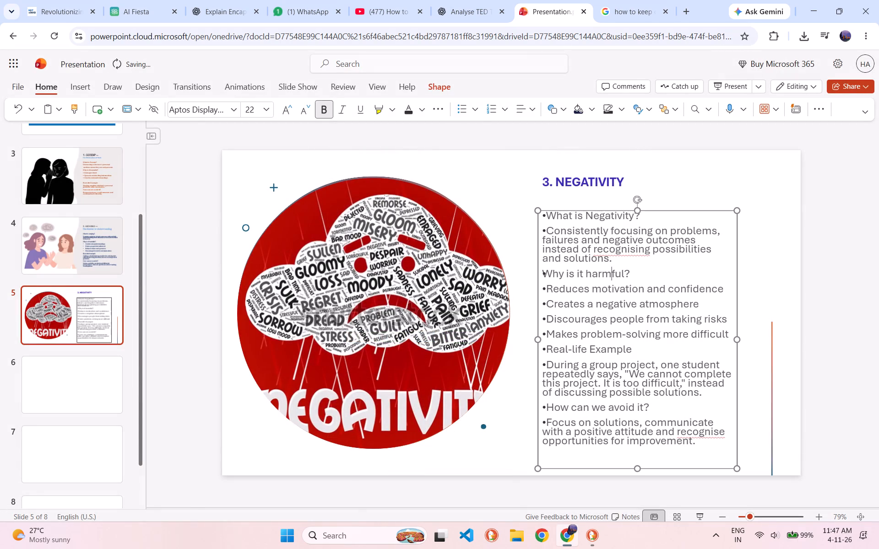
{"action": "left_click", "coordinate": [506, 205]}
{"action": "left_click", "coordinate": [603, 181]}
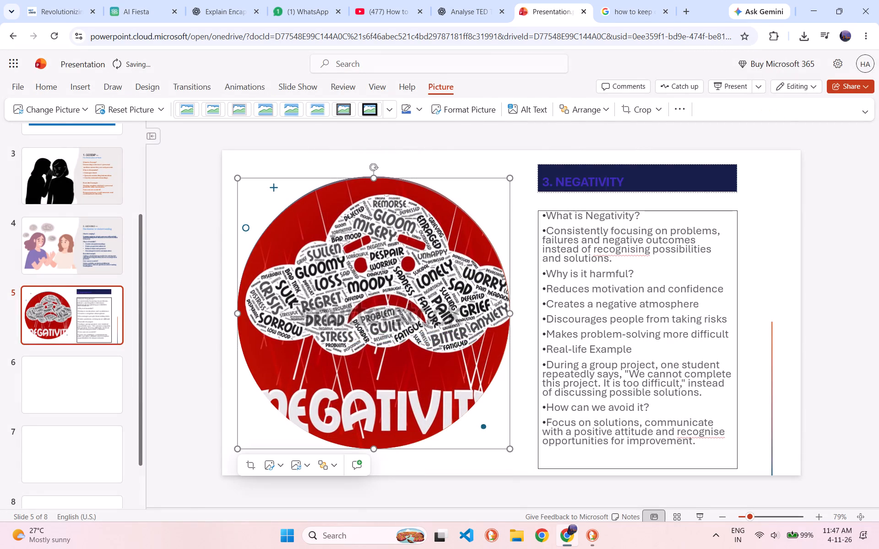
Close the Google search results about using custom hex codes in PowerPoint.
{"action": "left_click", "coordinate": [629, 0]}
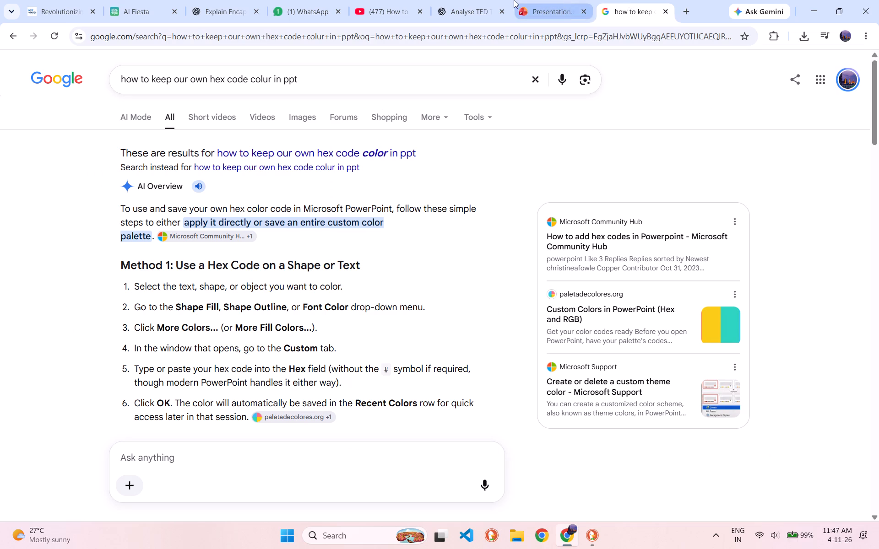
{"action": "left_click", "coordinate": [664, 9]}
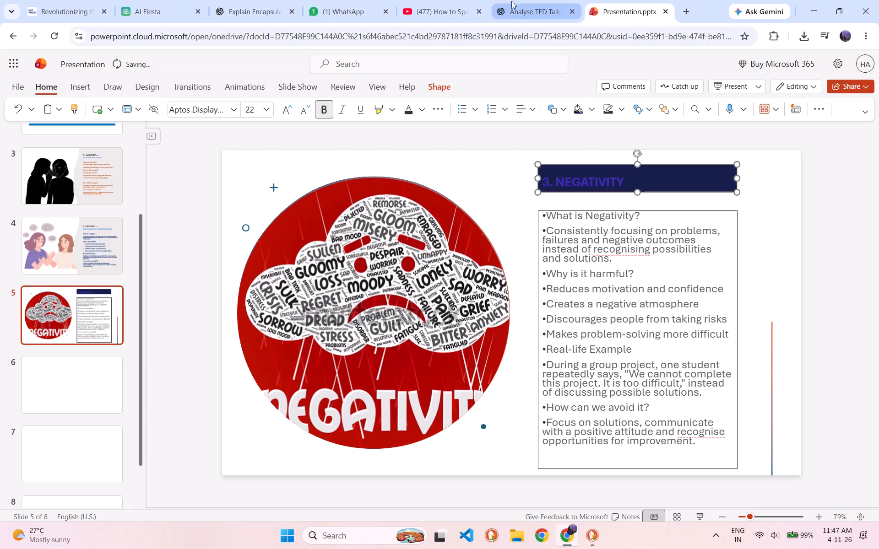
Set the "3. NEGATIVITY" title's font colour to the light coral hex FFF1EE from ChatGPT's colour combinations.
{"action": "left_click", "coordinate": [511, 1]}
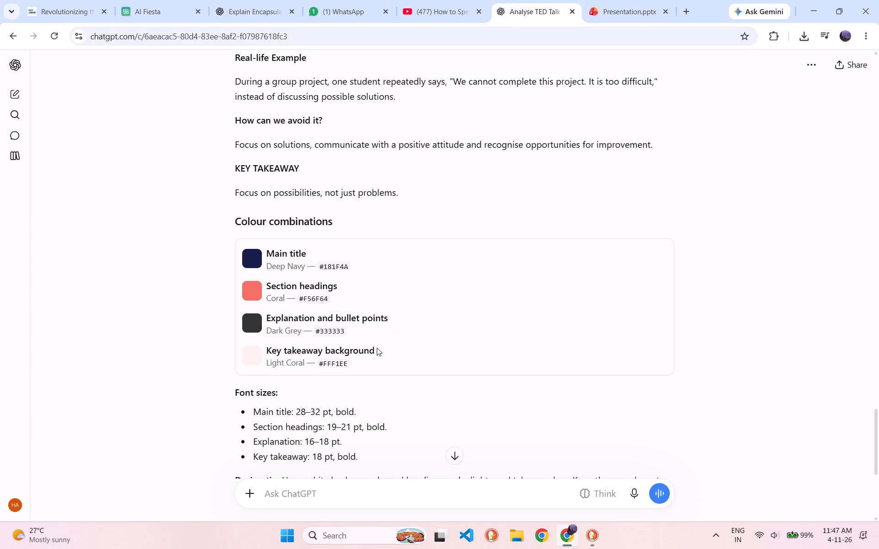
{"action": "left_click", "coordinate": [640, 0]}
{"action": "left_click", "coordinate": [602, 181]}
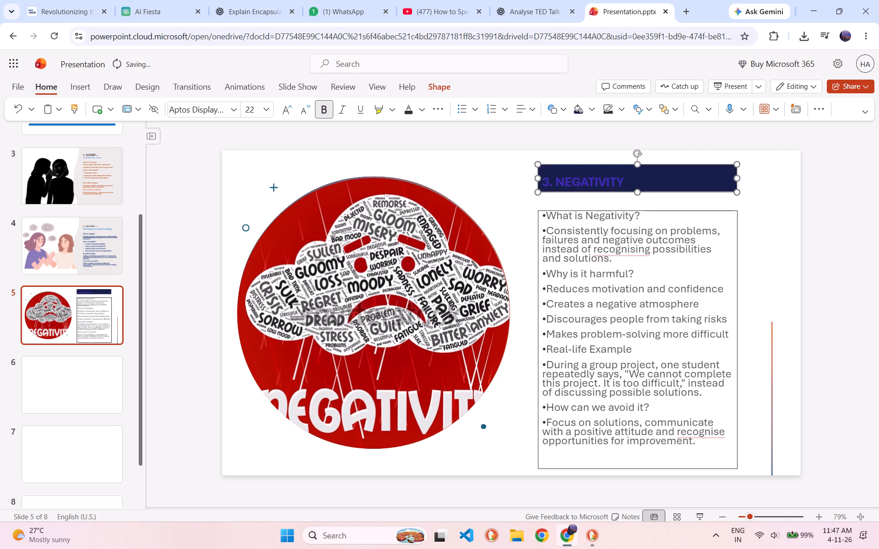
{"action": "key", "text": "ctrl+a"}
{"action": "right_click", "coordinate": [602, 181]}
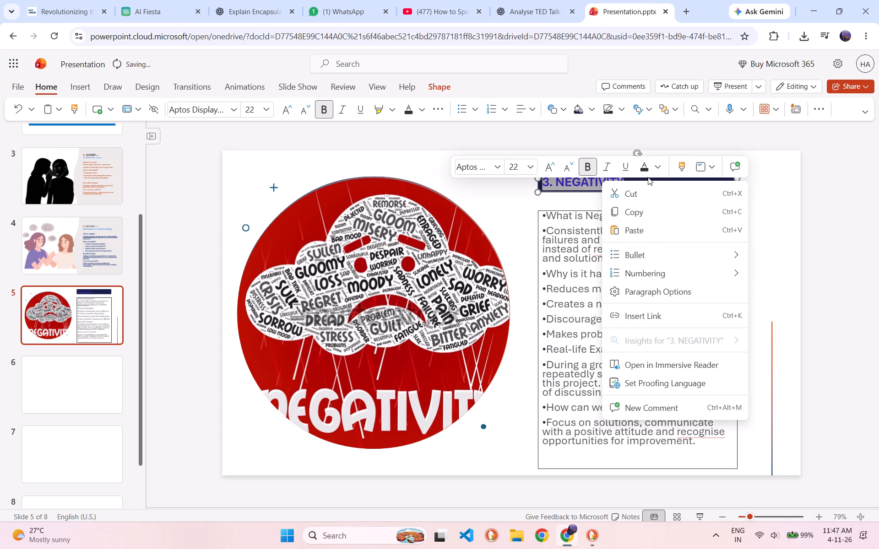
{"action": "left_click", "coordinate": [651, 174]}
{"action": "left_click", "coordinate": [657, 172]}
{"action": "left_click", "coordinate": [696, 379]}
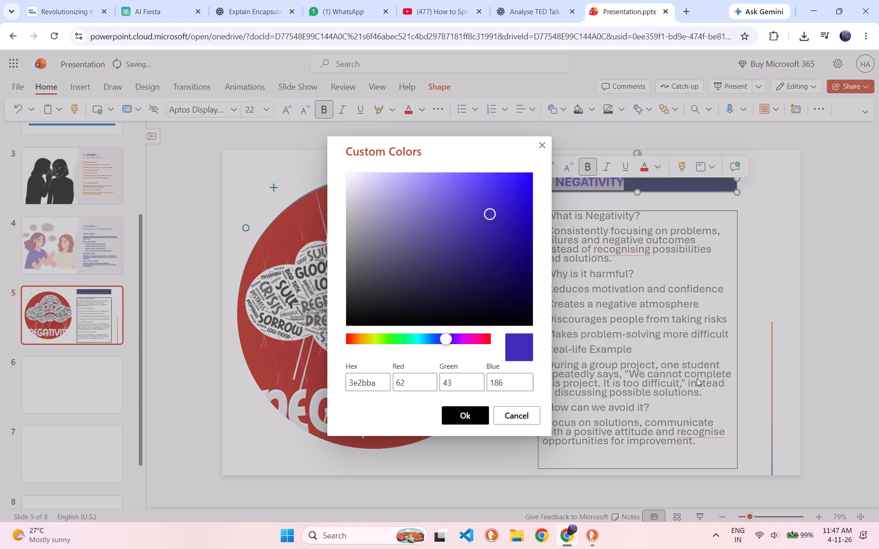
{"action": "left_click_drag", "start_coordinate": [380, 386], "coordinate": [315, 377]}
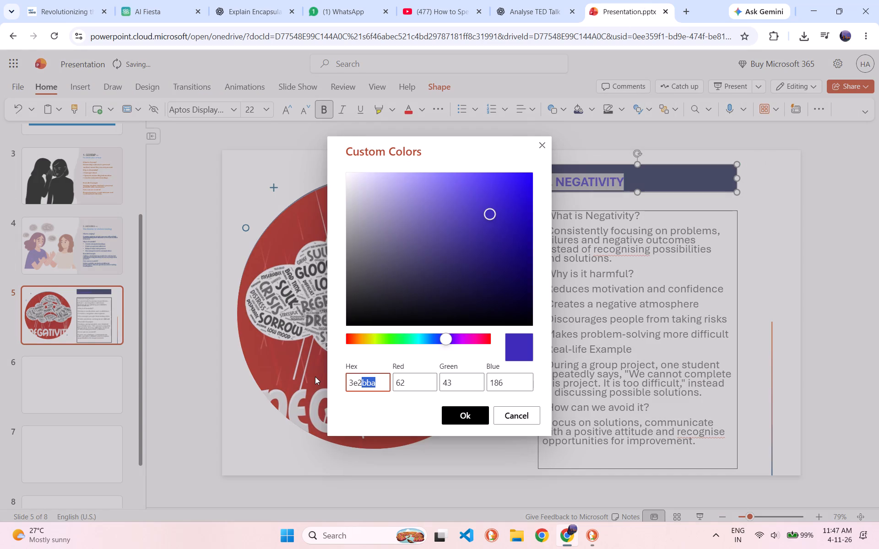
{"action": "type", "text": "FF"}
{"action": "type", "text": "F!"}
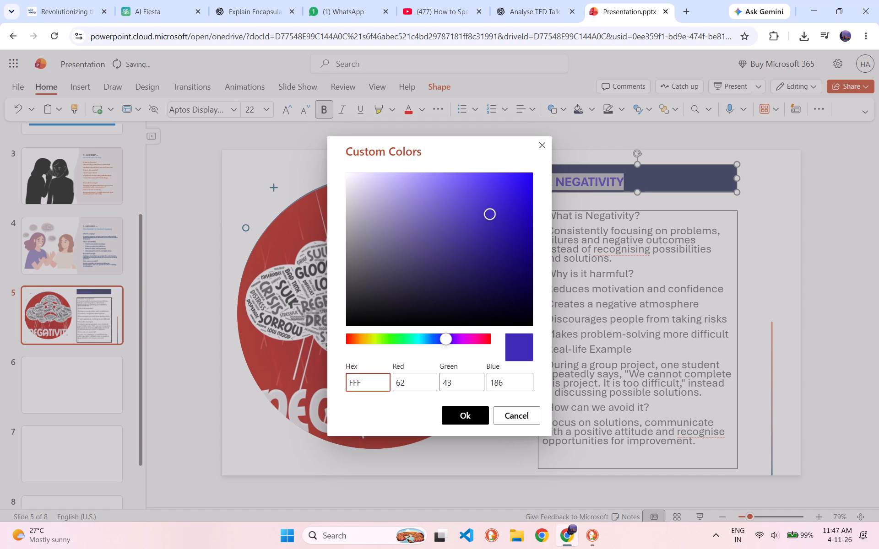
{"action": "key", "text": "1"}
{"action": "type", "text": "ee"}
{"action": "key", "text": "BackSpace"}
{"action": "key", "text": "BackSpace"}
{"action": "type", "text": "EE"}
{"action": "left_click", "coordinate": [467, 414]}
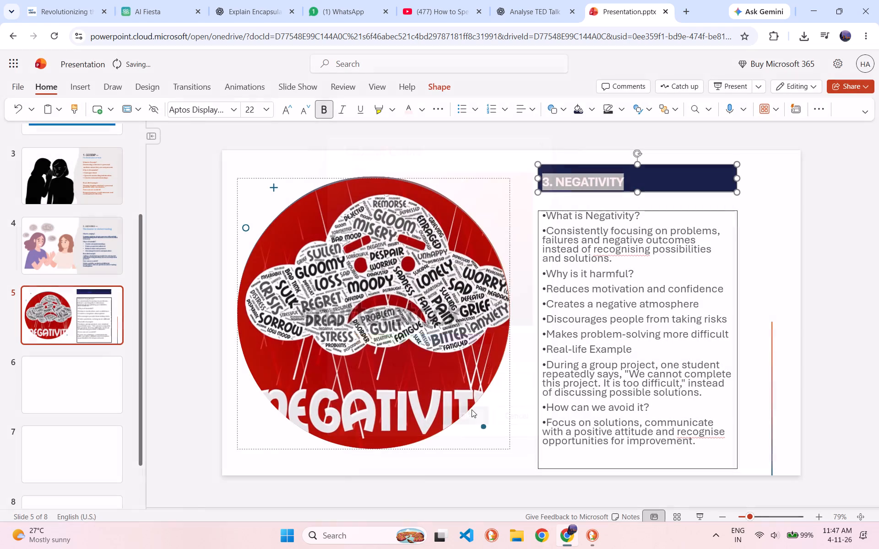
{"action": "left_click", "coordinate": [650, 183]}
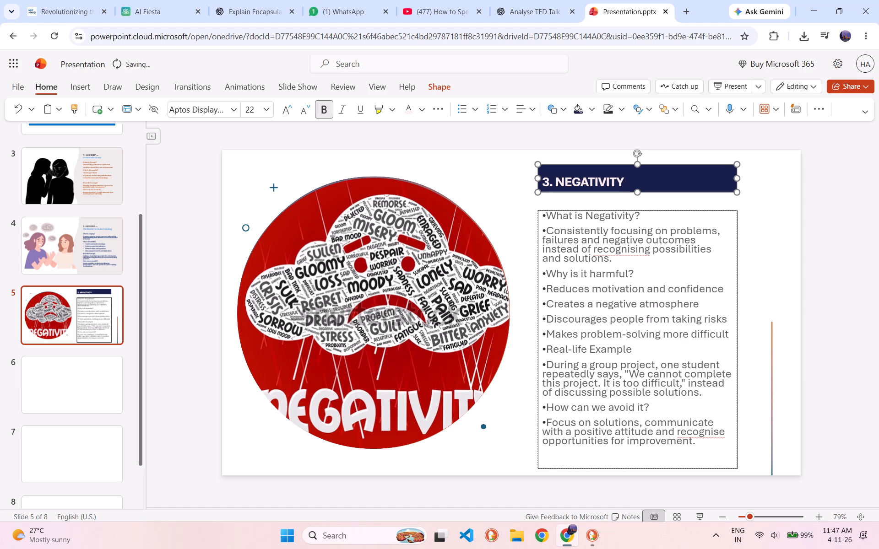
Compare the negativity slide's body text with ChatGPT's recommended colour combinations.
{"action": "left_click", "coordinate": [646, 368]}
{"action": "left_click", "coordinate": [530, 0]}
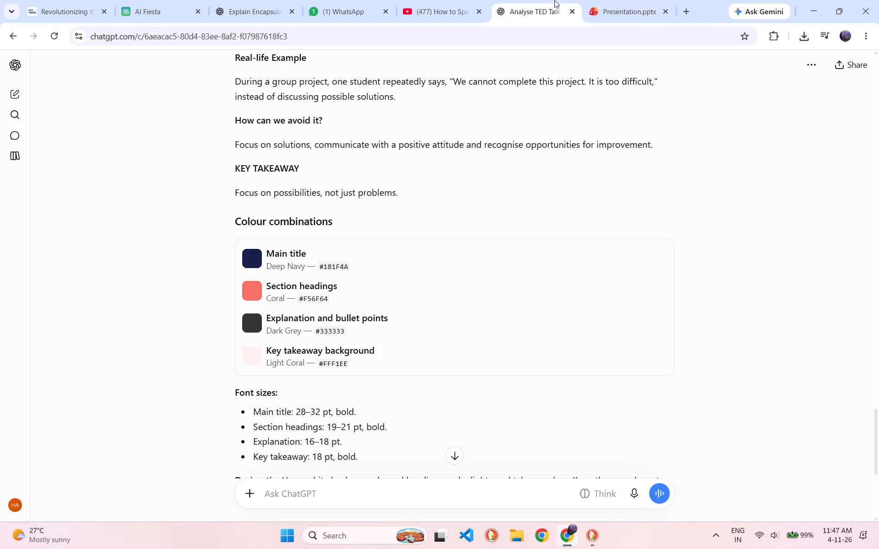
{"action": "left_click", "coordinate": [630, 0]}
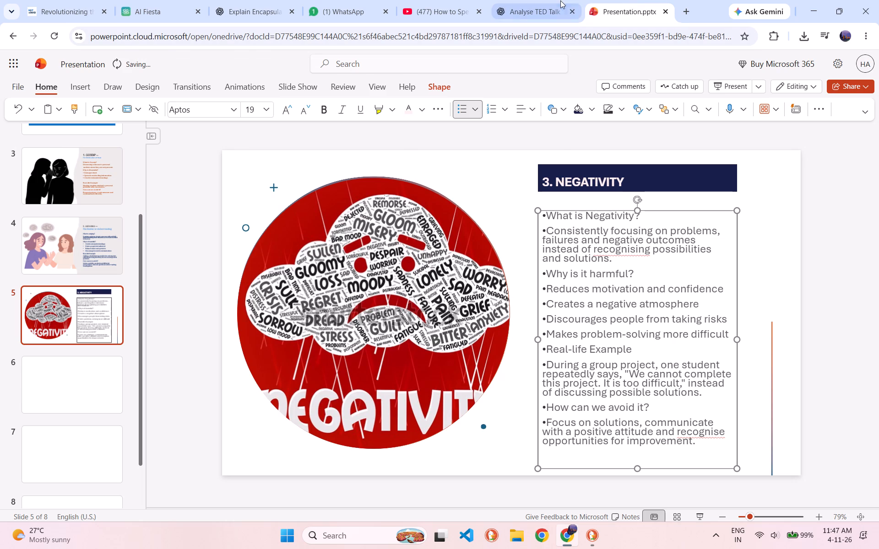
{"action": "left_click", "coordinate": [558, 0]}
{"action": "left_click", "coordinate": [600, 0]}
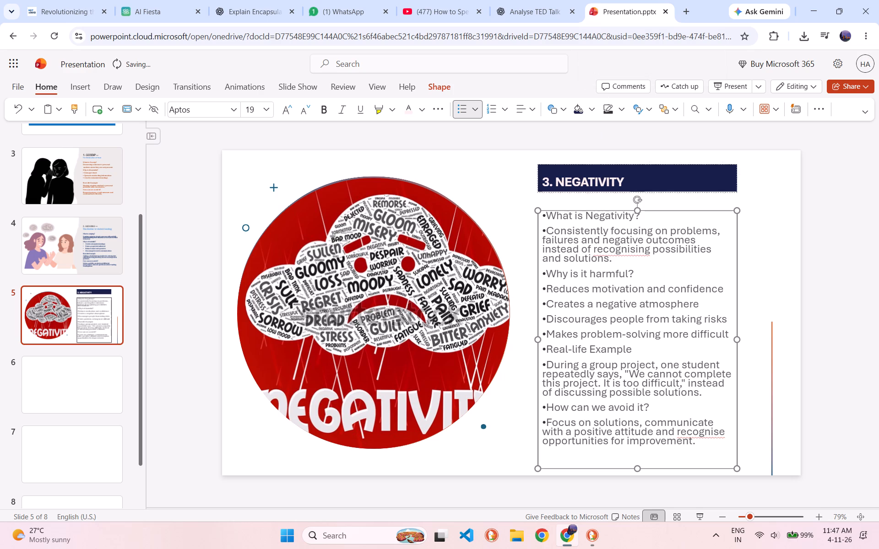
{"action": "left_click", "coordinate": [612, 249]}
{"action": "key", "text": "ctrl+a"}
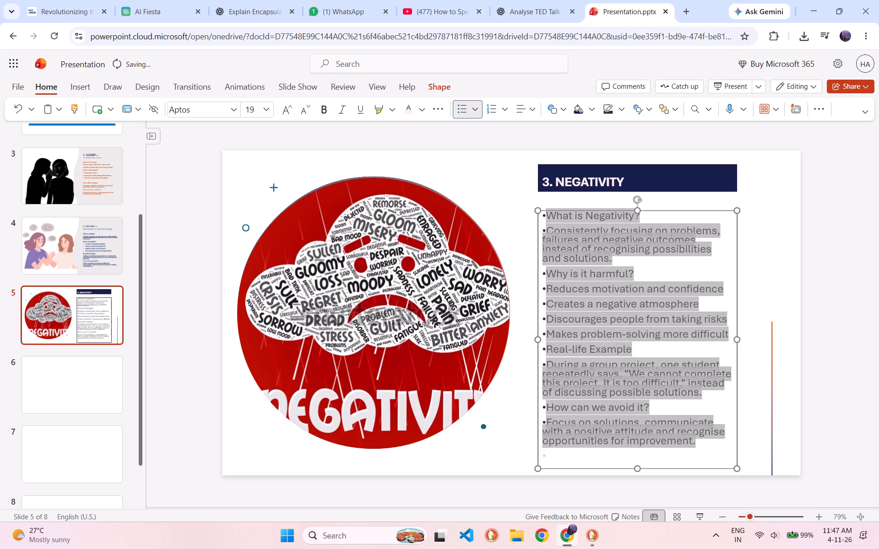
{"action": "left_click", "coordinate": [641, 264]}
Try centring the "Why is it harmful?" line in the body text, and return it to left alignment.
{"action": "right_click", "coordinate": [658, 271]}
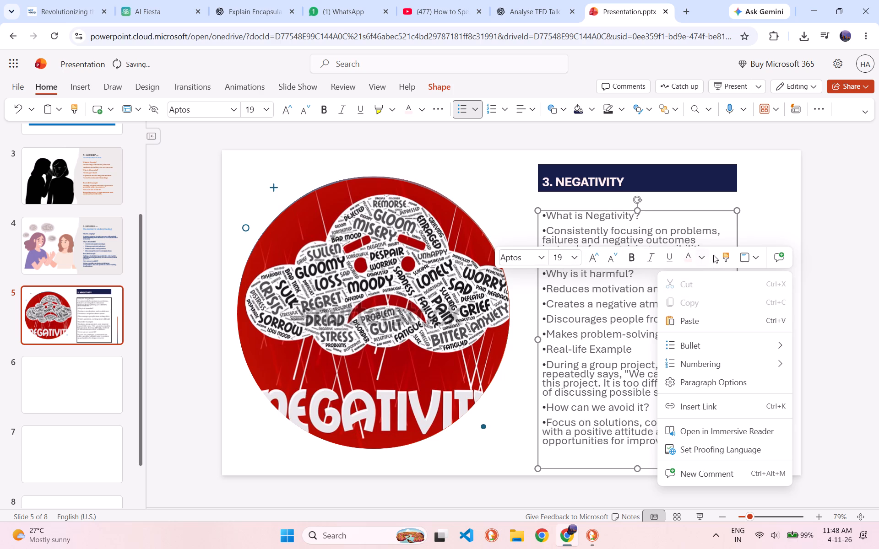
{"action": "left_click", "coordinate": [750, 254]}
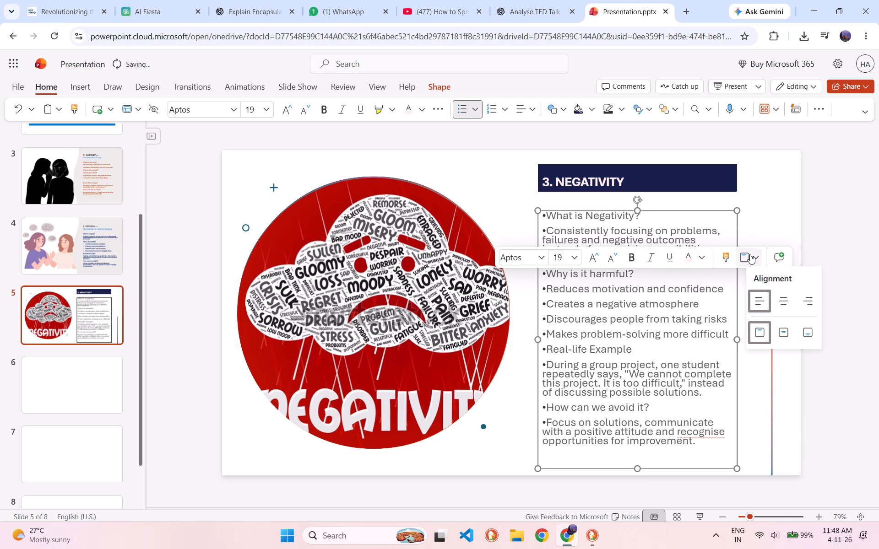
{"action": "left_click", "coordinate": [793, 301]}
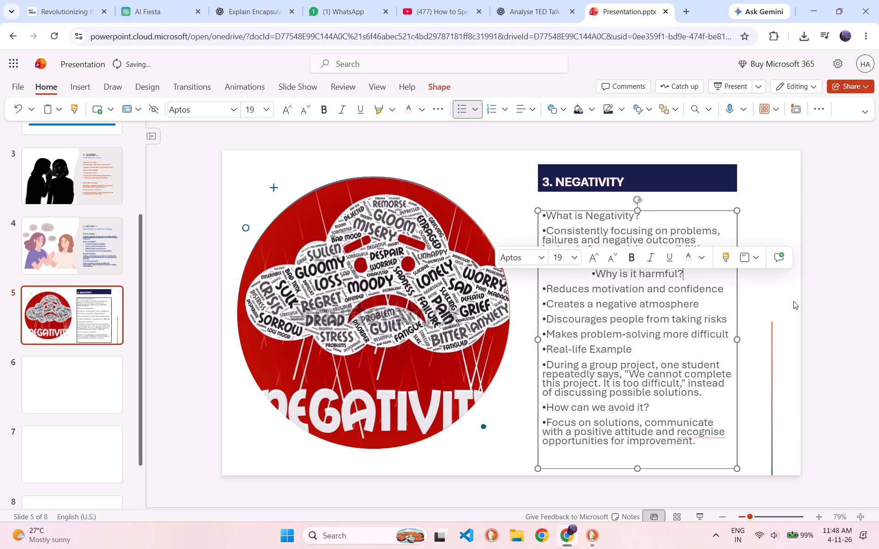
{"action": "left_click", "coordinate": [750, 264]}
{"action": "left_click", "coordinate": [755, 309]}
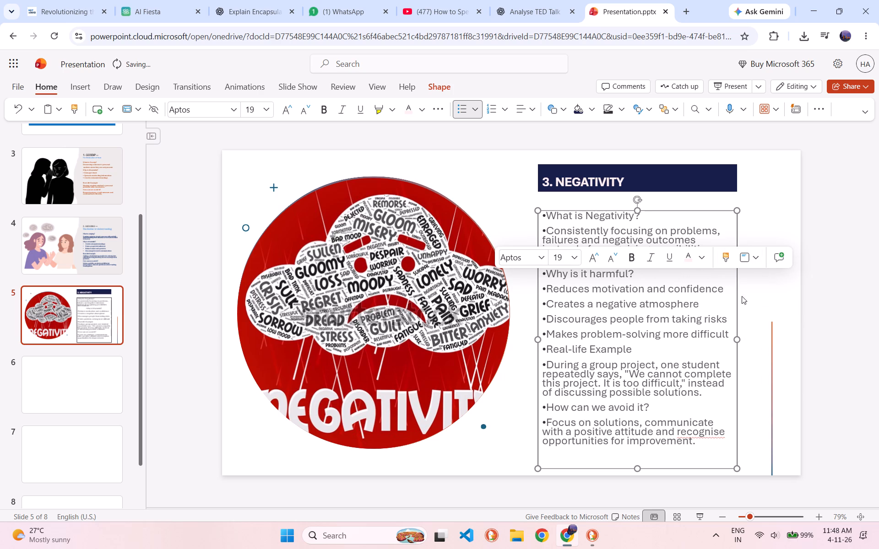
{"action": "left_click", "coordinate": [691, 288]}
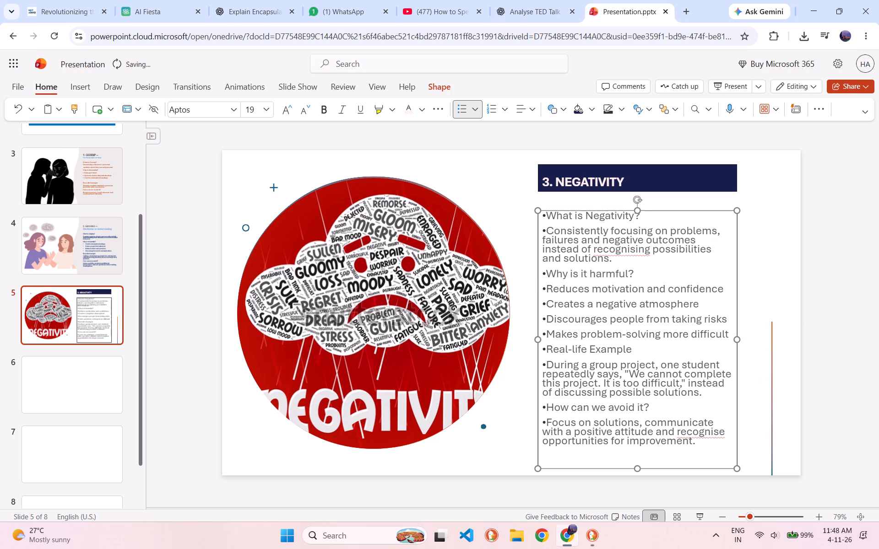
Capture a screenshot of the negativity slide in the editor, including the slide thumbnails.
{"action": "left_click", "coordinate": [676, 365]}
{"action": "scroll", "coordinate": [769, 319], "scroll_direction": "down", "scroll_amount": 3}
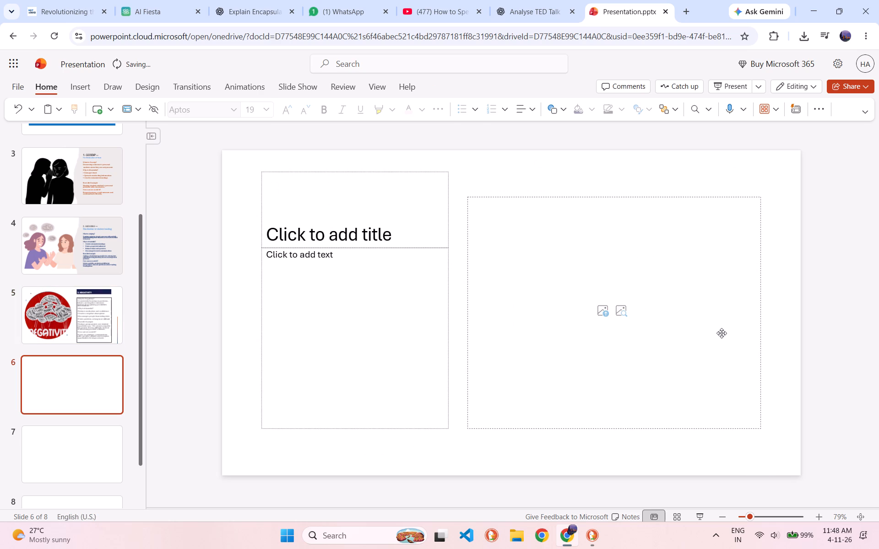
{"action": "scroll", "coordinate": [722, 333], "scroll_direction": "up", "scroll_amount": 3}
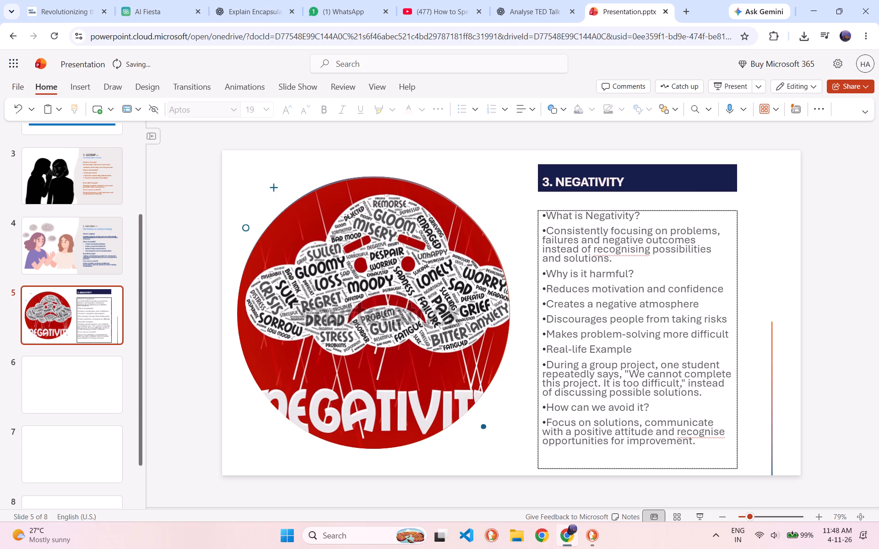
{"action": "key", "text": "Print"}
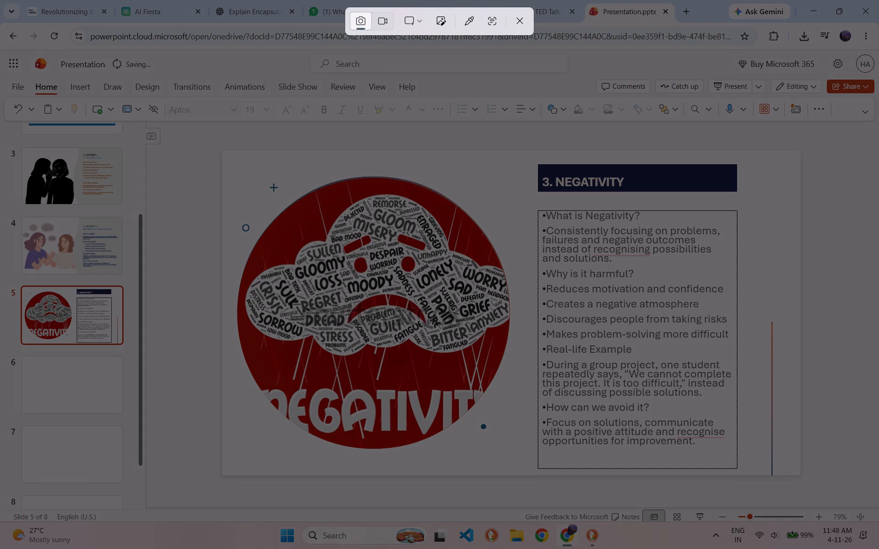
{"action": "left_click_drag", "start_coordinate": [2, 136], "coordinate": [845, 503]}
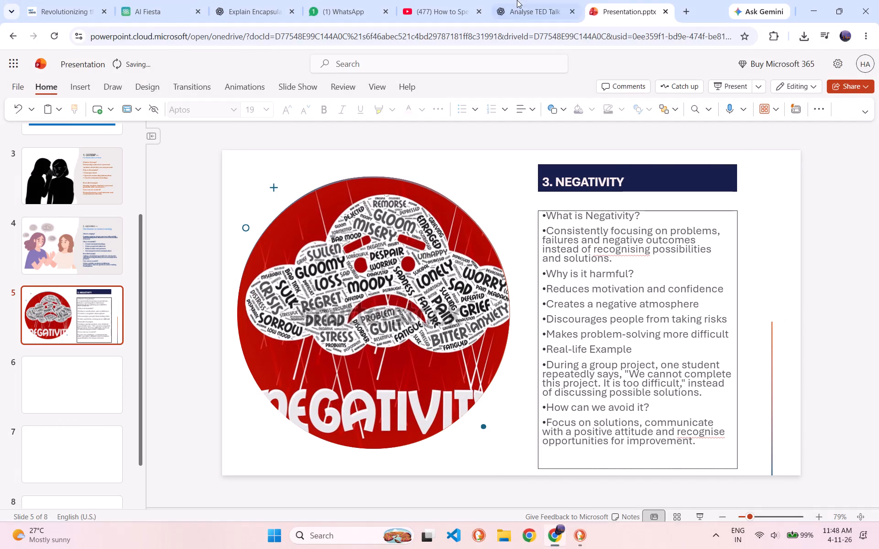
{"action": "left_click", "coordinate": [517, 0]}
{"action": "left_click", "coordinate": [326, 494]}
{"action": "key", "text": "ctrl+v"}
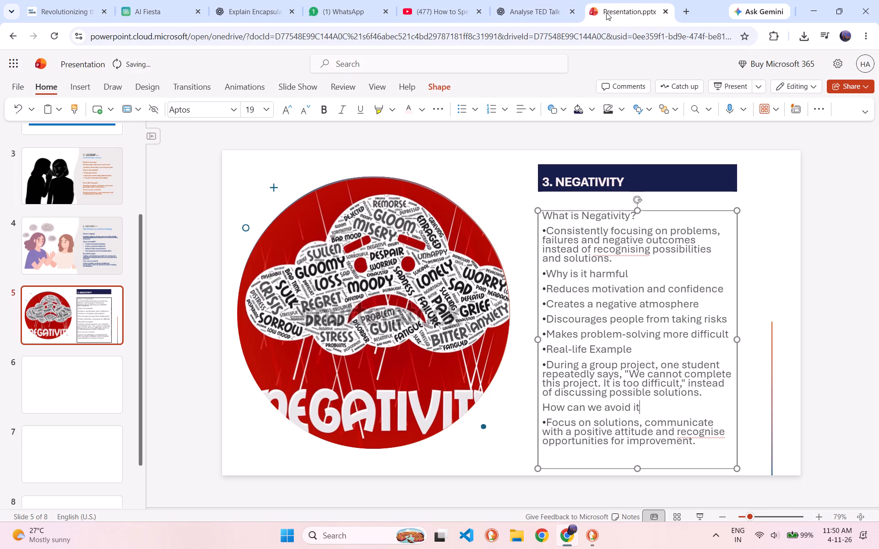
Examine the negativity slide's decorative vertical line and compare the slide with the gossip and judging slides.
{"action": "left_click", "coordinate": [775, 334]}
{"action": "double_click", "coordinate": [771, 334]}
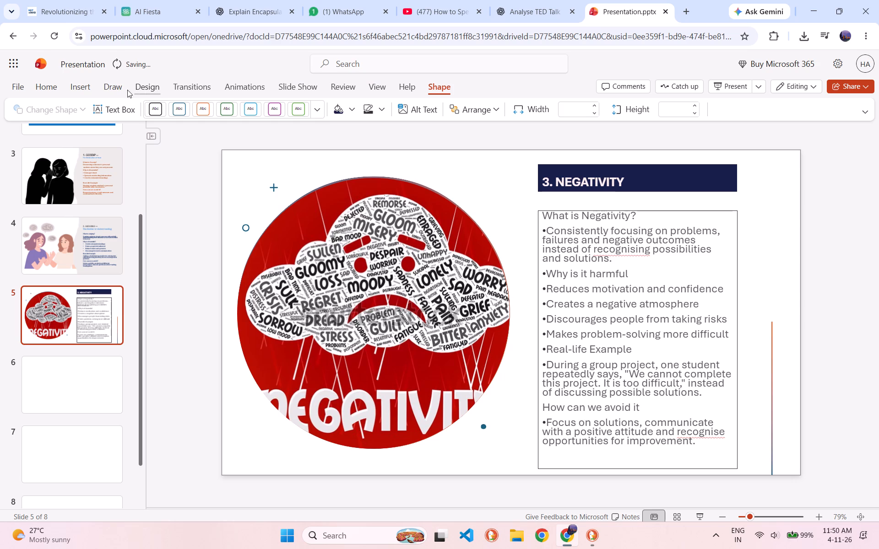
{"action": "left_click", "coordinate": [110, 90]}
{"action": "left_click", "coordinate": [83, 90]}
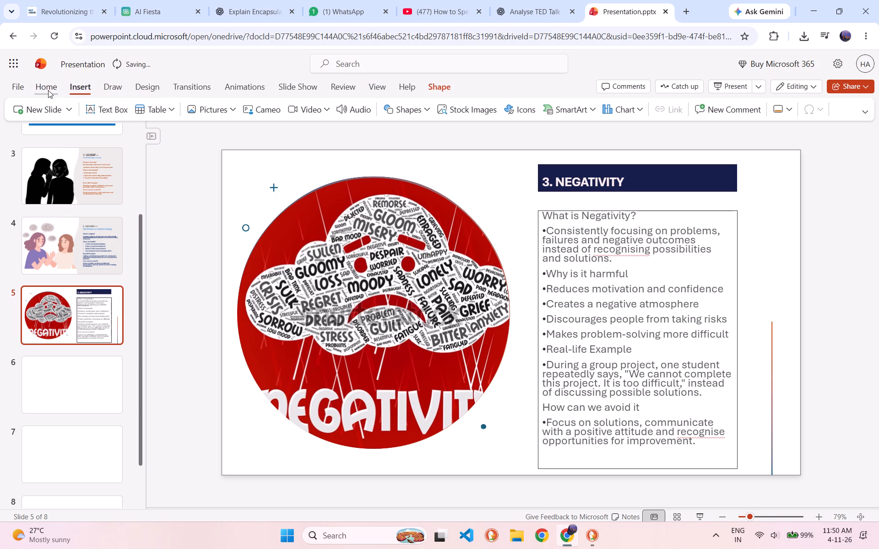
{"action": "left_click", "coordinate": [48, 90]}
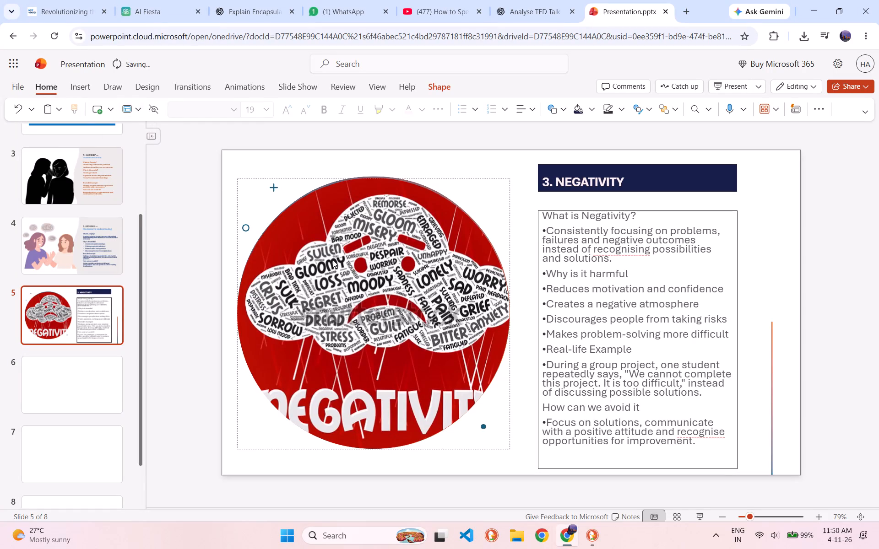
{"action": "left_click", "coordinate": [89, 254]}
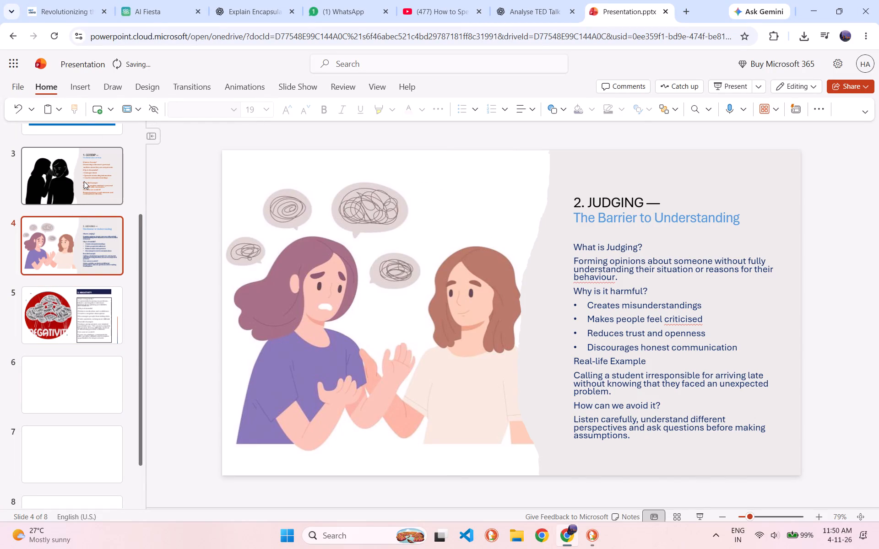
{"action": "left_click", "coordinate": [84, 181]}
{"action": "left_click", "coordinate": [64, 239]}
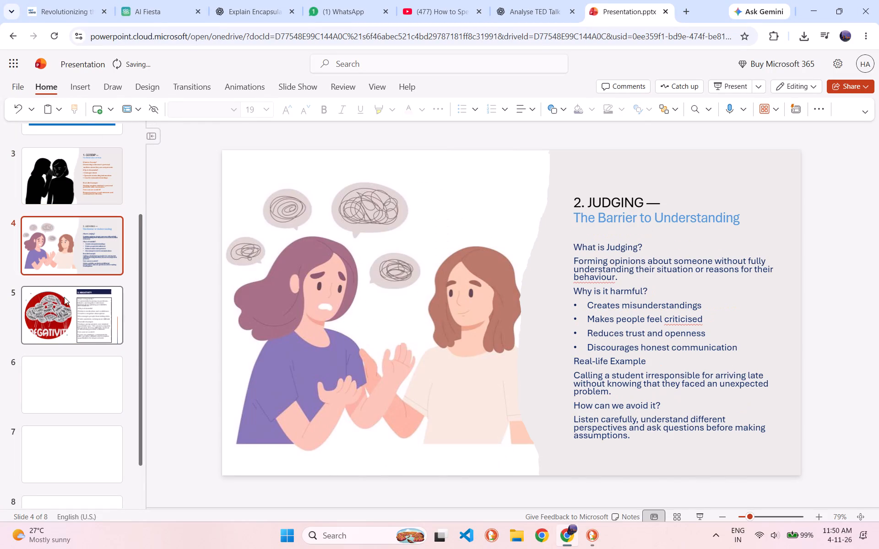
{"action": "left_click", "coordinate": [64, 311]}
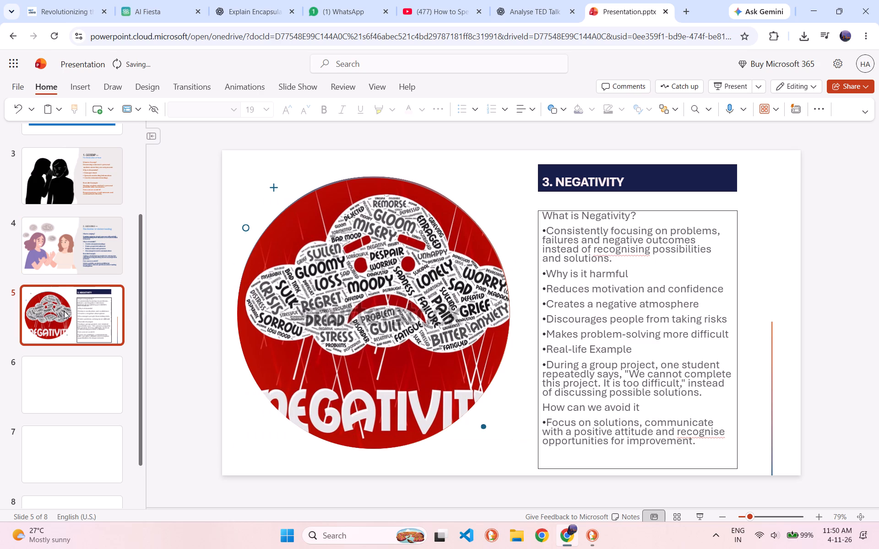
Make all of the negativity slide's body text bold.
{"action": "left_click", "coordinate": [584, 375]}
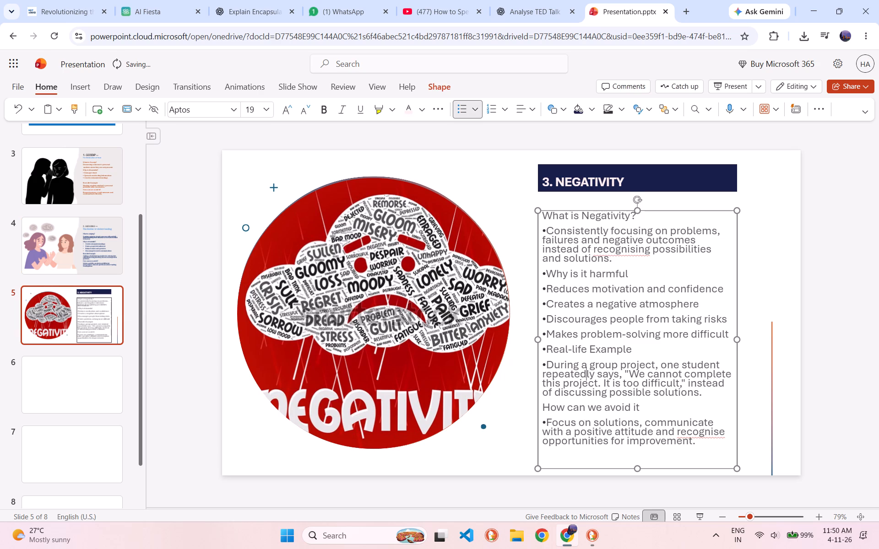
{"action": "key", "text": "ctrl+a"}
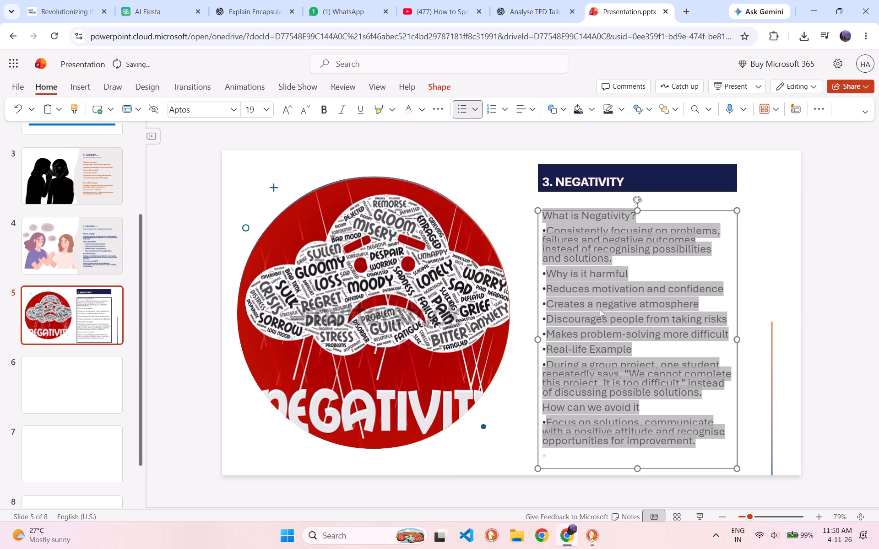
{"action": "right_click_drag", "start_coordinate": [611, 275], "coordinate": [611, 271]}
{"action": "left_click", "coordinate": [613, 252]}
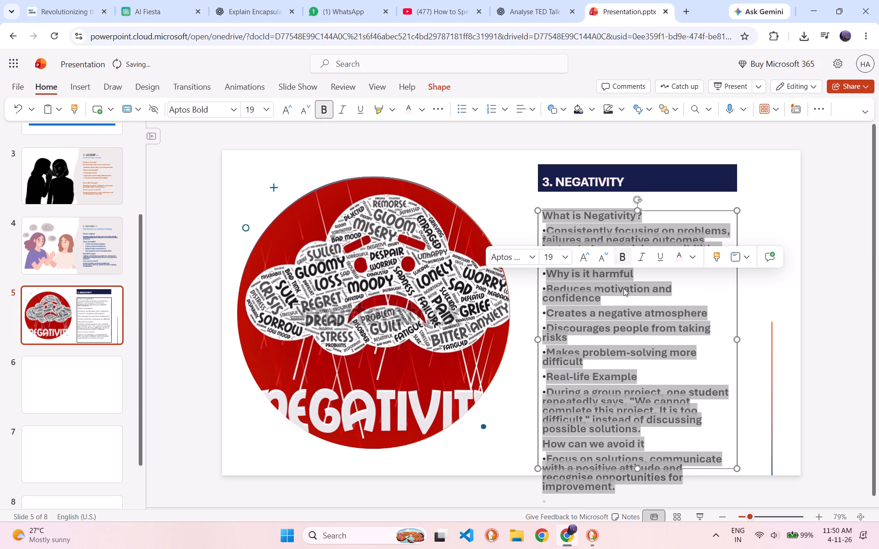
{"action": "left_click", "coordinate": [624, 313]}
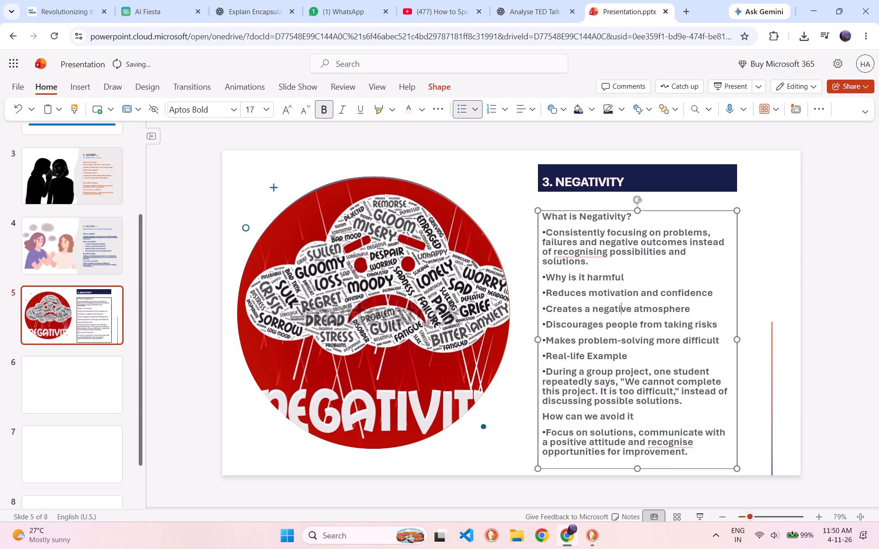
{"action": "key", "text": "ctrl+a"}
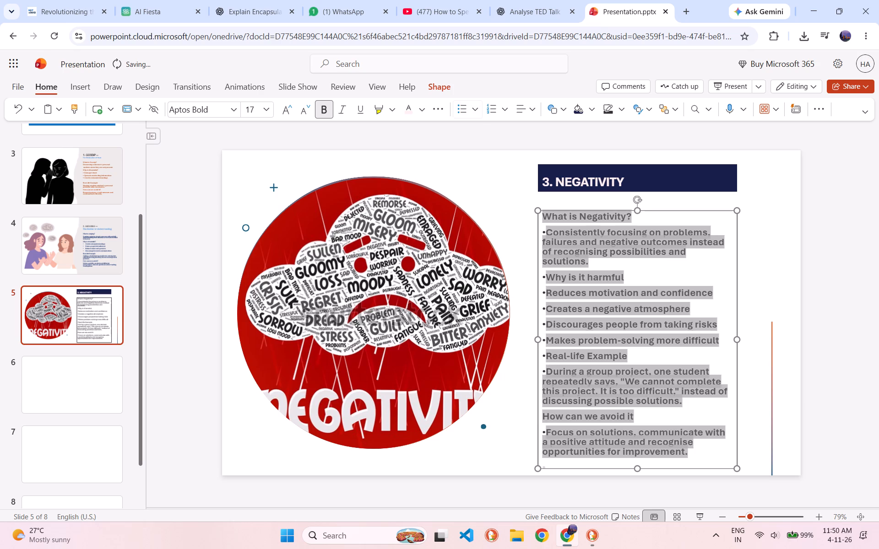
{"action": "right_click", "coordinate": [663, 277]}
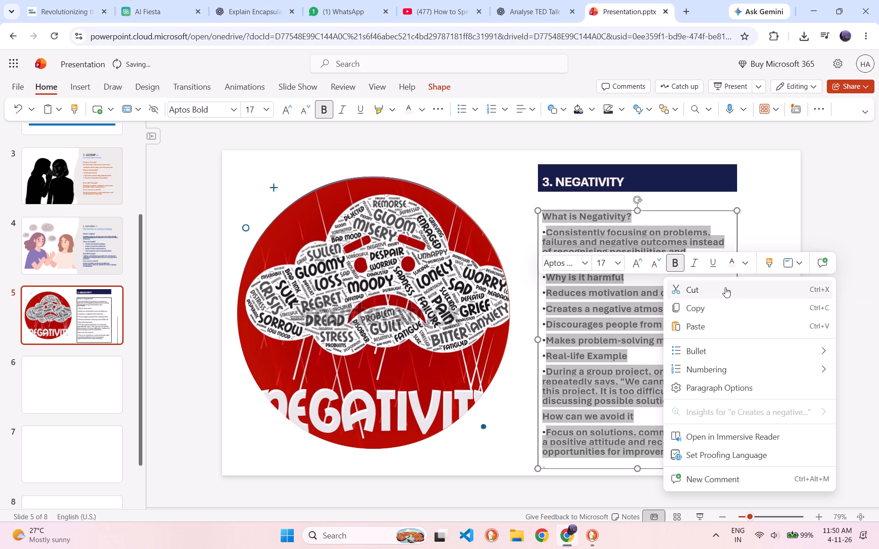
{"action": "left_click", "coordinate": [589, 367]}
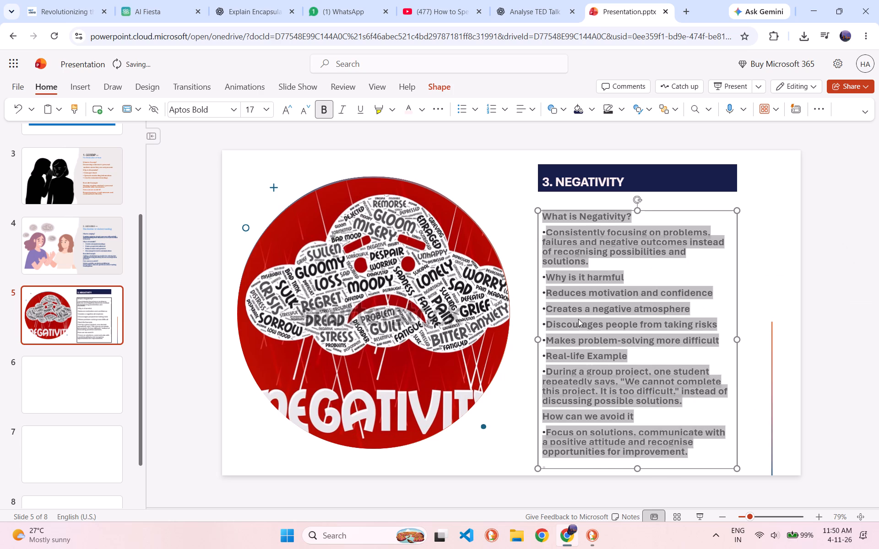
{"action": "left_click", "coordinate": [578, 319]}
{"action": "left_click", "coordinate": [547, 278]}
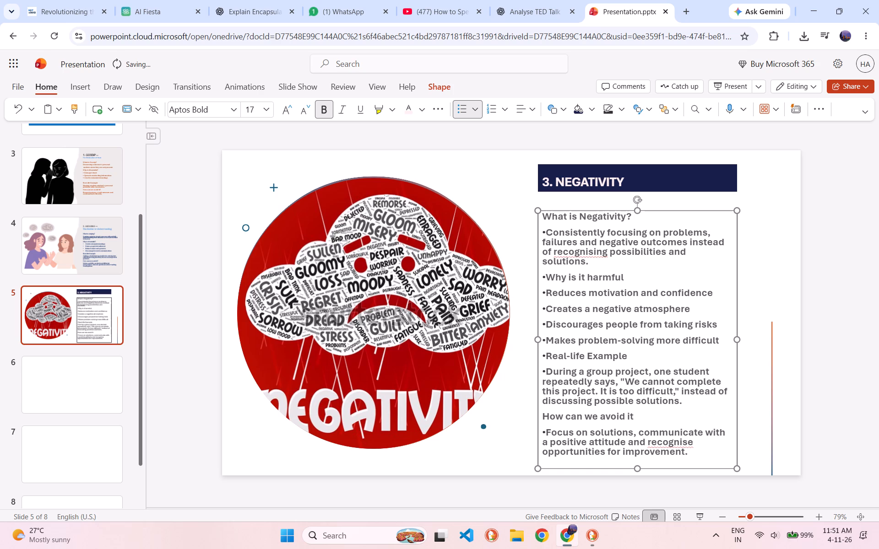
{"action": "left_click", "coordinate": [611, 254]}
Insert an extra space before "recognising" in the definition of negativity.
{"action": "left_click", "coordinate": [553, 249]}
{"action": "key", "text": "space"}
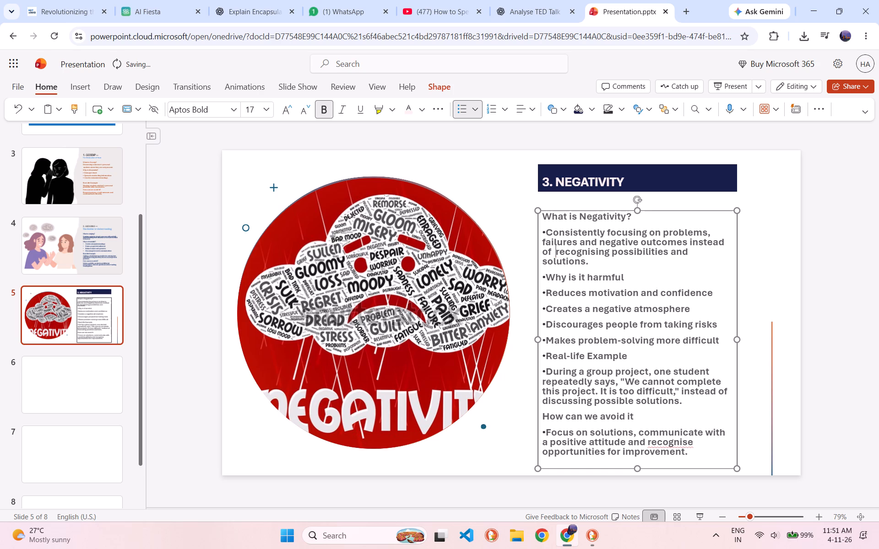
Insert an extra space before "recognise" in the last bullet, under "How can we avoid it".
{"action": "left_click", "coordinate": [646, 441]}
{"action": "key", "text": "space"}
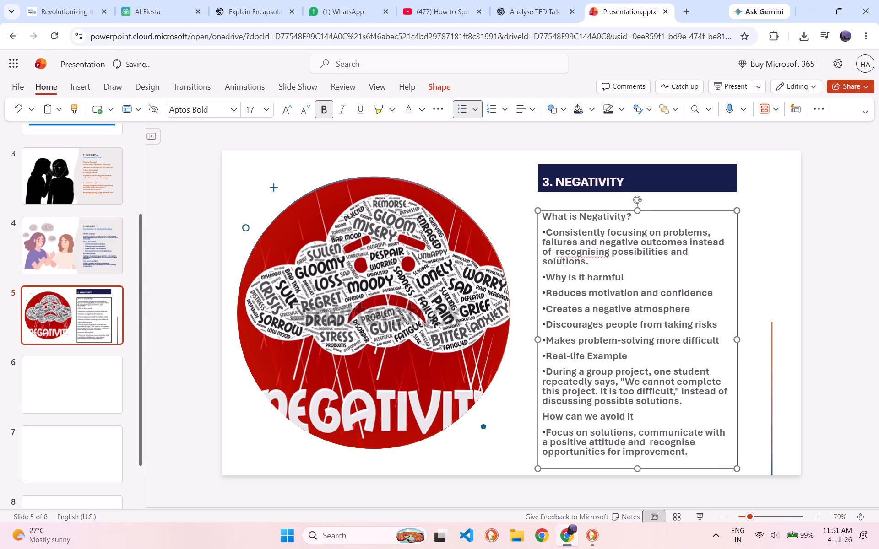
Remove the bullet from the "Real-life Example" line so it reads as a heading.
{"action": "left_click", "coordinate": [546, 356]}
{"action": "key", "text": "BackSpace"}
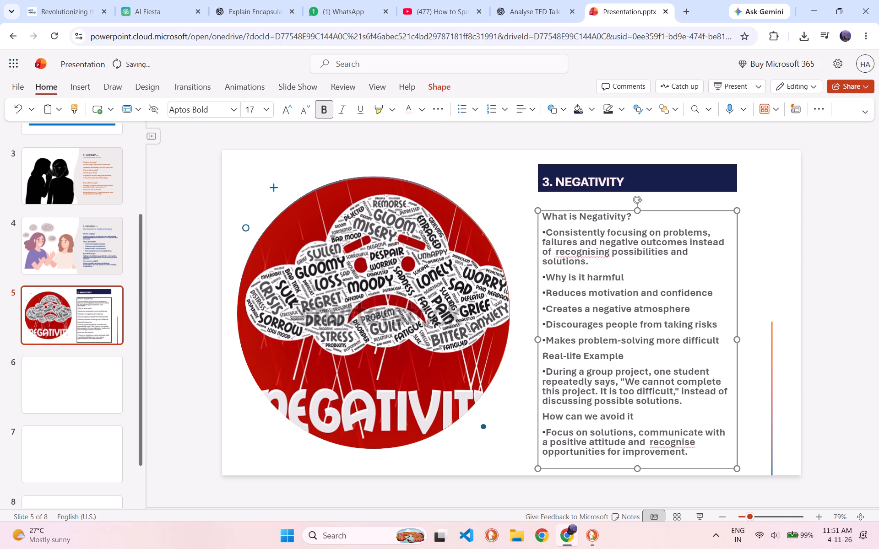
{"action": "left_click", "coordinate": [645, 352]}
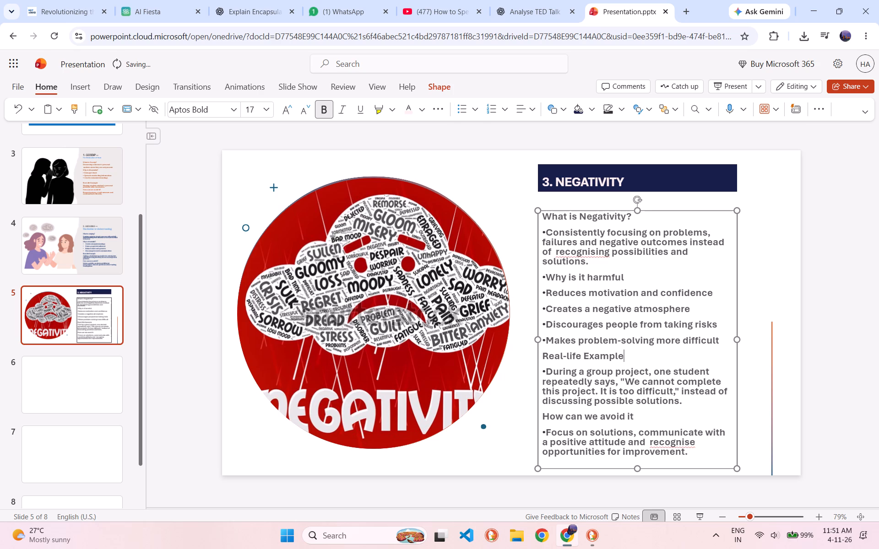
Delete the question mark from the "What is Negativity" heading.
{"action": "left_click", "coordinate": [628, 215]}
{"action": "key", "text": "Delete"}
{"action": "left_click", "coordinate": [521, 394]}
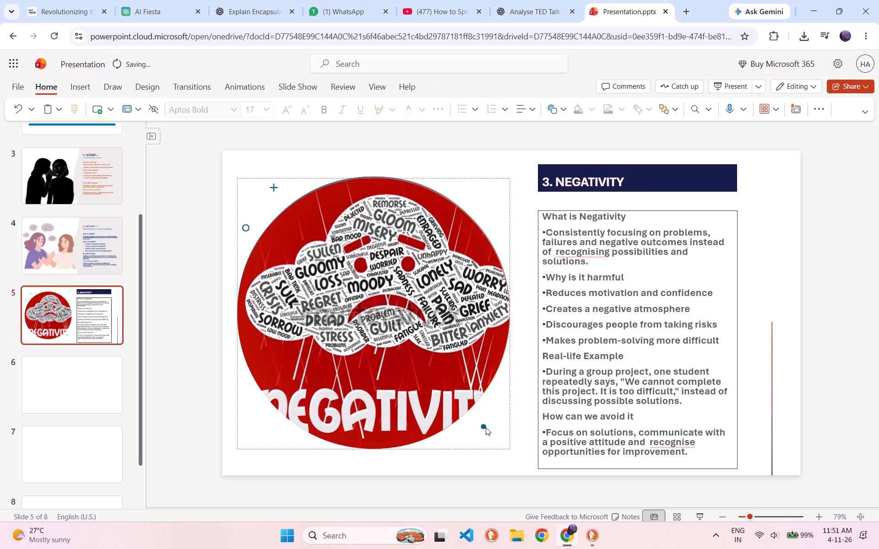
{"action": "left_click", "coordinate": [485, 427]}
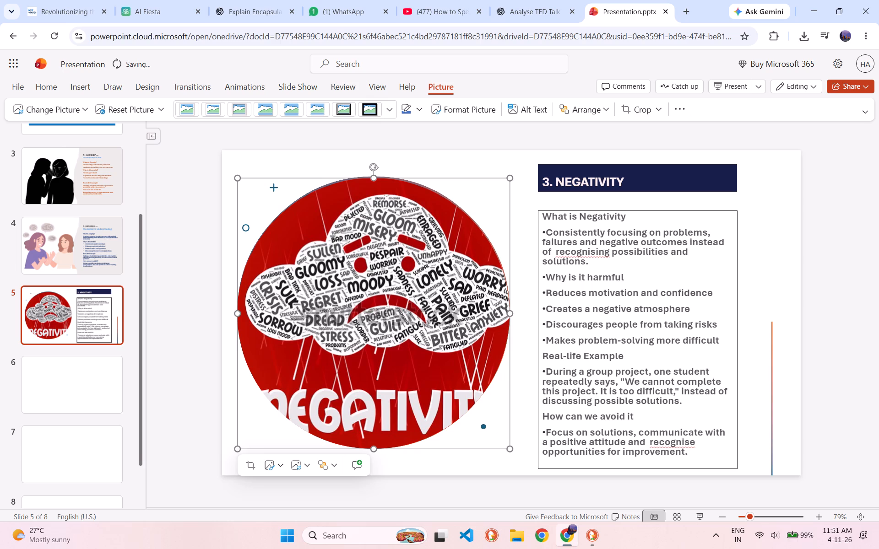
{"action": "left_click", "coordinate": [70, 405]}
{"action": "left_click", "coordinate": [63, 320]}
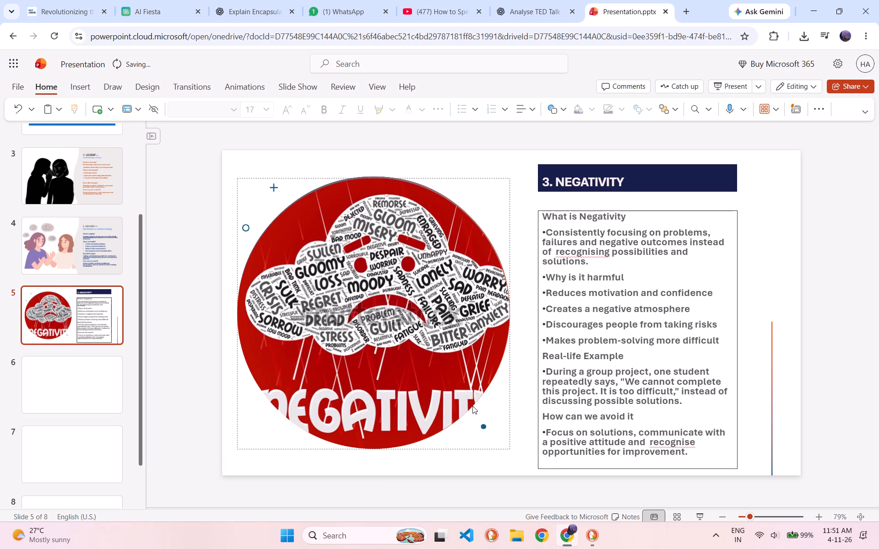
Apply the oval picture style with a thick black border and a shadow beneath to the negativity picture on slide 5.
{"action": "left_click", "coordinate": [247, 230]}
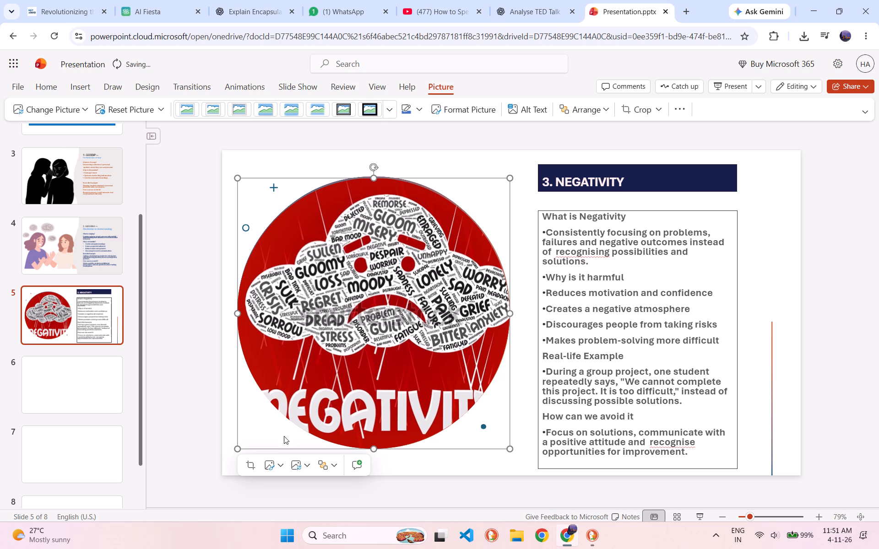
{"action": "left_click", "coordinate": [279, 468]}
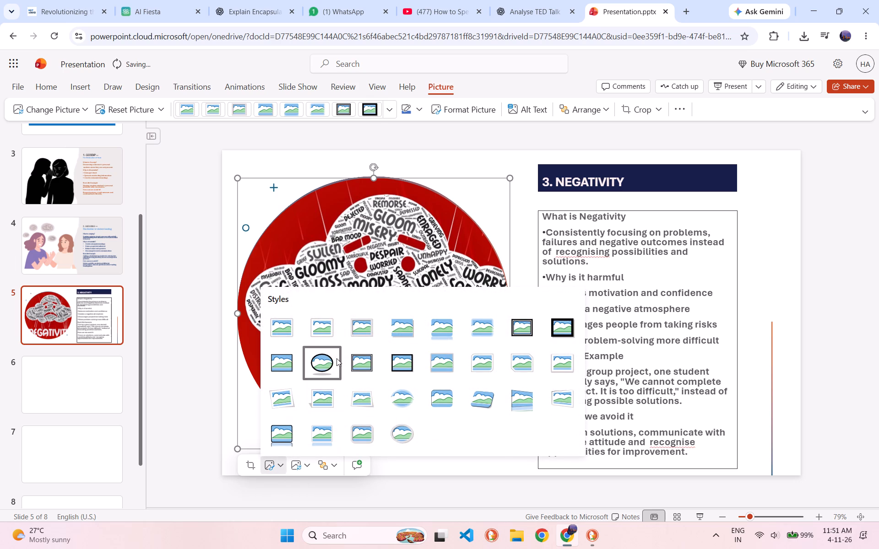
{"action": "left_click", "coordinate": [324, 357]}
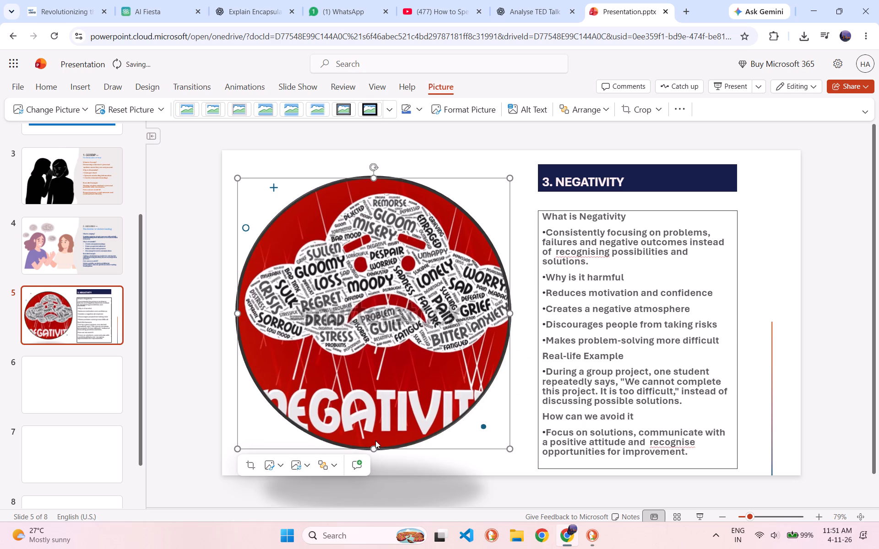
Bring the round negativity picture to the front of the slide's other objects.
{"action": "left_click", "coordinate": [322, 464]}
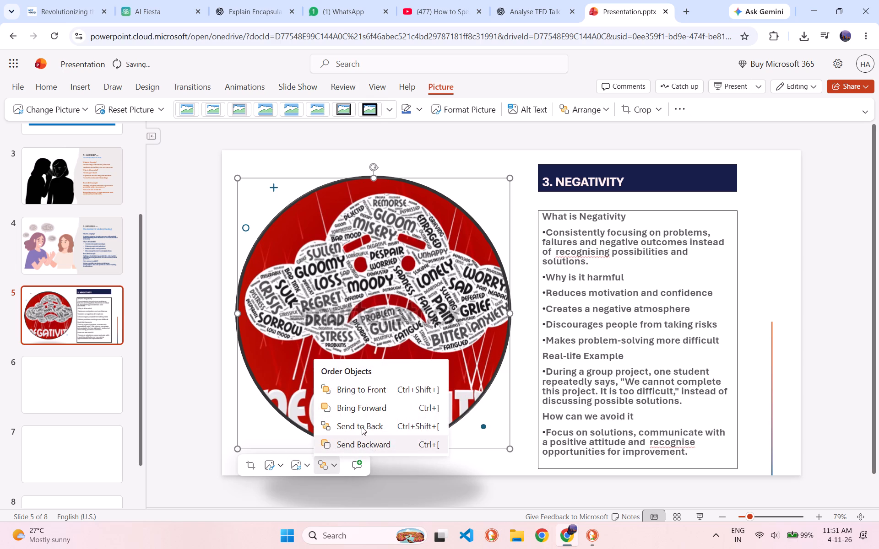
{"action": "left_click", "coordinate": [364, 392]}
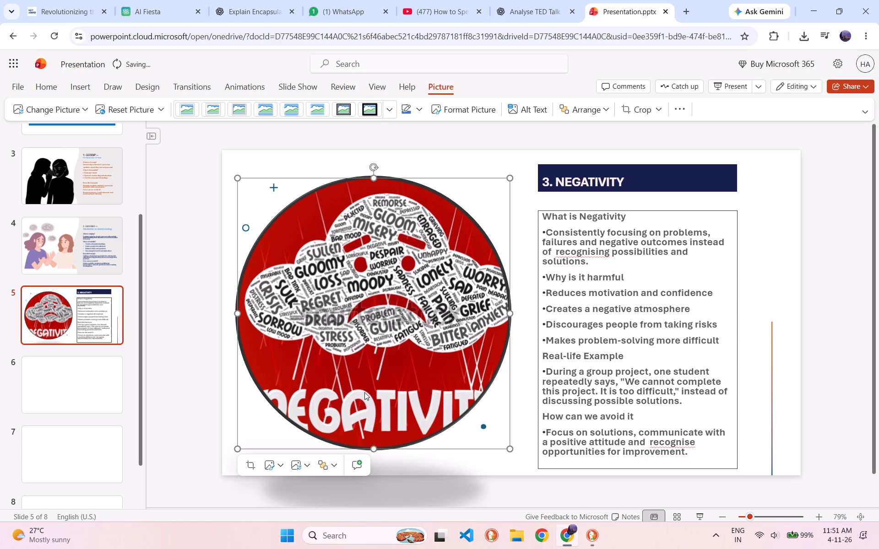
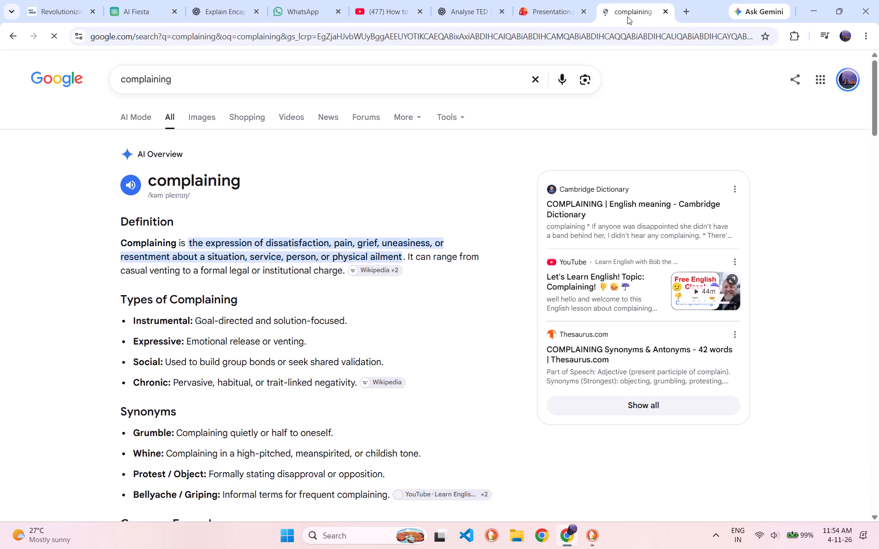
{"action": "left_click", "coordinate": [195, 124]}
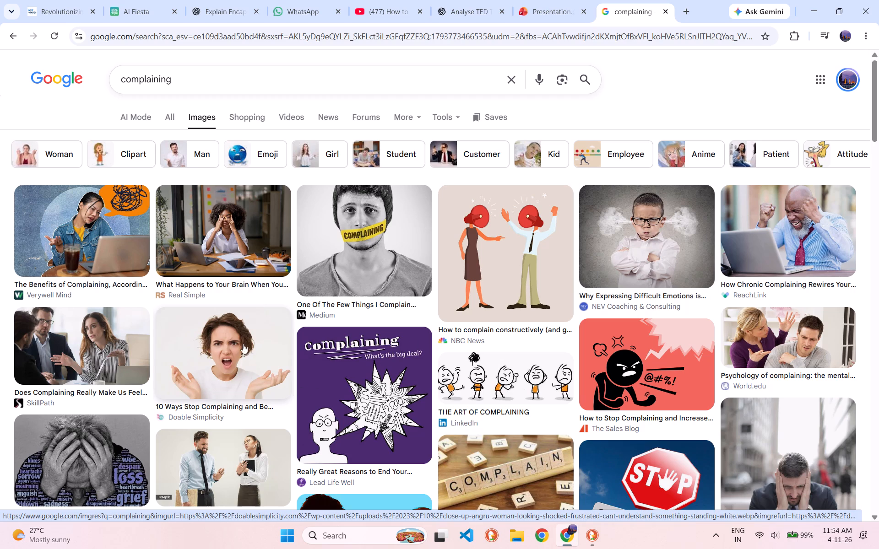
Copy the full preview image of the frowning boy in glasses with steam coming from his ears.
{"action": "scroll", "coordinate": [237, 335], "scroll_direction": "down", "scroll_amount": 3}
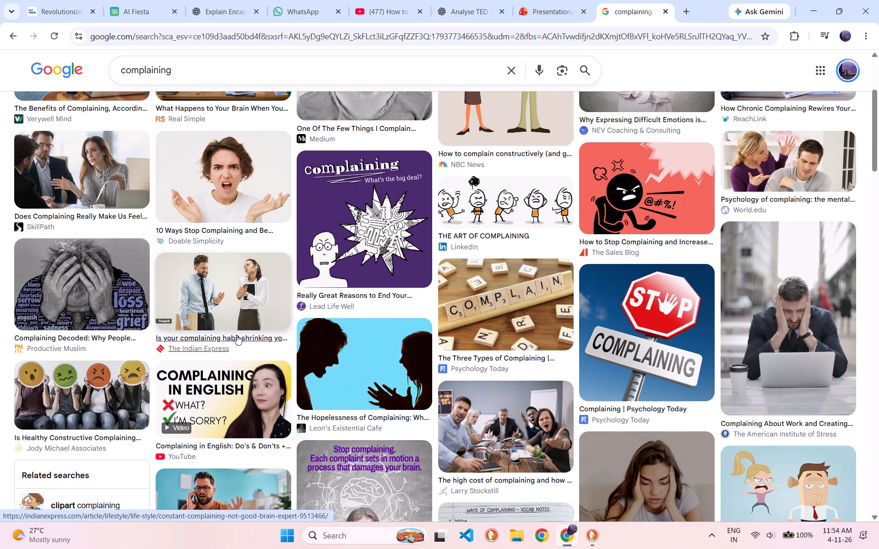
{"action": "scroll", "coordinate": [237, 335], "scroll_direction": "down", "scroll_amount": 3}
{"action": "scroll", "coordinate": [237, 335], "scroll_direction": "up", "scroll_amount": 9}
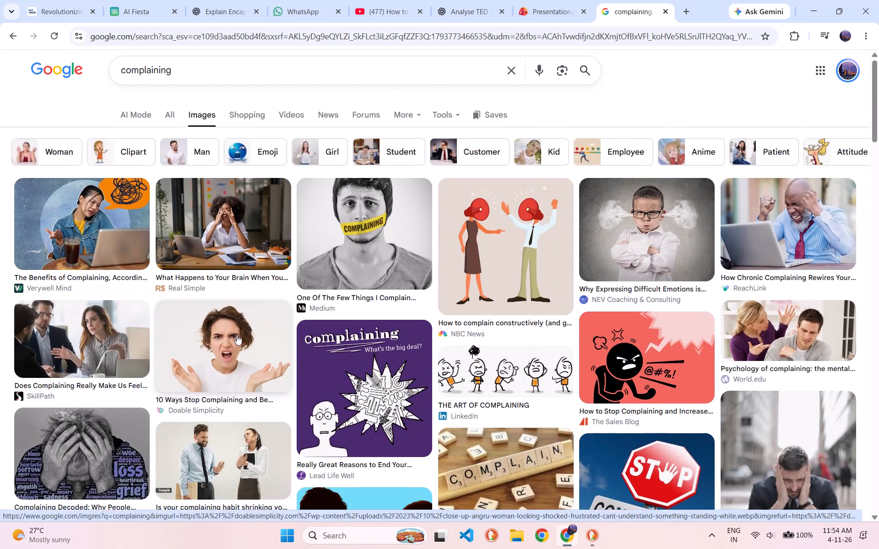
{"action": "left_click", "coordinate": [655, 213]}
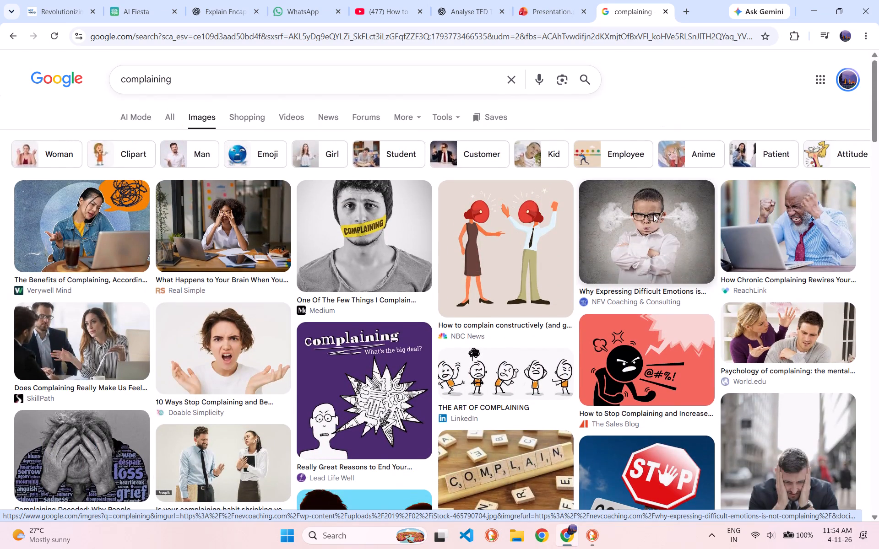
{"action": "right_click", "coordinate": [695, 228]}
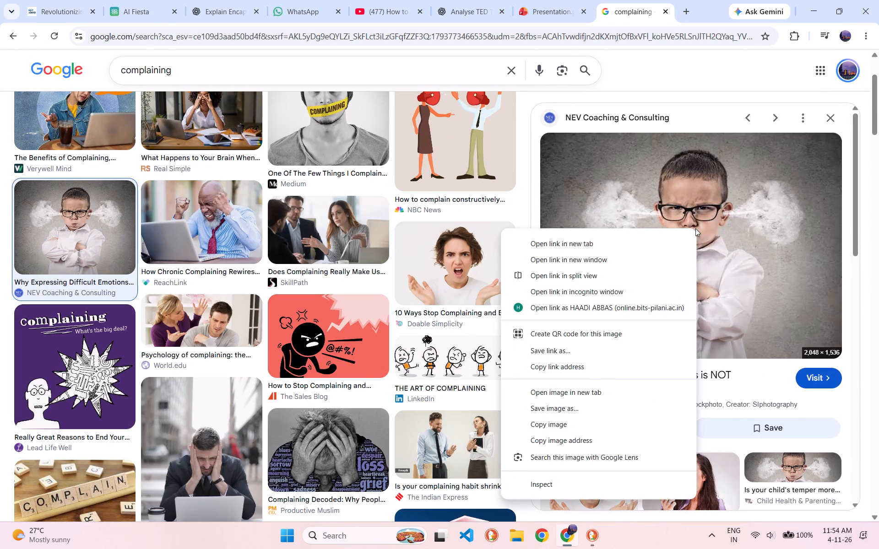
{"action": "left_click", "coordinate": [615, 424]}
Return to the presentation and paste the copied picture of the boy onto slide 6.
{"action": "scroll", "coordinate": [703, 273], "scroll_direction": "down", "scroll_amount": 3}
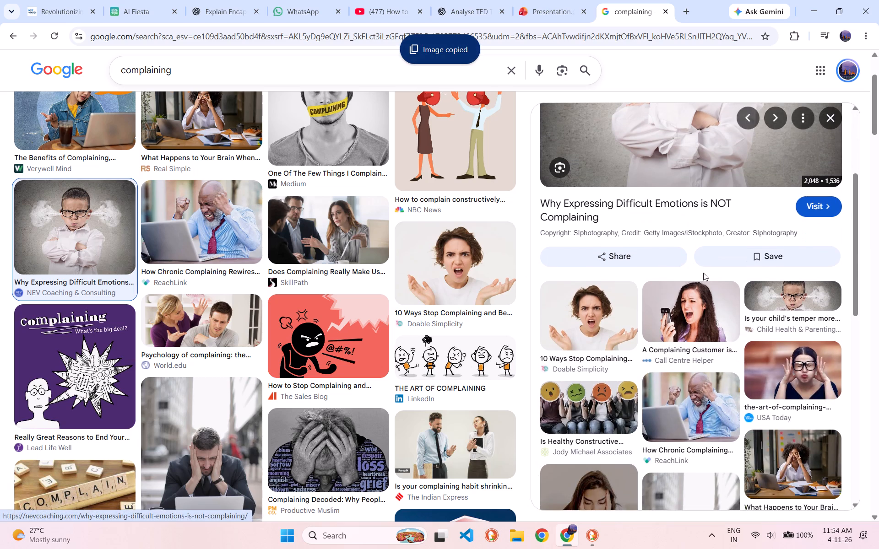
{"action": "scroll", "coordinate": [703, 273], "scroll_direction": "down", "scroll_amount": 4}
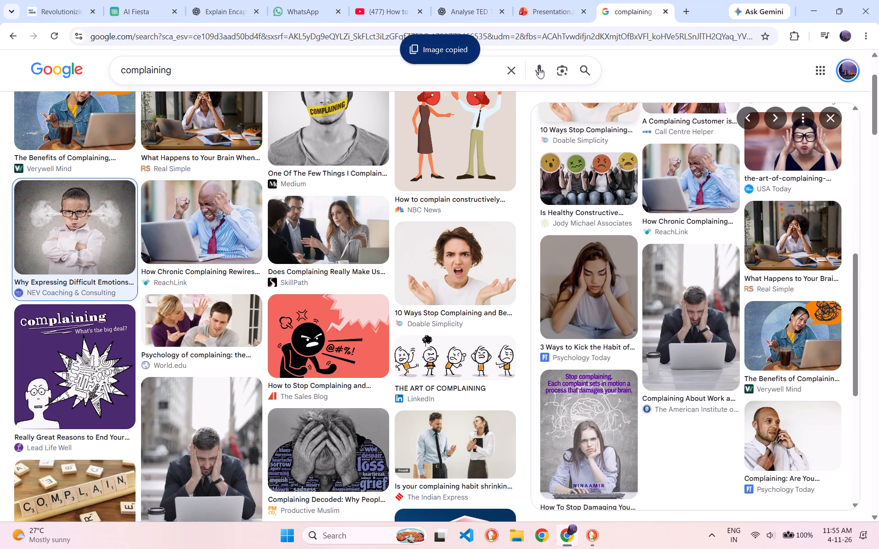
{"action": "left_click", "coordinate": [543, 6]}
{"action": "left_click", "coordinate": [360, 387]}
{"action": "key", "text": "ctrl+v"}
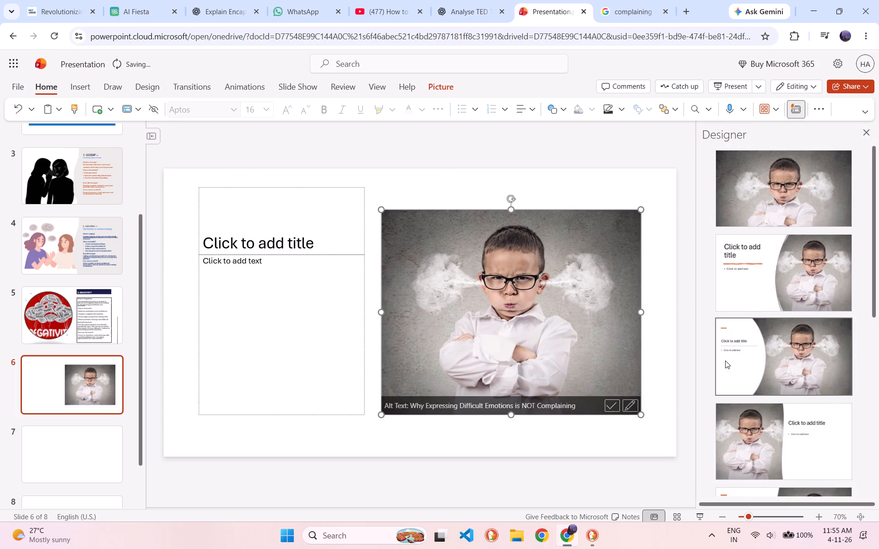
Apply the Designer layout with a large title, an orange underline and the boy's picture in a curved crop on the right.
{"action": "scroll", "coordinate": [765, 414], "scroll_direction": "down", "scroll_amount": 4}
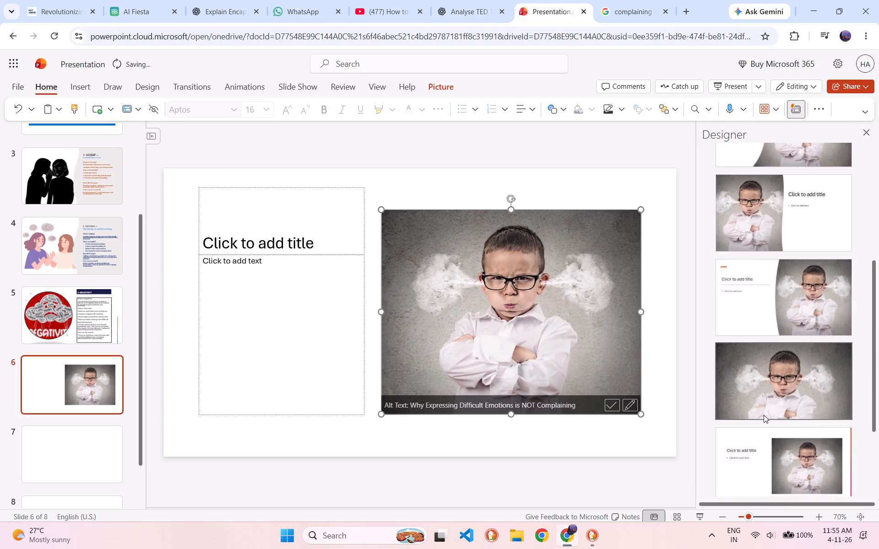
{"action": "scroll", "coordinate": [764, 415], "scroll_direction": "down", "scroll_amount": 6}
{"action": "scroll", "coordinate": [764, 415], "scroll_direction": "up", "scroll_amount": 6}
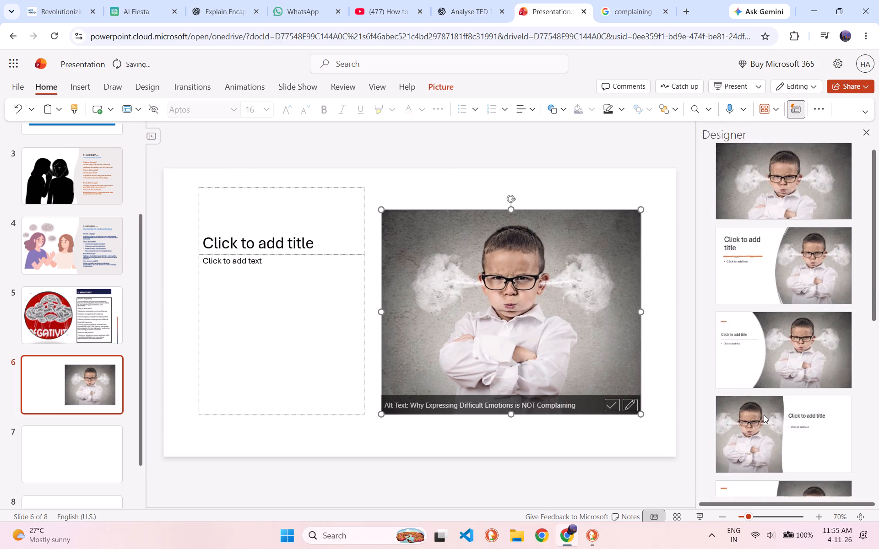
{"action": "scroll", "coordinate": [764, 415], "scroll_direction": "up", "scroll_amount": 4}
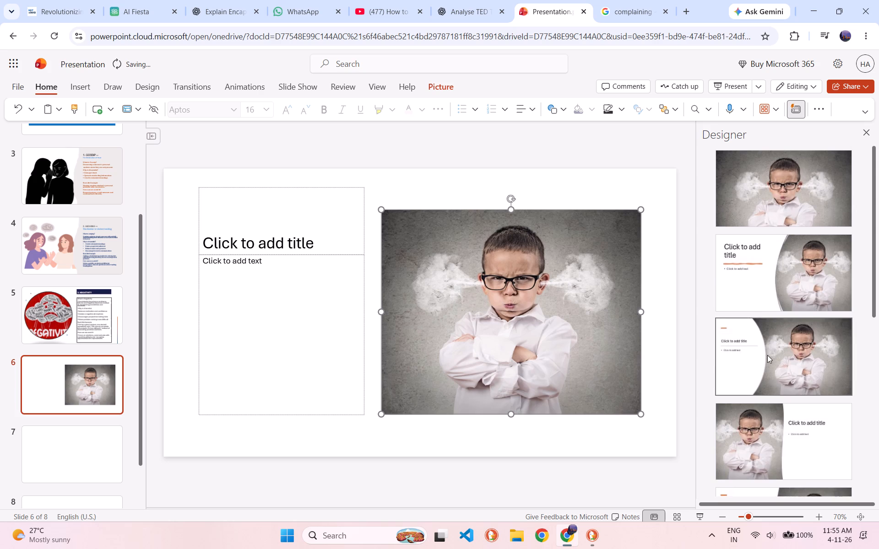
{"action": "scroll", "coordinate": [781, 389], "scroll_direction": "down", "scroll_amount": 3}
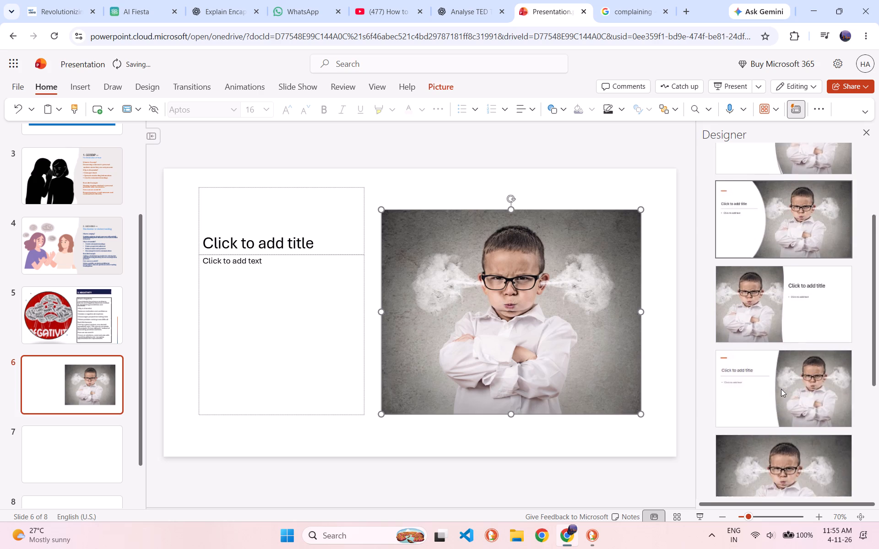
{"action": "scroll", "coordinate": [762, 359], "scroll_direction": "down", "scroll_amount": 2}
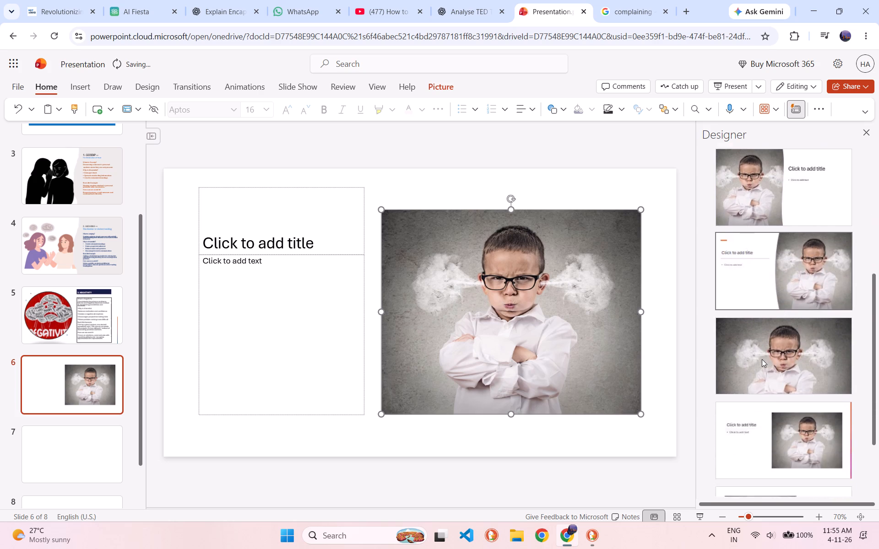
{"action": "scroll", "coordinate": [762, 359], "scroll_direction": "down", "scroll_amount": 7}
{"action": "scroll", "coordinate": [762, 359], "scroll_direction": "up", "scroll_amount": 5}
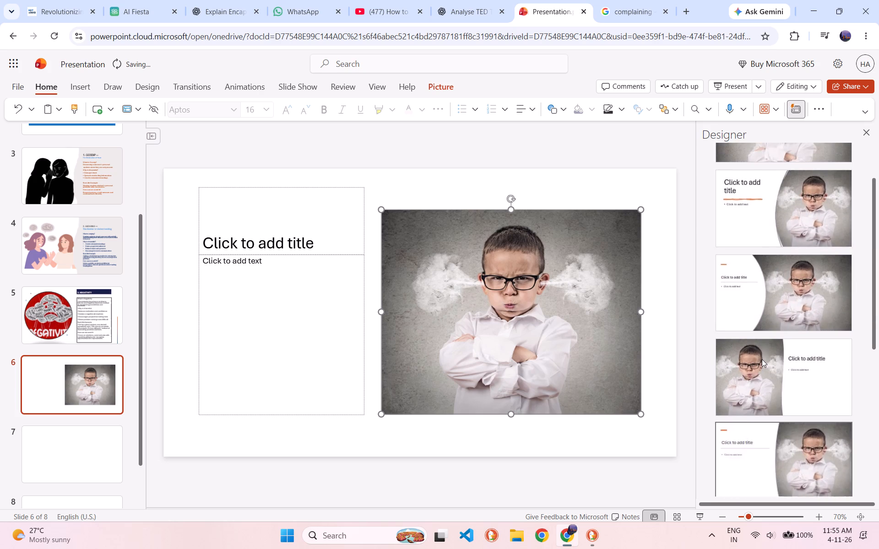
{"action": "scroll", "coordinate": [762, 359], "scroll_direction": "up", "scroll_amount": 4}
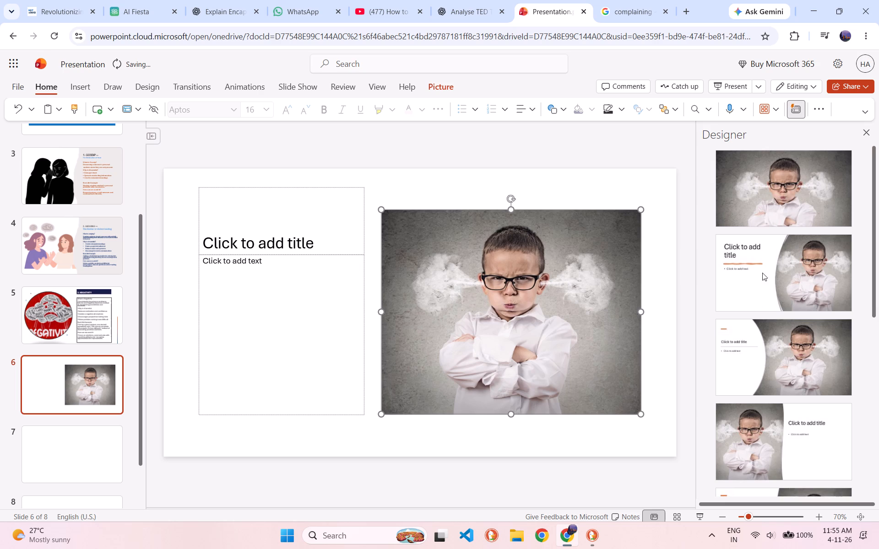
{"action": "left_click", "coordinate": [762, 256]}
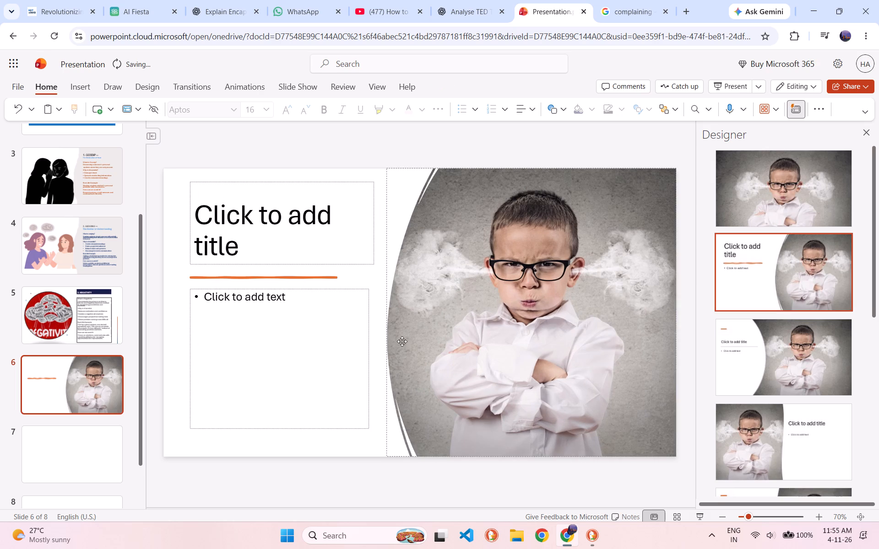
Give slide 6 an orange solid fill background.
{"action": "left_click", "coordinate": [302, 335]}
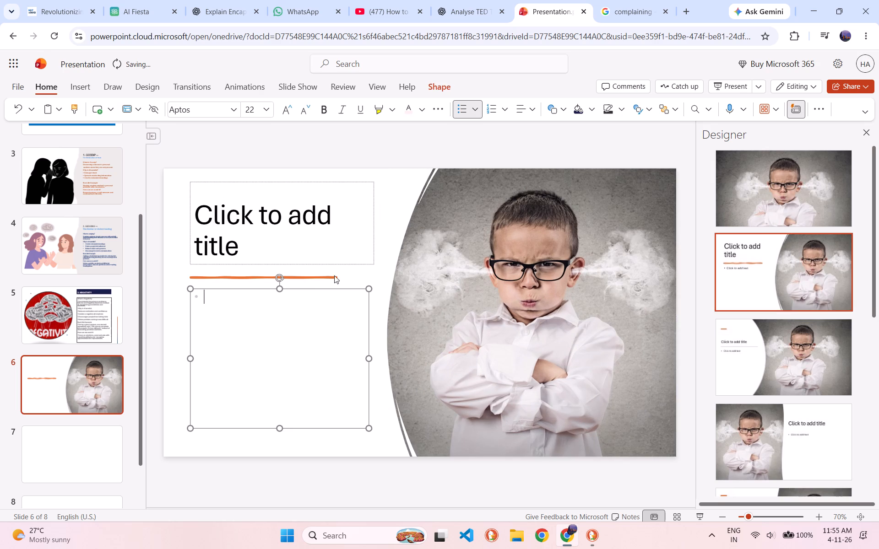
{"action": "left_click", "coordinate": [342, 275]}
{"action": "right_click", "coordinate": [336, 275]}
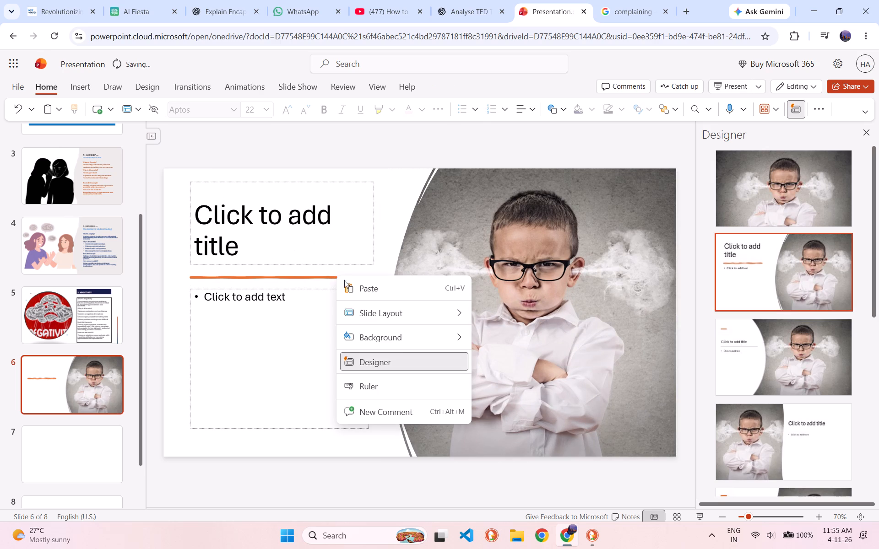
{"action": "left_click", "coordinate": [397, 345]}
{"action": "left_click", "coordinate": [416, 338]}
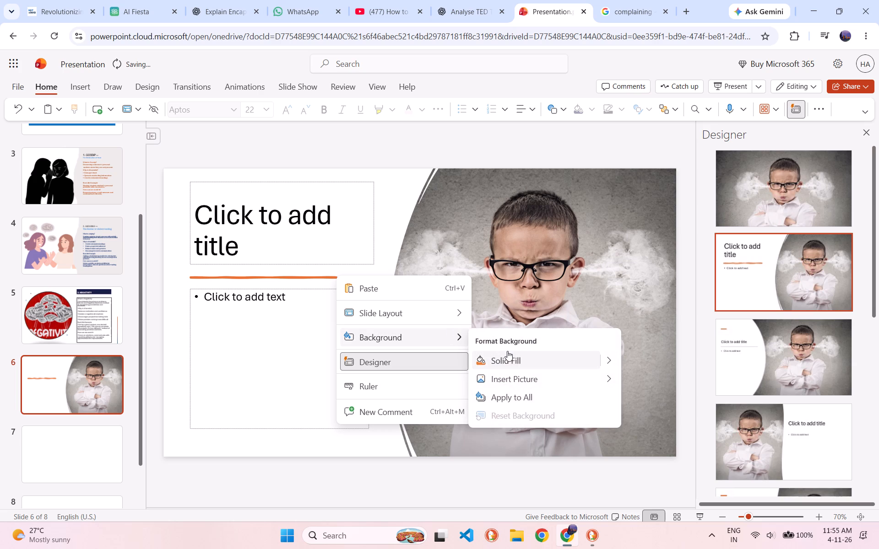
{"action": "left_click", "coordinate": [604, 355]}
{"action": "left_click", "coordinate": [588, 359]}
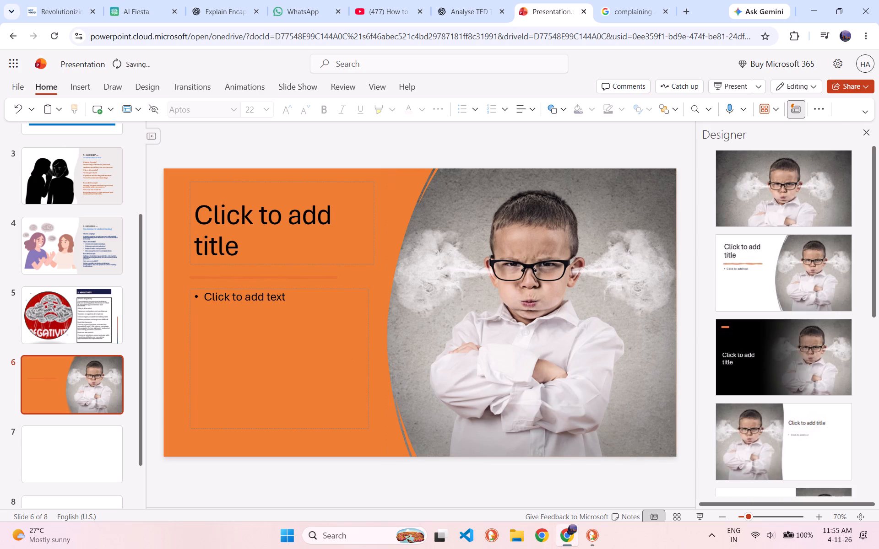
Fill the body text placeholder on slide 6 with the standard dark red colour.
{"action": "left_click", "coordinate": [256, 362]}
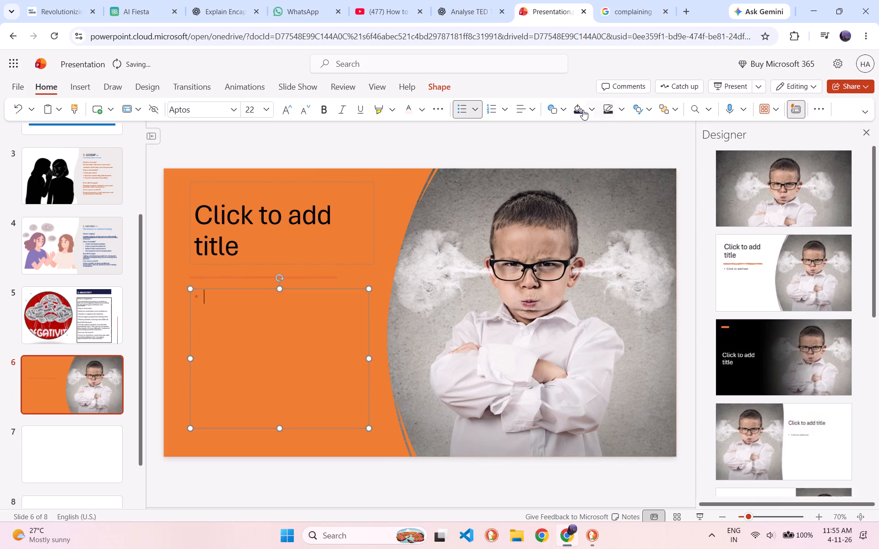
{"action": "left_click", "coordinate": [575, 110]}
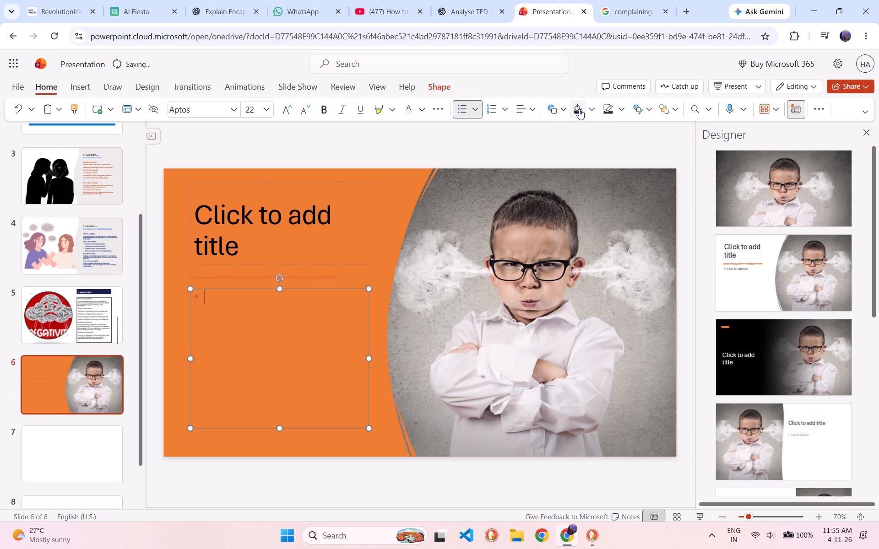
{"action": "left_click", "coordinate": [590, 108]}
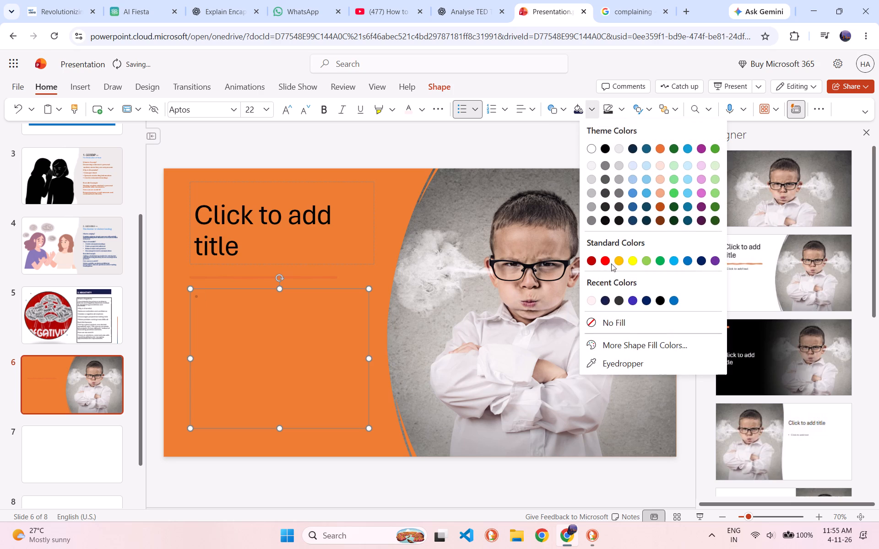
{"action": "left_click", "coordinate": [594, 260]}
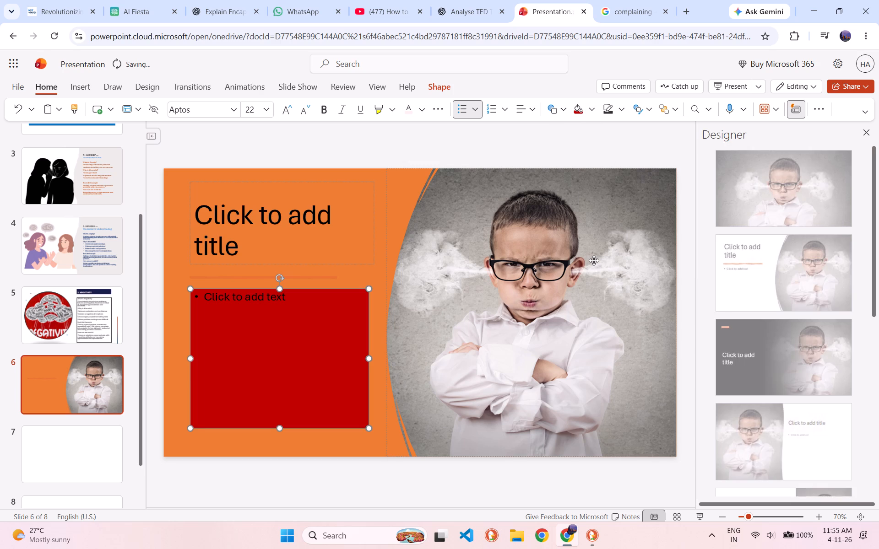
{"action": "left_click", "coordinate": [184, 261]}
{"action": "left_click", "coordinate": [185, 262]}
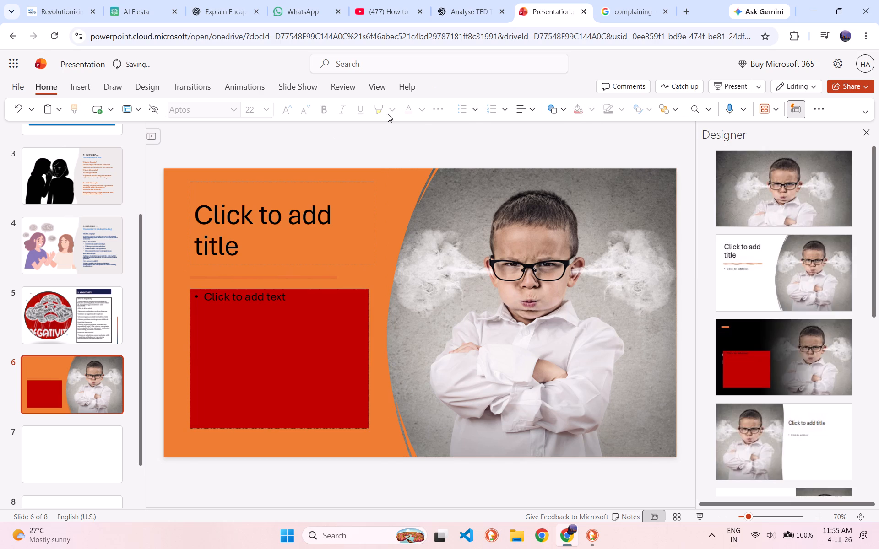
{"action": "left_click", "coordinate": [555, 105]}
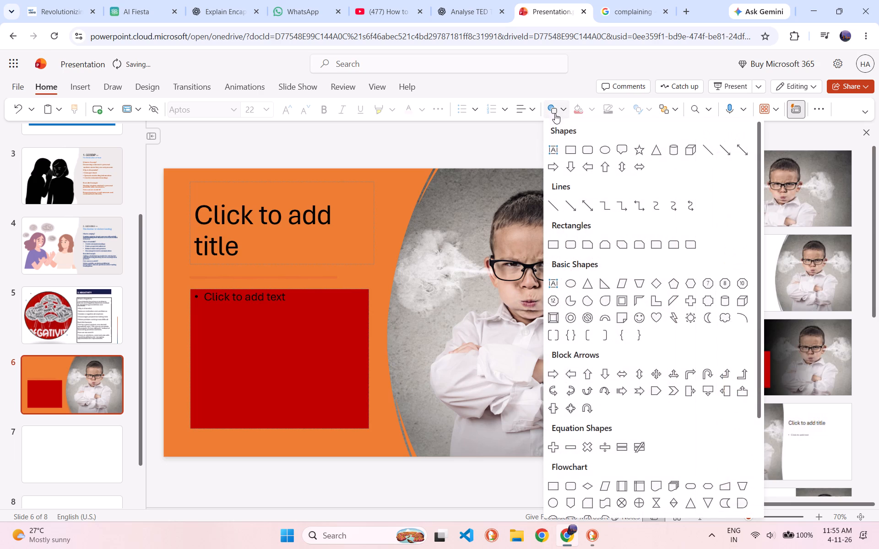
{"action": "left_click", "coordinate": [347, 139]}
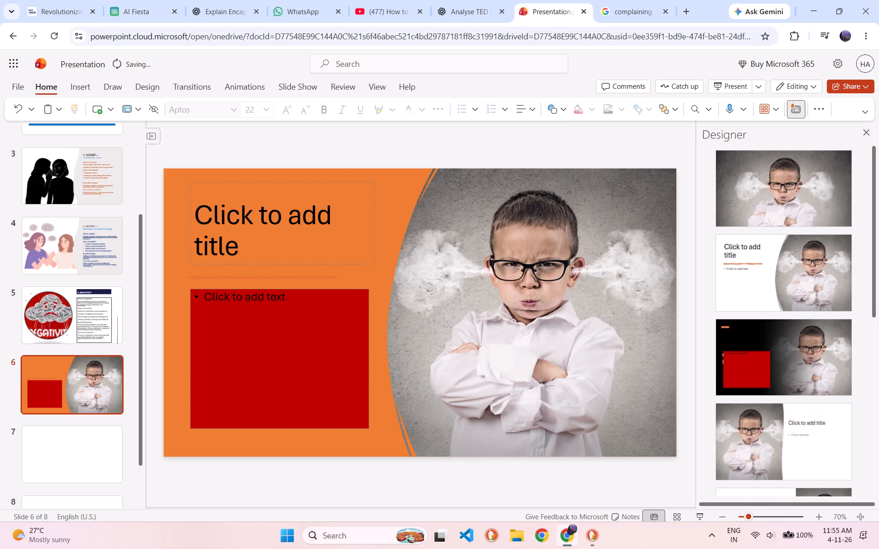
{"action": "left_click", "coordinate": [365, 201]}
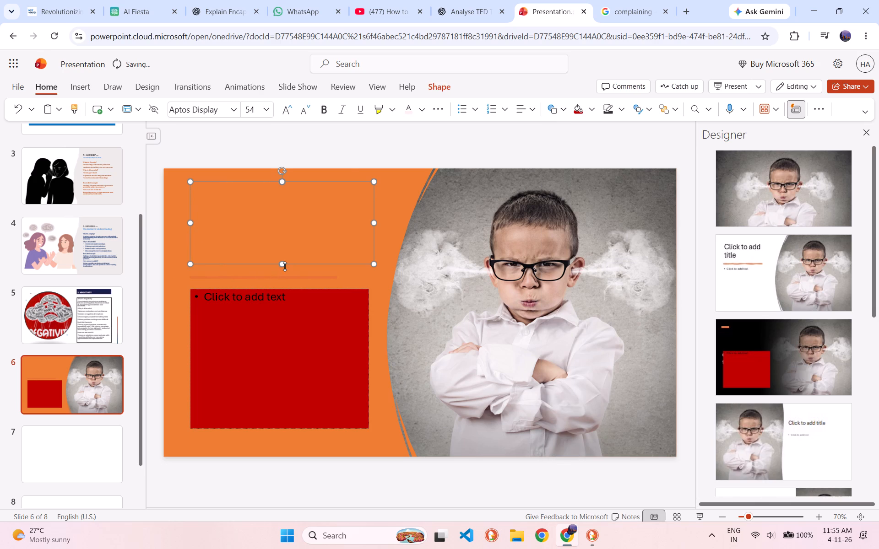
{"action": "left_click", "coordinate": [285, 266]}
{"action": "right_click", "coordinate": [338, 272]}
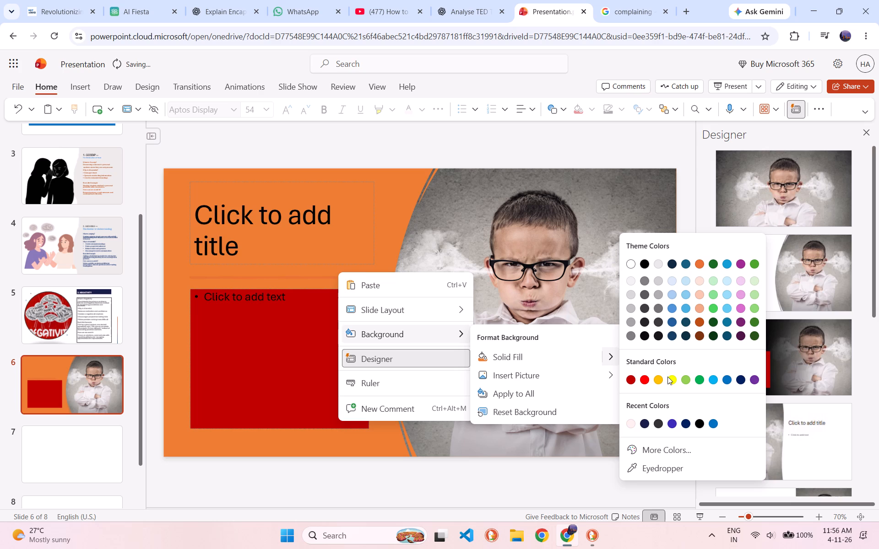
{"action": "left_click", "coordinate": [745, 382]}
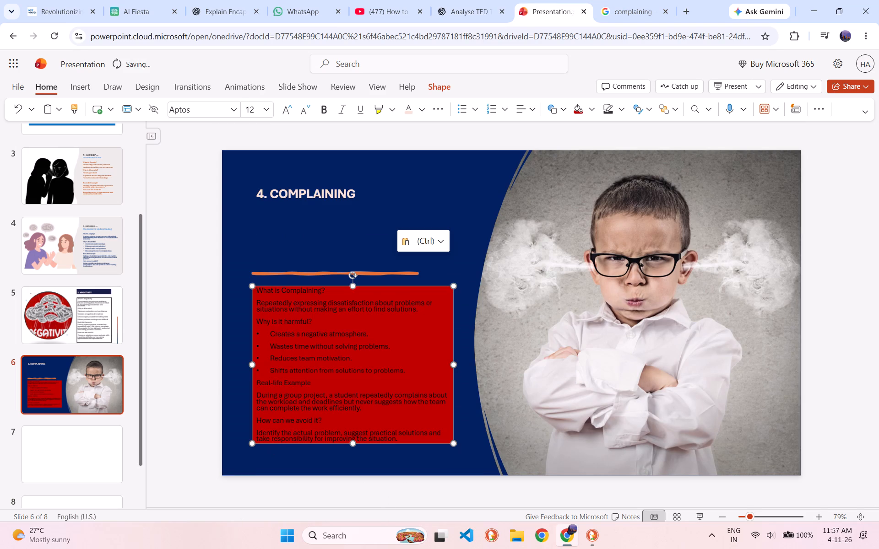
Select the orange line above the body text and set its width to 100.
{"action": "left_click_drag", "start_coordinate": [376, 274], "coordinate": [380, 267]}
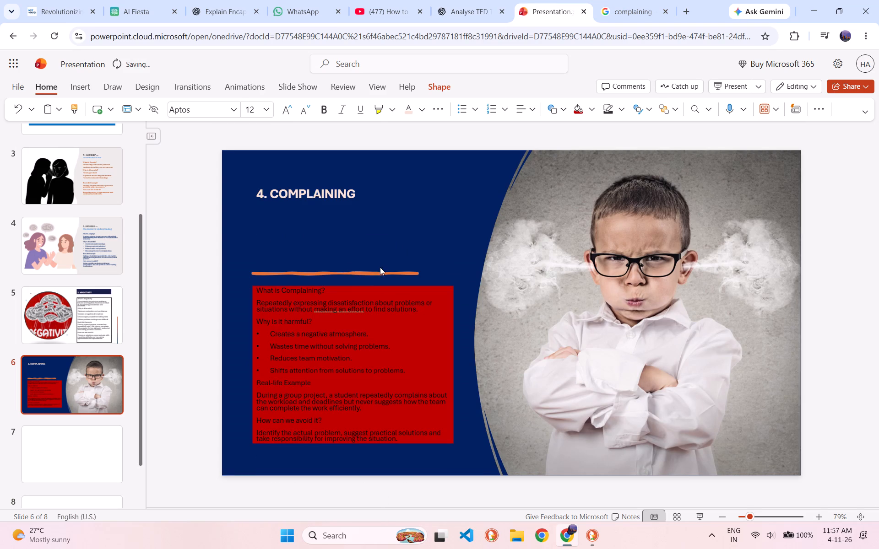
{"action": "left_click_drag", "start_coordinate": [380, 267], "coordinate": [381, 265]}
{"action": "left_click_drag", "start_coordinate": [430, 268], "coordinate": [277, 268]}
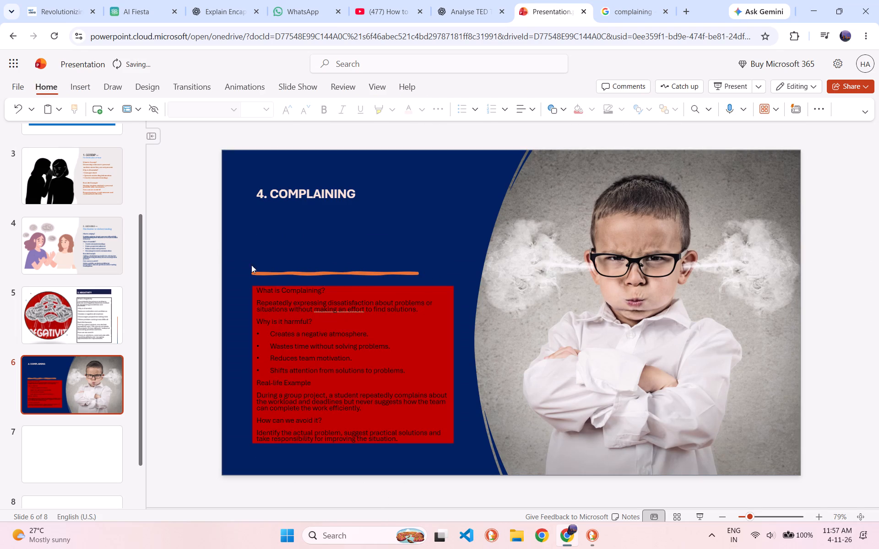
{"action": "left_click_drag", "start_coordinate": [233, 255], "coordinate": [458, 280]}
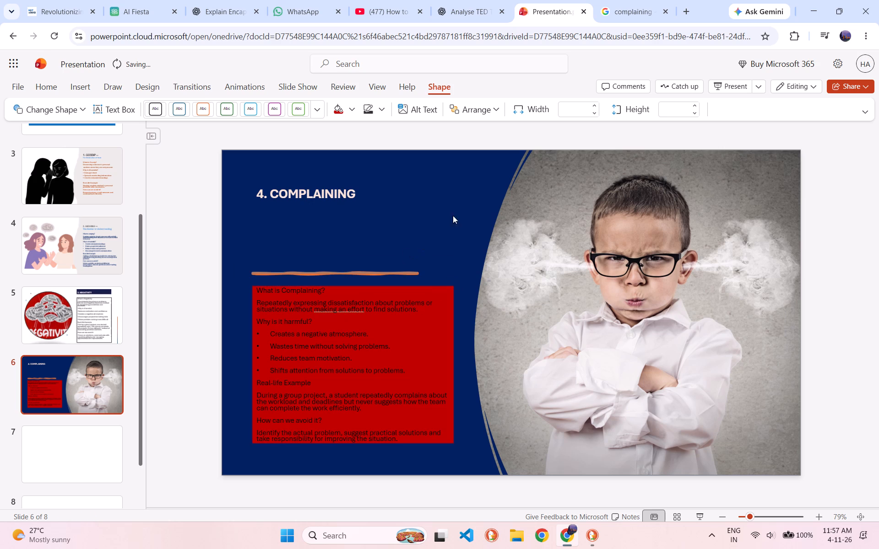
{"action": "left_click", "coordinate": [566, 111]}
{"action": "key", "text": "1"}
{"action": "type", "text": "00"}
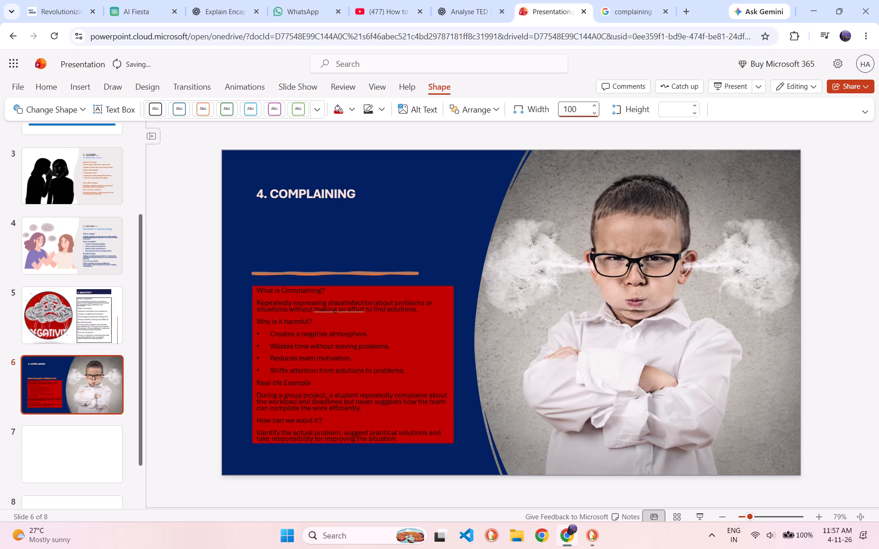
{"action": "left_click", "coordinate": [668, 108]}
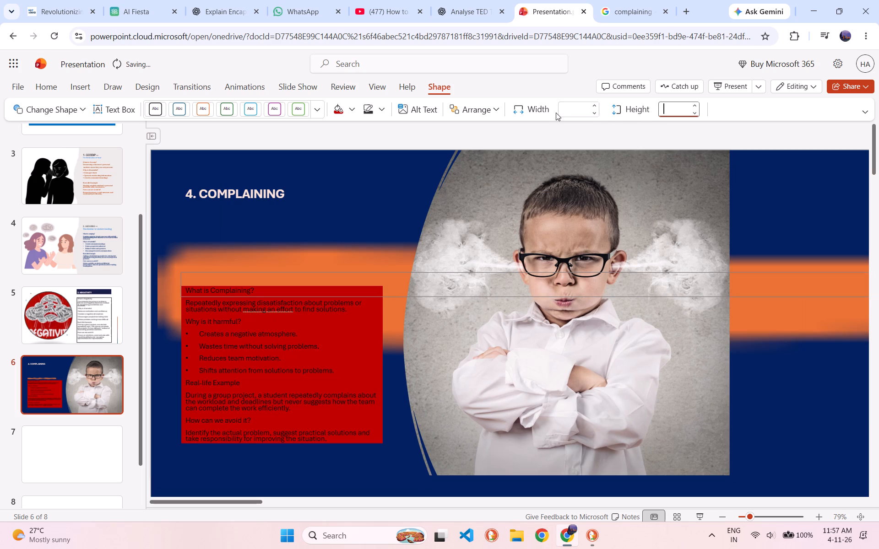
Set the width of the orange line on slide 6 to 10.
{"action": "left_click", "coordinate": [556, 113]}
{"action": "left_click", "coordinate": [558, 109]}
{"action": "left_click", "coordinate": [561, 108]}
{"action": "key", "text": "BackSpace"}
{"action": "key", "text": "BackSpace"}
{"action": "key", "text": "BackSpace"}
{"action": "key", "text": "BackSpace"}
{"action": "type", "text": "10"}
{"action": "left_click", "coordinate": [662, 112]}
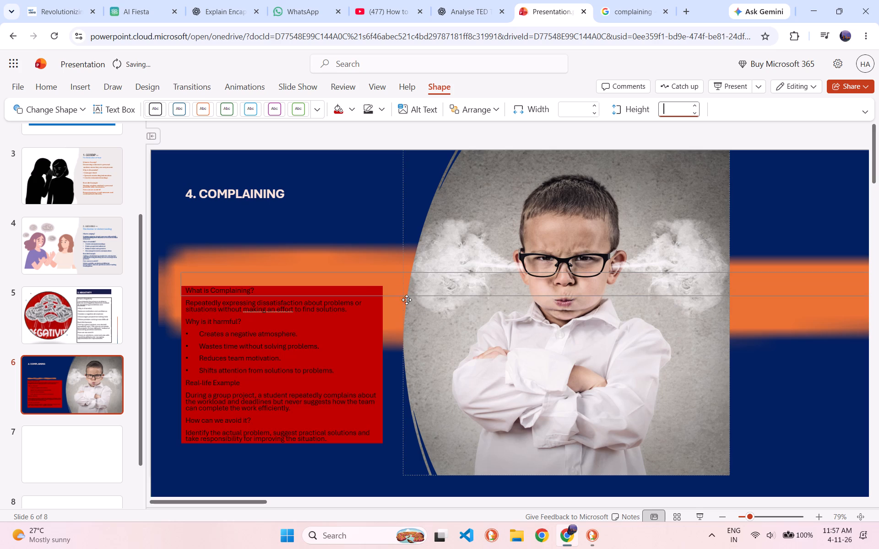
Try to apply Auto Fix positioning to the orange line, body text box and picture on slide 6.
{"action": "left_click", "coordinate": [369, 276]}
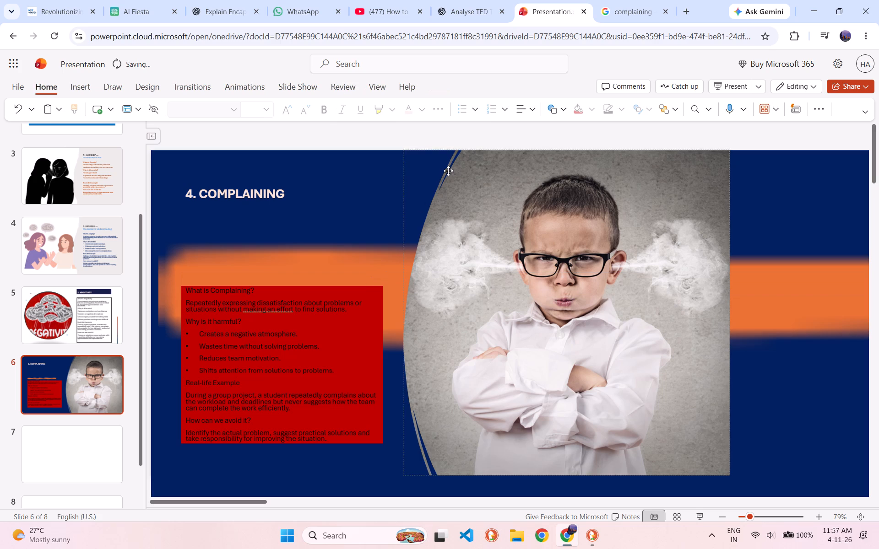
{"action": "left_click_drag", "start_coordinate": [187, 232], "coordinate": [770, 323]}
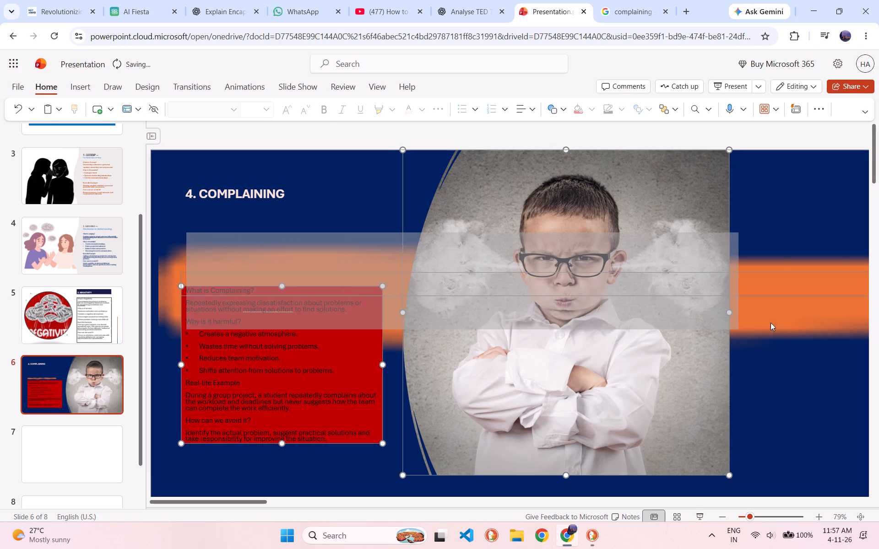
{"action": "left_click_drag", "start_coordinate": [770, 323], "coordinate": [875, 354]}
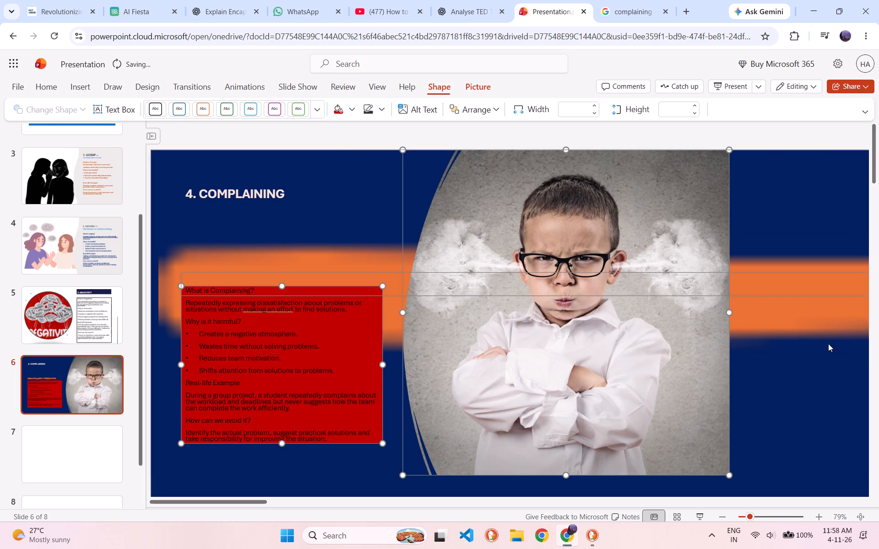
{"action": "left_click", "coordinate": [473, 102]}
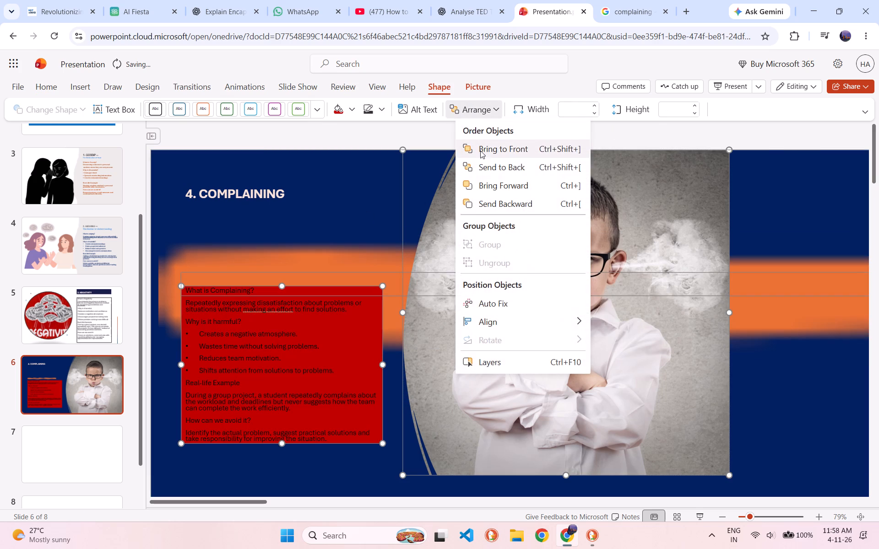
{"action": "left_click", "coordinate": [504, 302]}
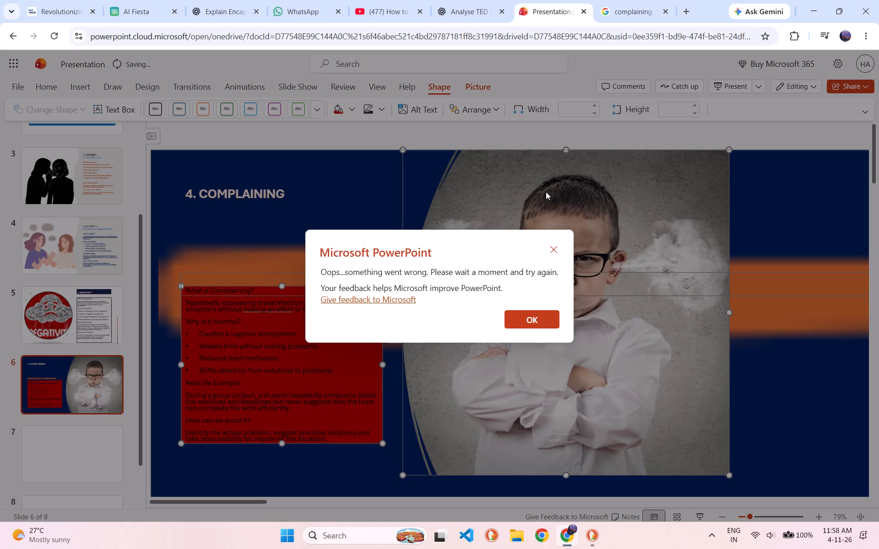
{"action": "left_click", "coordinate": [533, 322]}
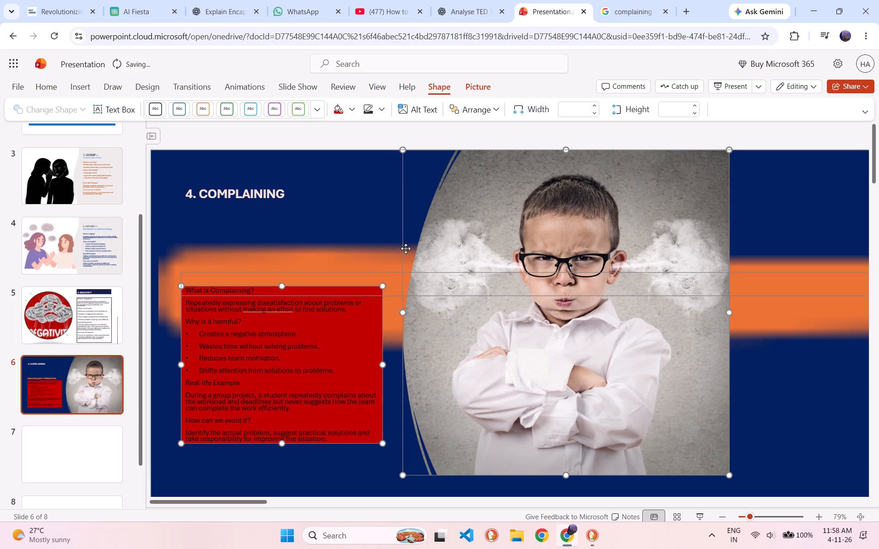
Move the red body text box lower on slide 6, keeping its size.
{"action": "left_click_drag", "start_coordinate": [162, 238], "coordinate": [740, 340]}
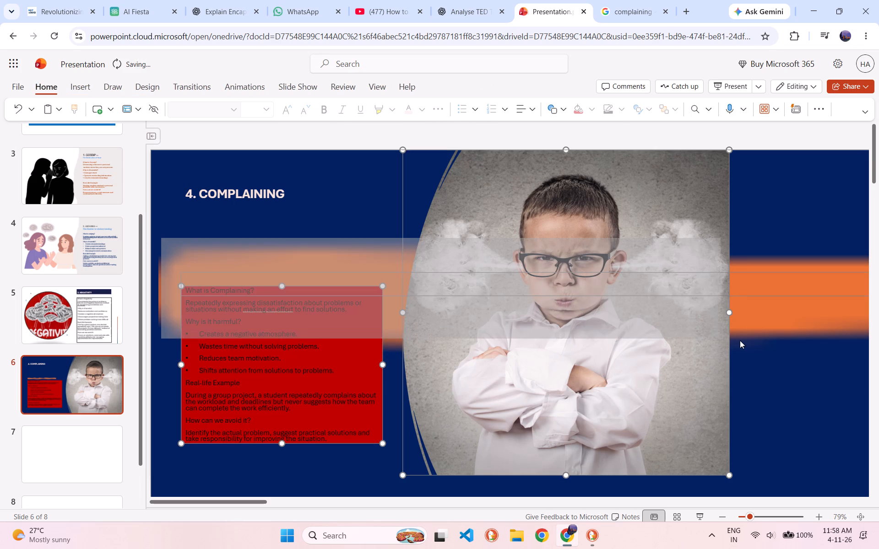
{"action": "left_click_drag", "start_coordinate": [740, 340], "coordinate": [387, 236]}
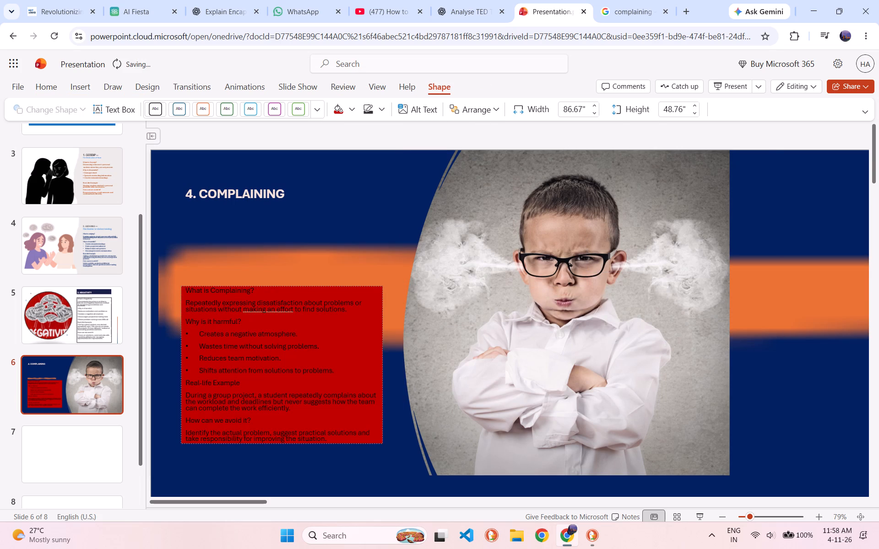
{"action": "left_click_drag", "start_coordinate": [268, 288], "coordinate": [271, 333]}
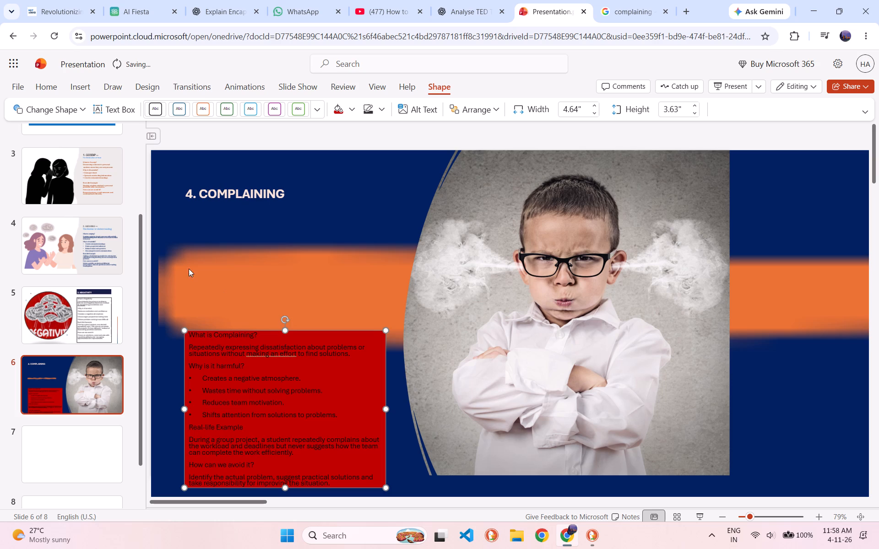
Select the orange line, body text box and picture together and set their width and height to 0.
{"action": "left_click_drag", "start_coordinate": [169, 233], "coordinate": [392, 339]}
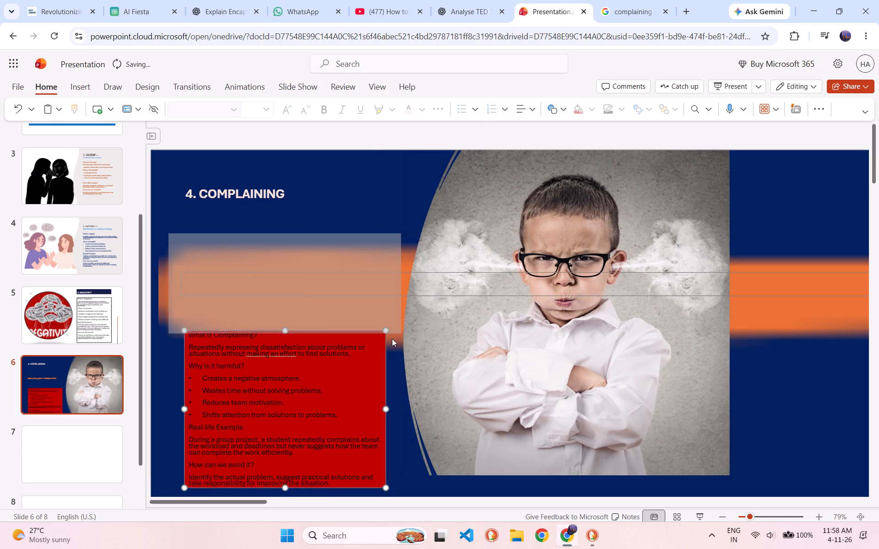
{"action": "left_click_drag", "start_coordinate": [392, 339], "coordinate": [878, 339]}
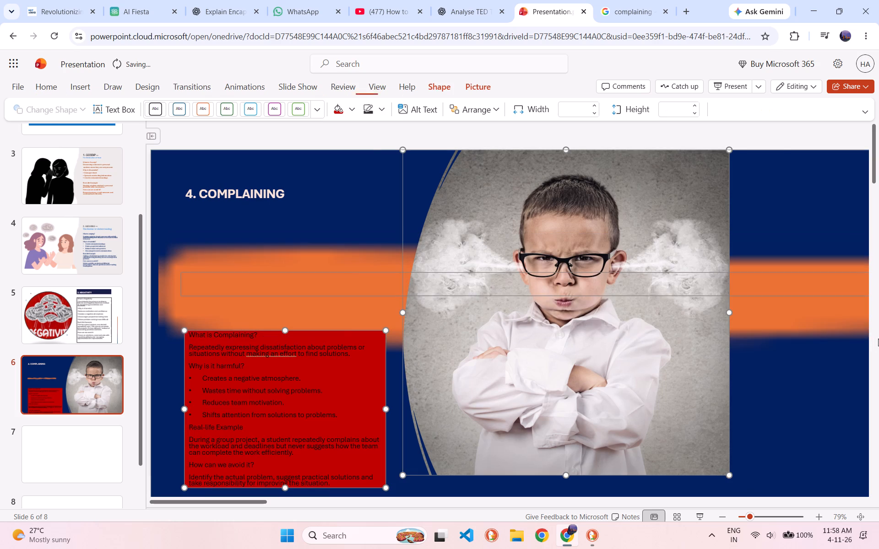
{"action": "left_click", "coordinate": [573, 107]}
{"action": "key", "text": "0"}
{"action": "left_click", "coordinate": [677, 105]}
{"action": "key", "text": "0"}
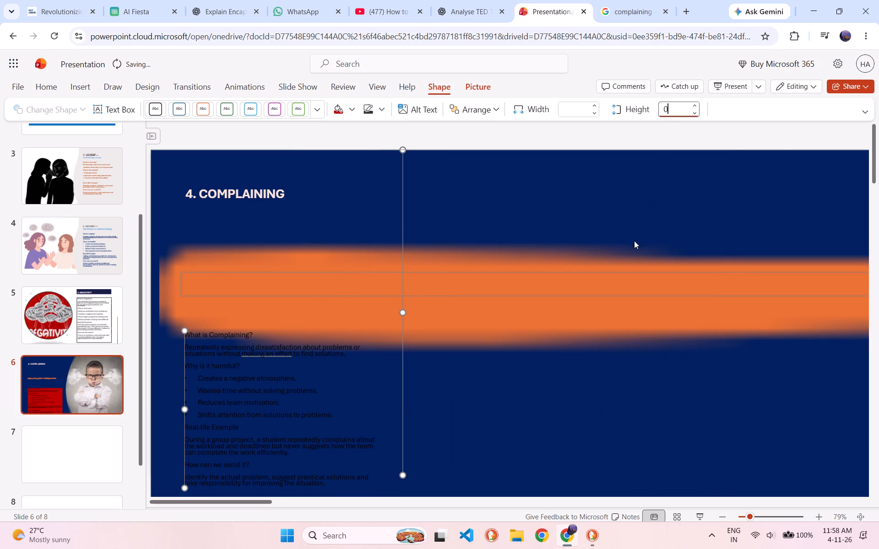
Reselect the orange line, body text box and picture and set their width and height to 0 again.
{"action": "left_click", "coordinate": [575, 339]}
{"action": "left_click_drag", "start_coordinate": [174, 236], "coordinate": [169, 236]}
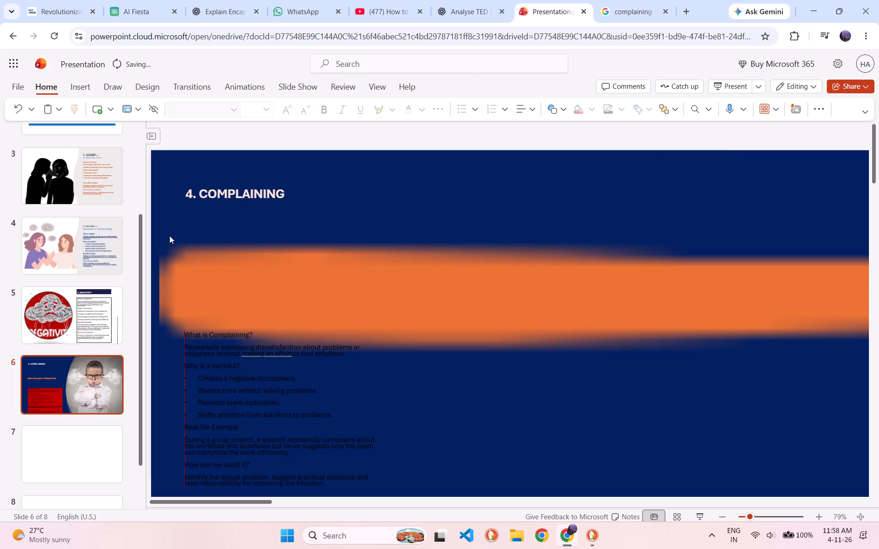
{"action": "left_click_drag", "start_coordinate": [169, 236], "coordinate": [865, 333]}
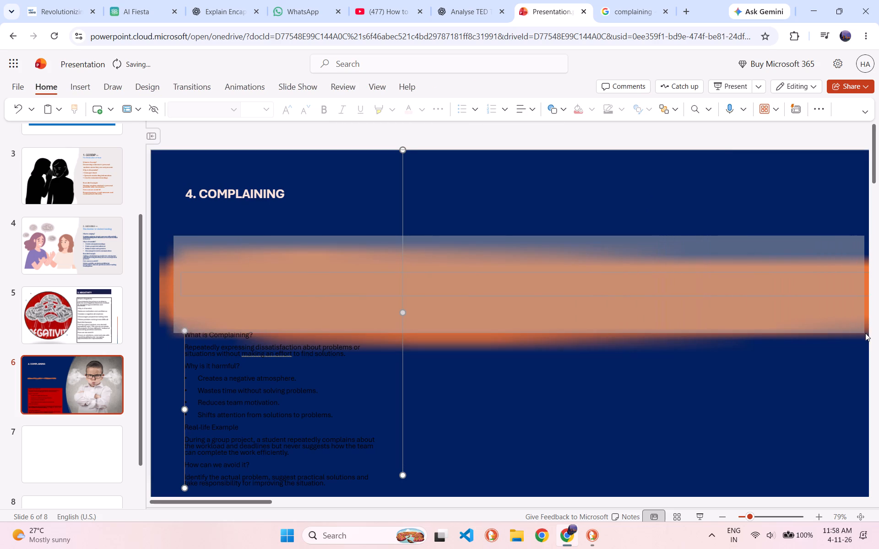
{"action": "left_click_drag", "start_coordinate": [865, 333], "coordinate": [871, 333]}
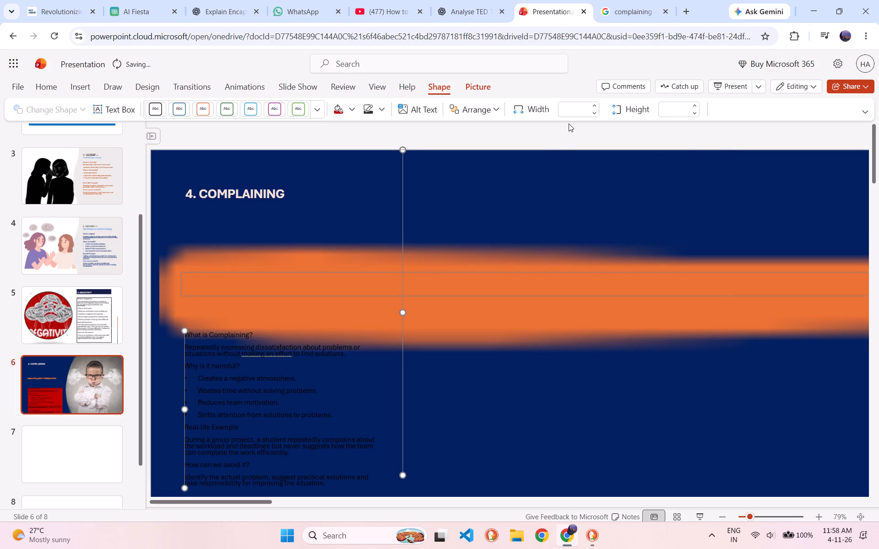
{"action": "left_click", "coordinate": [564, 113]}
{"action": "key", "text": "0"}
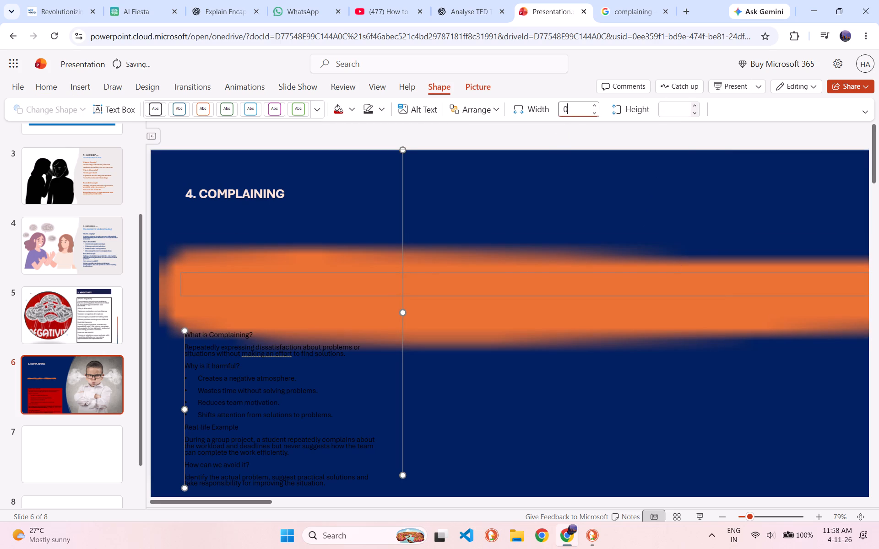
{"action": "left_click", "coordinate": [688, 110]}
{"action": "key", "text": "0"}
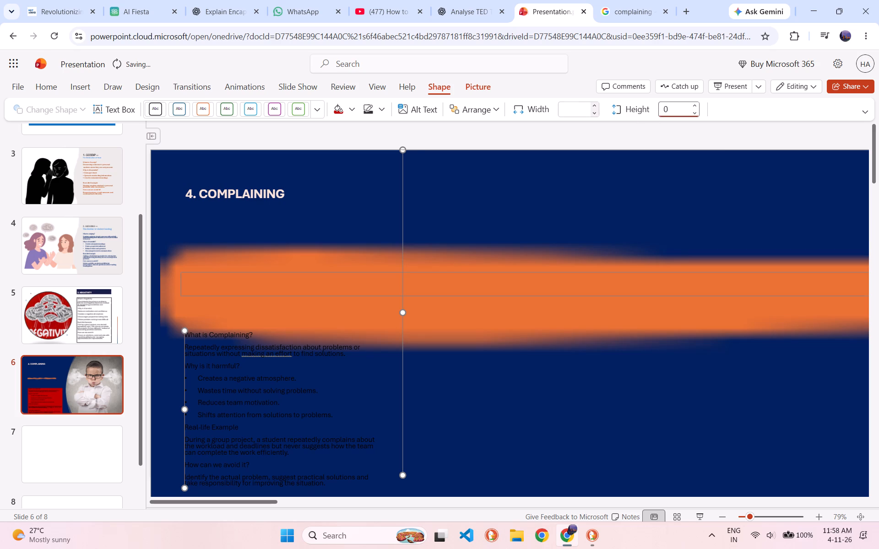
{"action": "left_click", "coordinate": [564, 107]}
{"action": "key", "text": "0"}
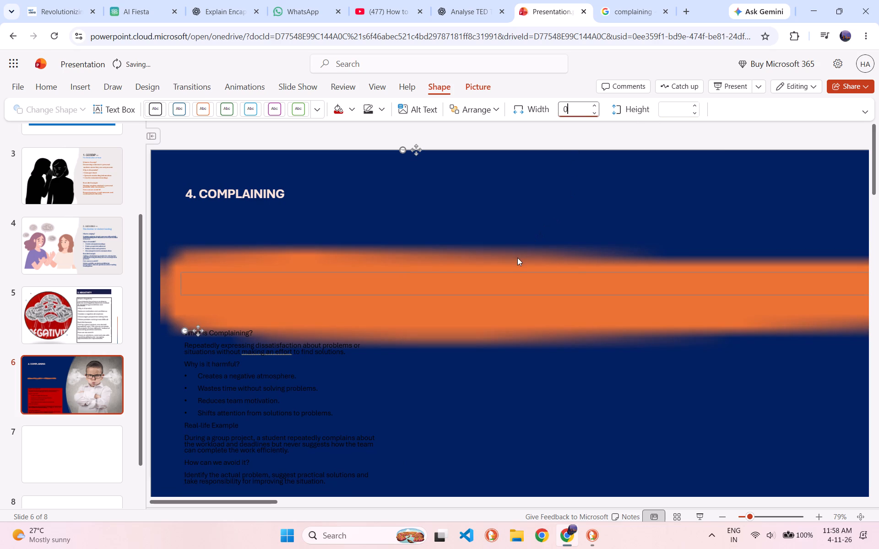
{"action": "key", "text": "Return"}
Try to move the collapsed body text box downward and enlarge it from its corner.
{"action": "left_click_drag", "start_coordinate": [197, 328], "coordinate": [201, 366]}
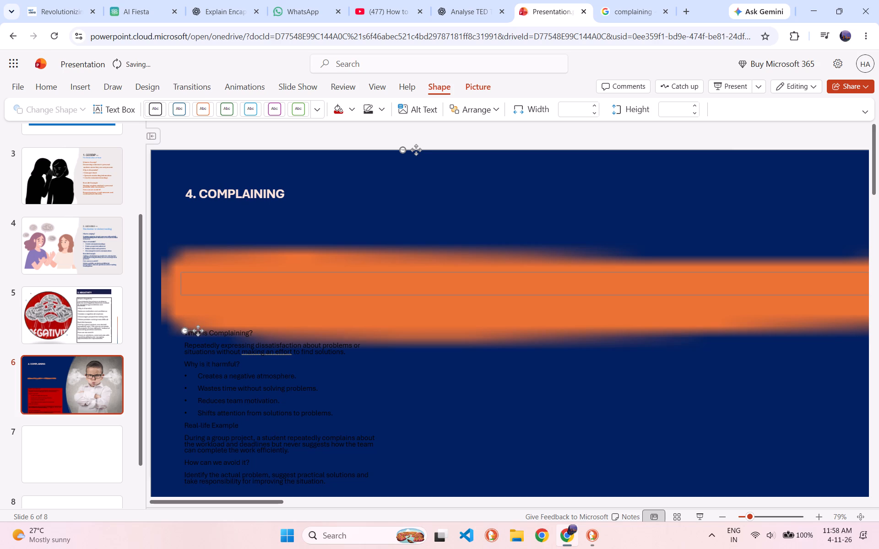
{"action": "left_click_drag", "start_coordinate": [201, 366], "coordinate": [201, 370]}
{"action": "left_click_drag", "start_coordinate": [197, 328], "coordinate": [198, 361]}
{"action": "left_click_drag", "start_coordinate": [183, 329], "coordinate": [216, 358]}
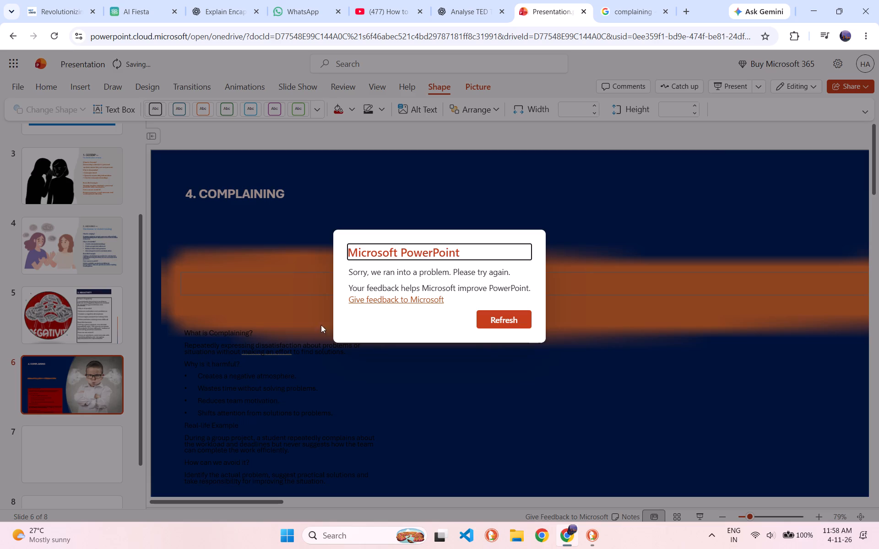
Reload the presentation and reopen the Complaining slide, slide 6.
{"action": "left_click", "coordinate": [484, 319]}
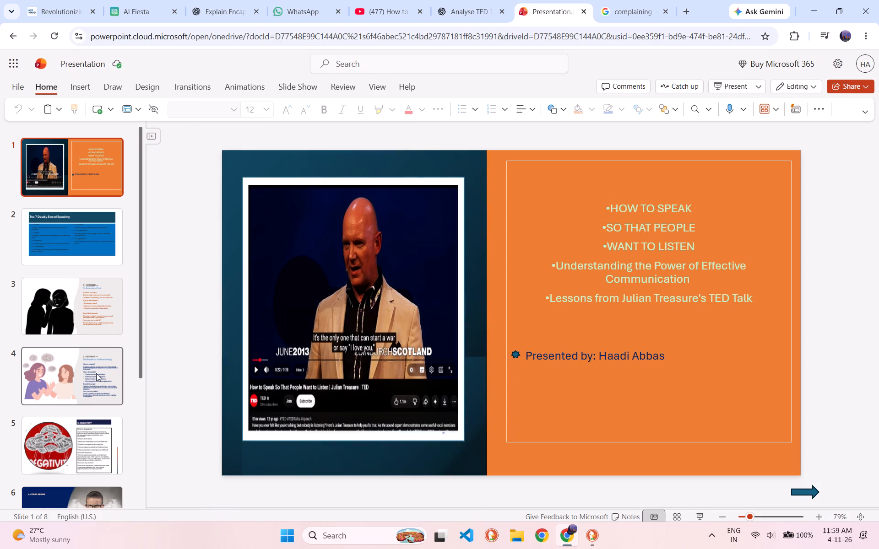
{"action": "scroll", "coordinate": [95, 373], "scroll_direction": "down", "scroll_amount": 2}
{"action": "left_click", "coordinate": [89, 407]}
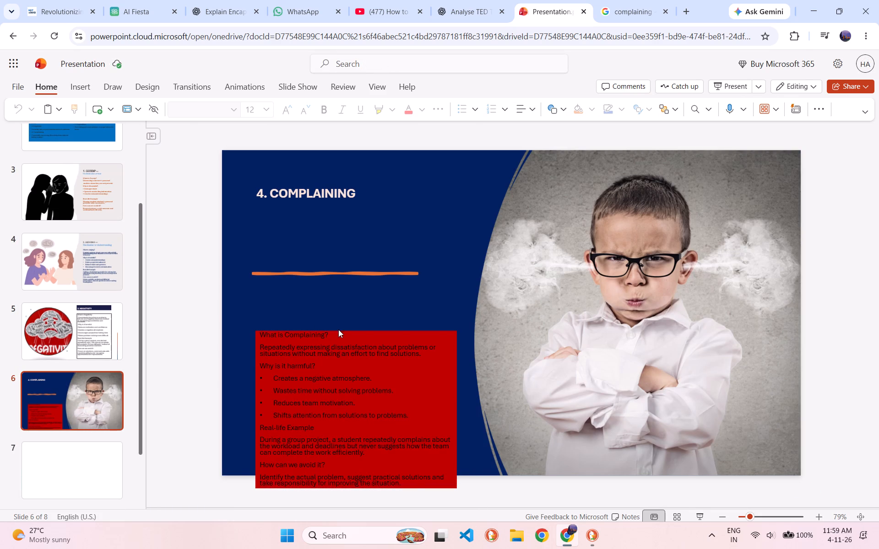
Move the red body text box just below the orange line and enlarge it to about 4.85" wide by 4.10" high.
{"action": "left_click_drag", "start_coordinate": [346, 332], "coordinate": [331, 307]}
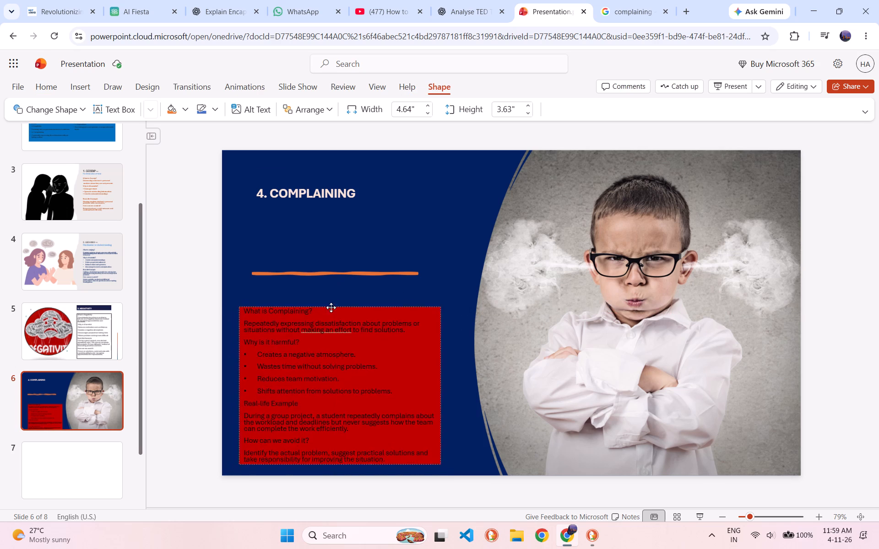
{"action": "left_click_drag", "start_coordinate": [331, 307], "coordinate": [336, 283]}
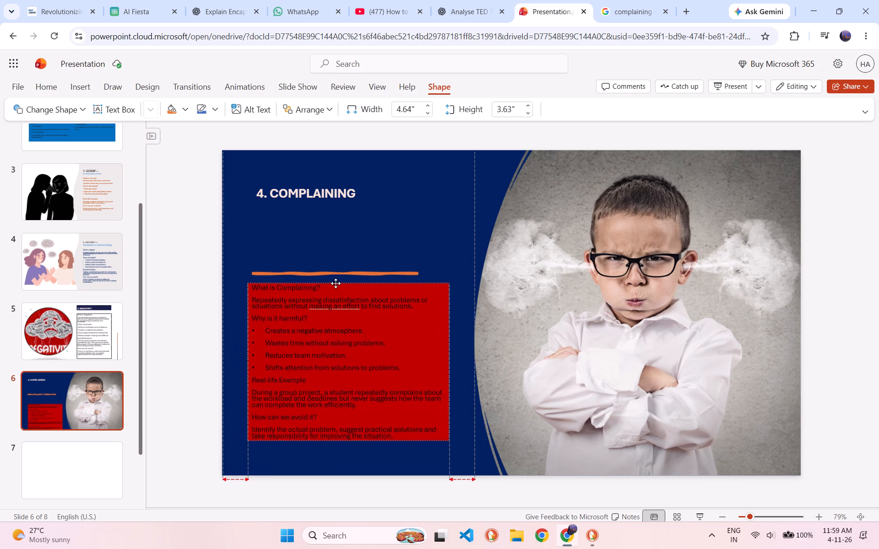
{"action": "left_click_drag", "start_coordinate": [336, 283], "coordinate": [335, 283]}
{"action": "left_click_drag", "start_coordinate": [345, 440], "coordinate": [345, 448]}
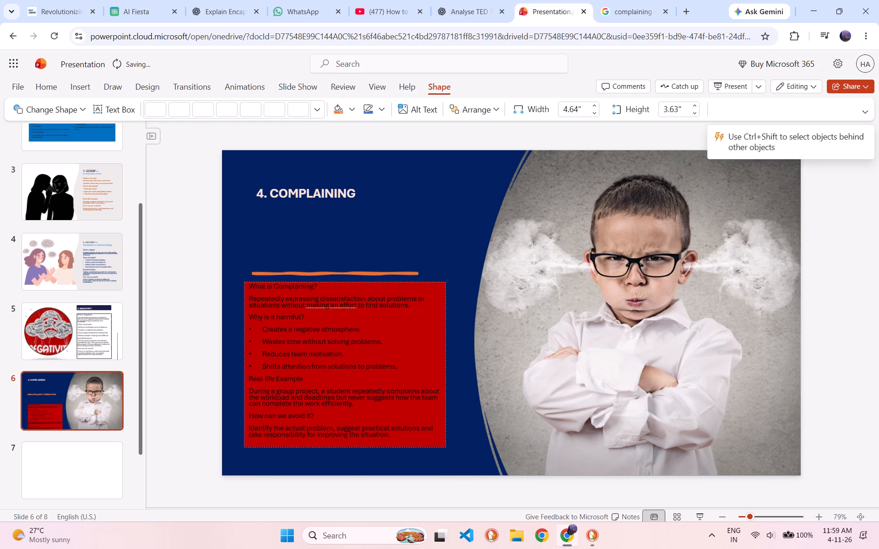
{"action": "left_click_drag", "start_coordinate": [345, 448], "coordinate": [345, 459]}
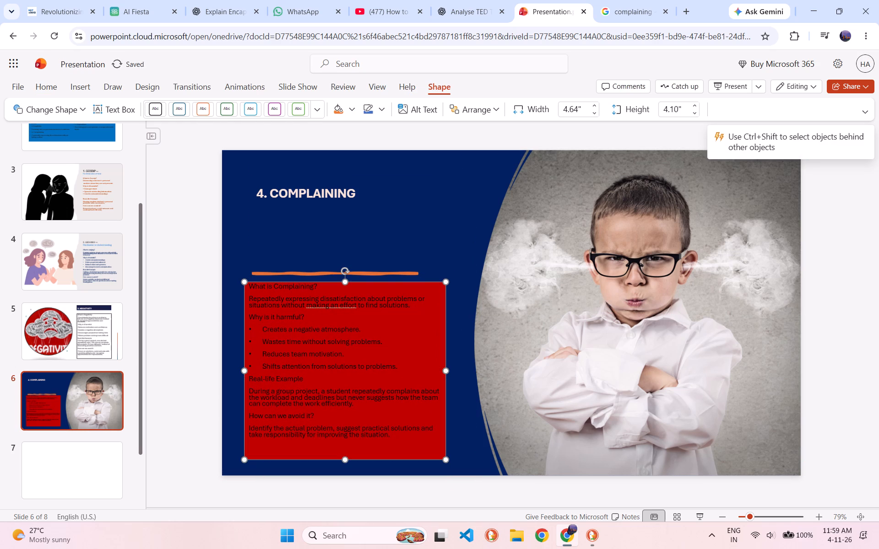
{"action": "left_click", "coordinate": [450, 367]}
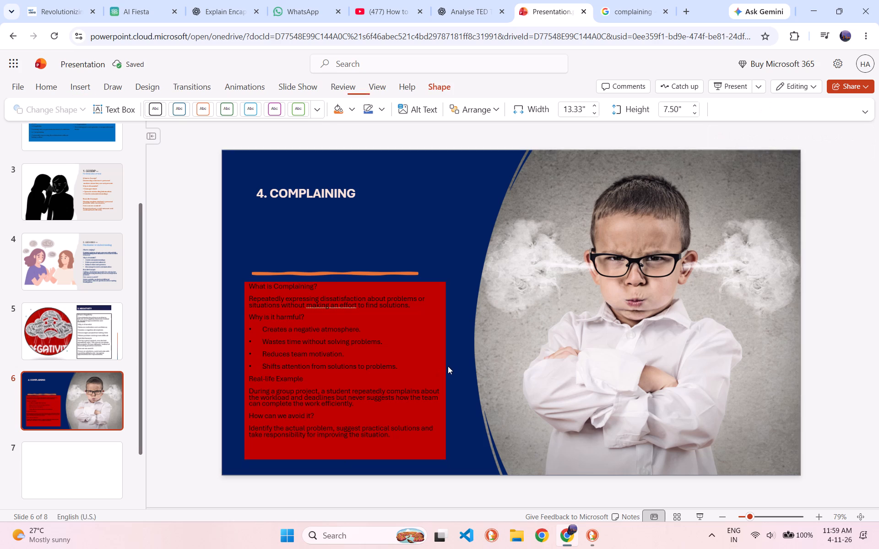
{"action": "left_click", "coordinate": [445, 366]}
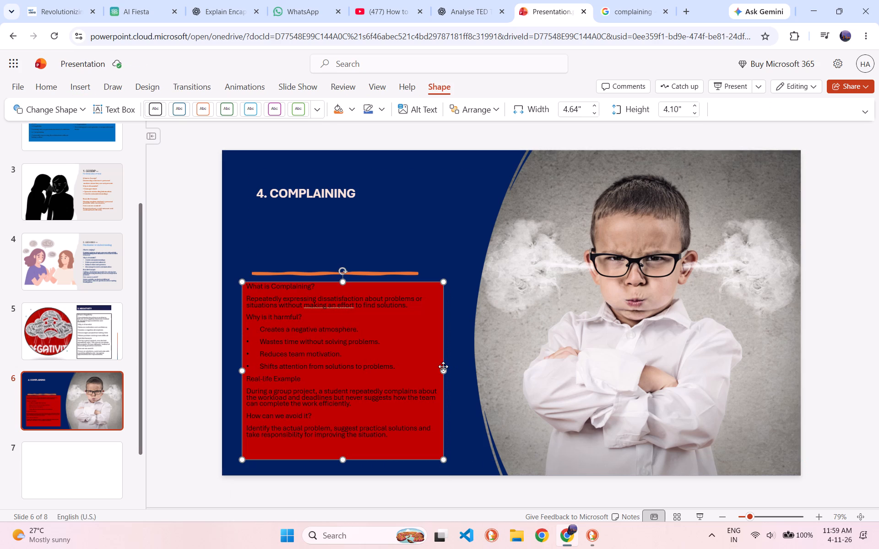
{"action": "left_click_drag", "start_coordinate": [444, 370], "coordinate": [452, 370]}
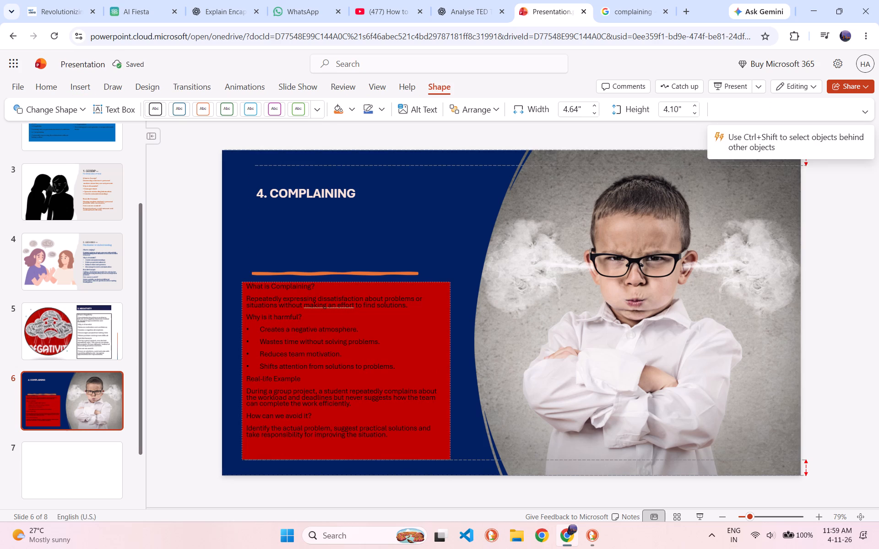
{"action": "left_click_drag", "start_coordinate": [452, 370], "coordinate": [454, 370]}
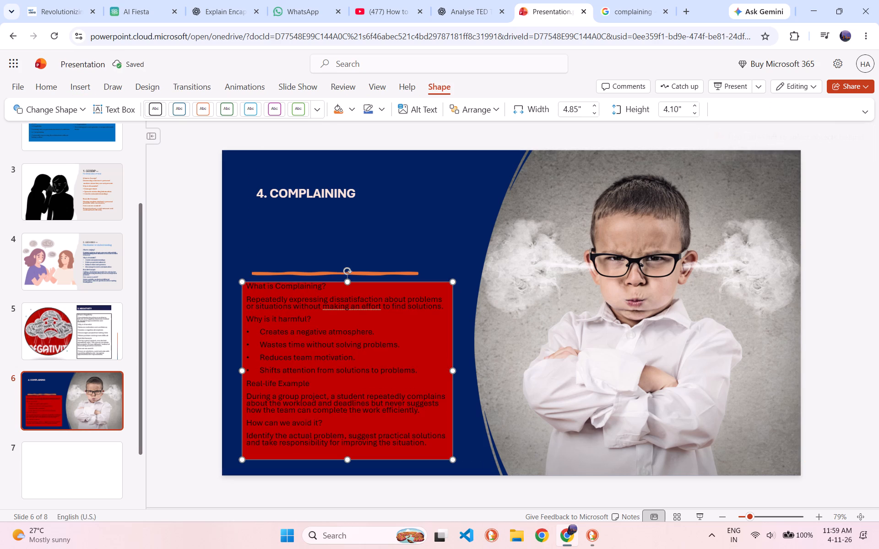
Make all the text in the Complaining slide's body text box bold.
{"action": "left_click", "coordinate": [300, 354]}
{"action": "key", "text": "ctrl+a"}
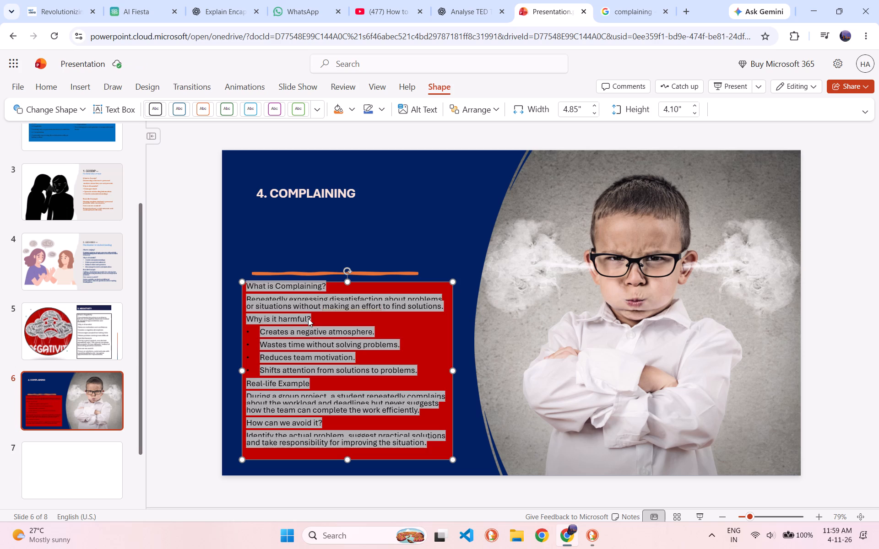
{"action": "right_click", "coordinate": [282, 317]}
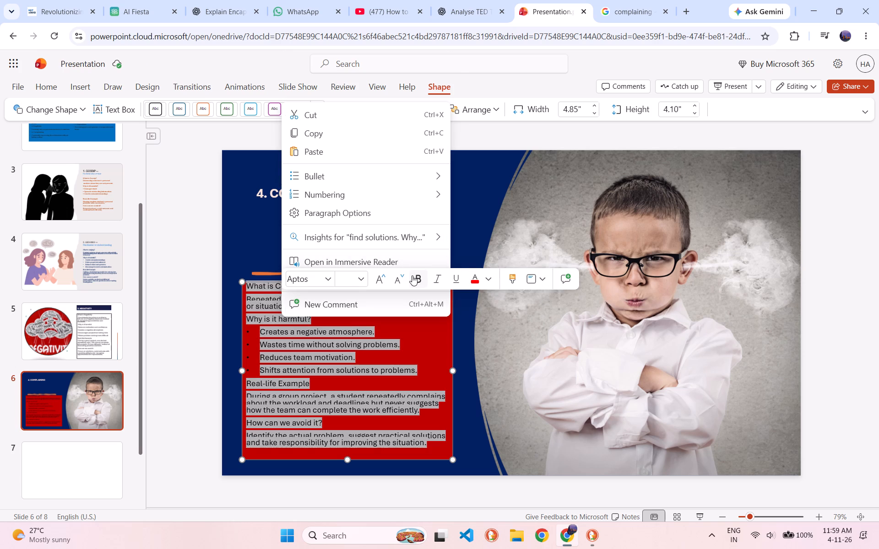
{"action": "left_click", "coordinate": [412, 275]}
{"action": "left_click", "coordinate": [409, 375]}
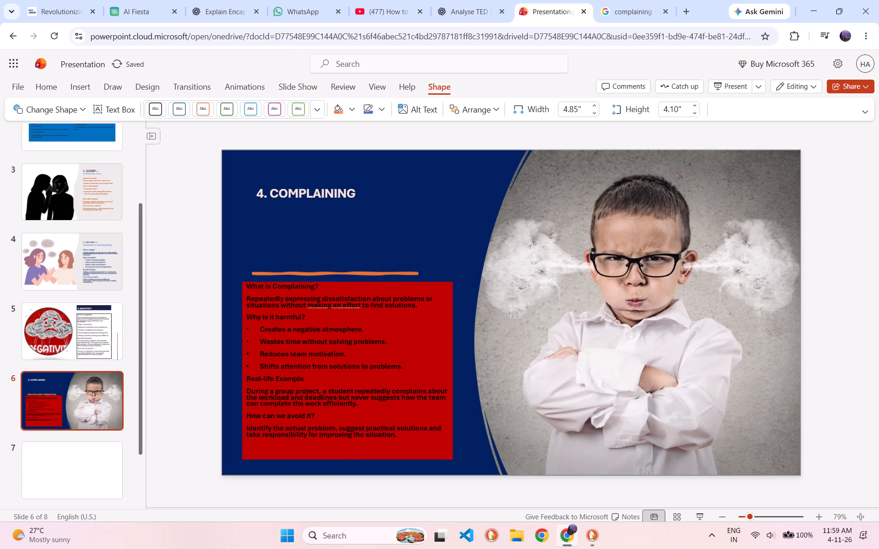
Recolour all the body text on the Complaining slide to the near-white recent colour.
{"action": "left_click_drag", "start_coordinate": [399, 436], "coordinate": [394, 430]}
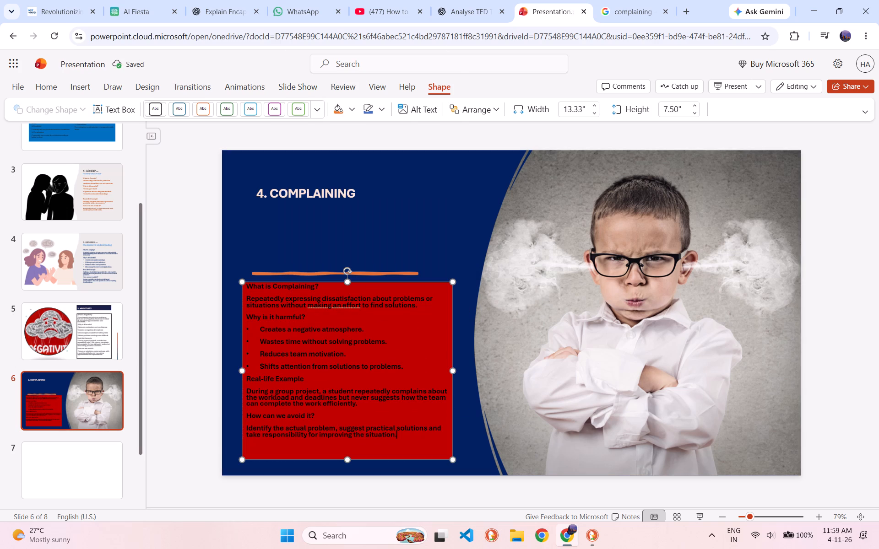
{"action": "left_click_drag", "start_coordinate": [394, 430], "coordinate": [250, 290]}
{"action": "left_click", "coordinate": [250, 290]}
{"action": "left_click", "coordinate": [248, 289]}
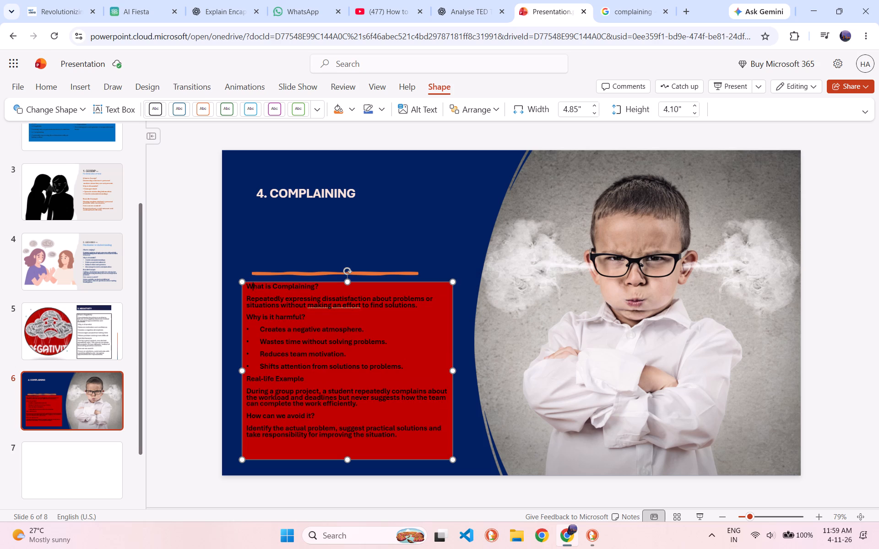
{"action": "key", "text": "ctrl+a"}
{"action": "right_click", "coordinate": [271, 292]}
{"action": "right_click", "coordinate": [292, 309]}
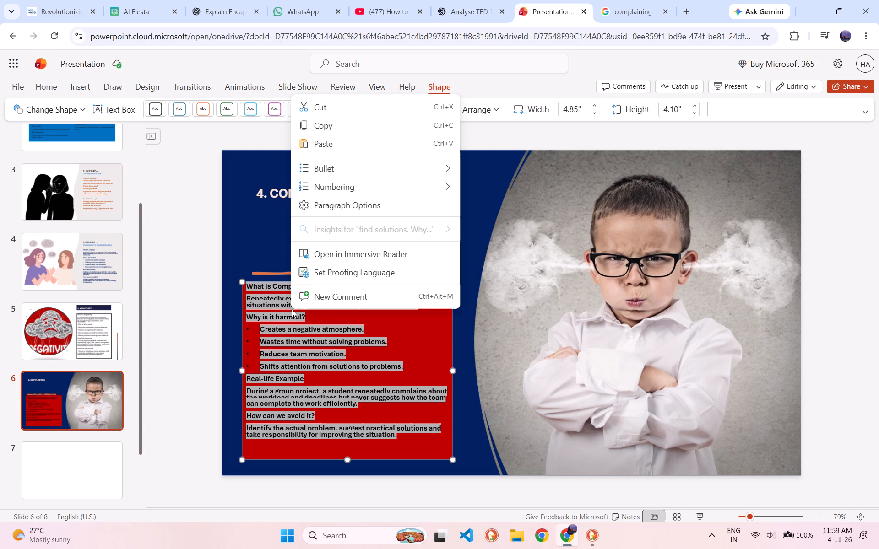
{"action": "left_click", "coordinate": [494, 325]}
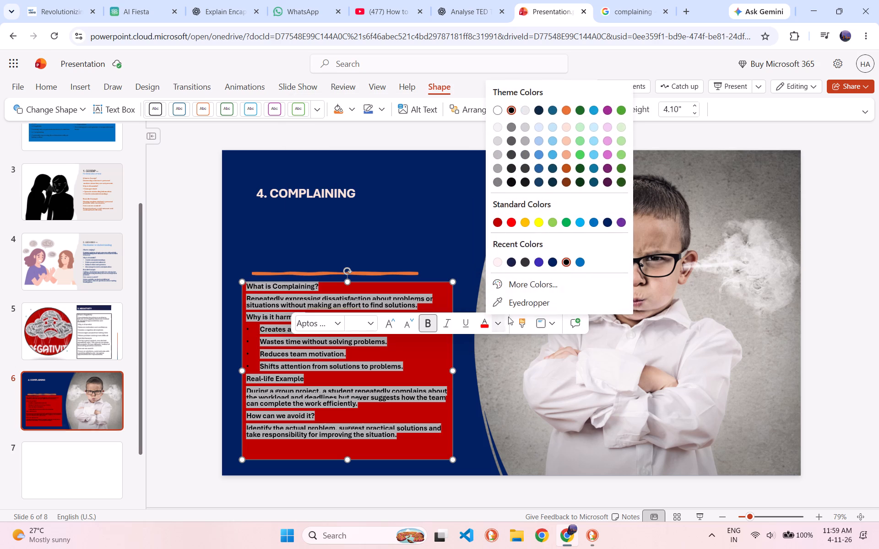
{"action": "left_click", "coordinate": [497, 266]}
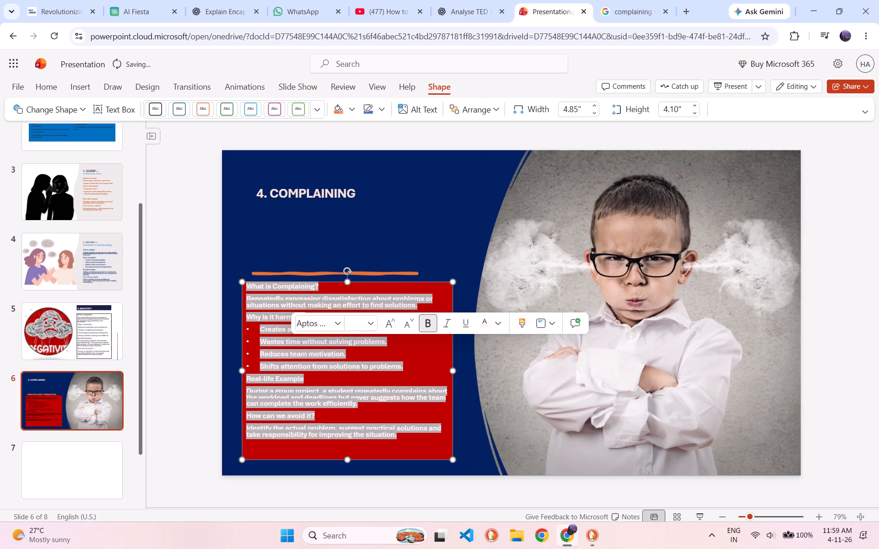
{"action": "left_click", "coordinate": [398, 372]}
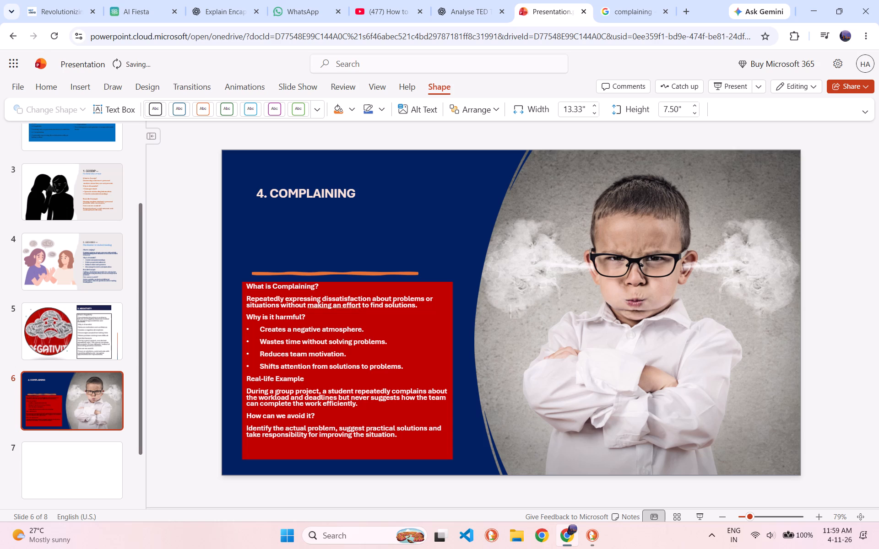
{"action": "left_click", "coordinate": [336, 285]}
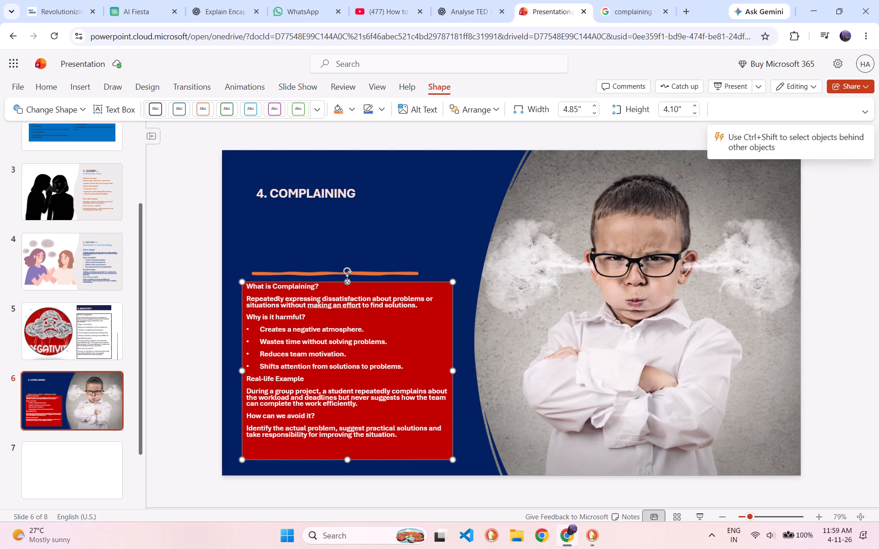
{"action": "left_click_drag", "start_coordinate": [347, 279], "coordinate": [347, 271]}
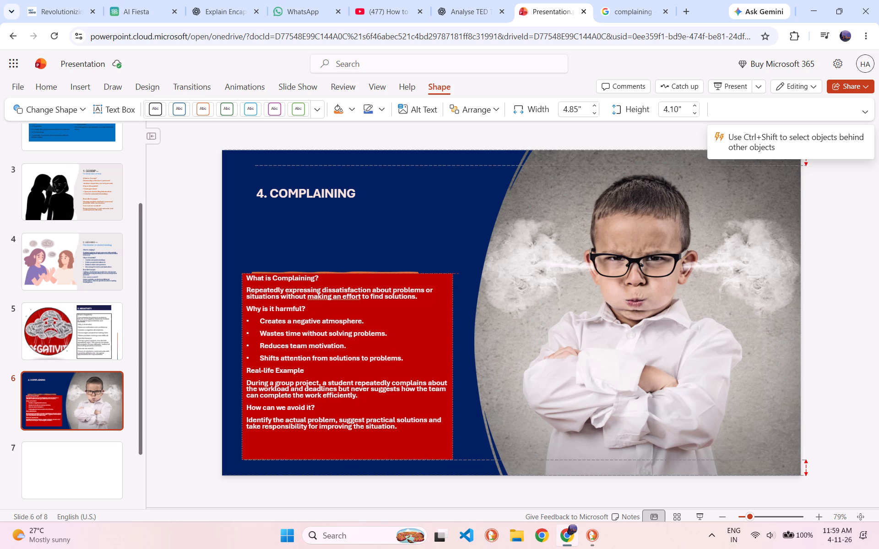
{"action": "left_click_drag", "start_coordinate": [347, 271], "coordinate": [347, 246]}
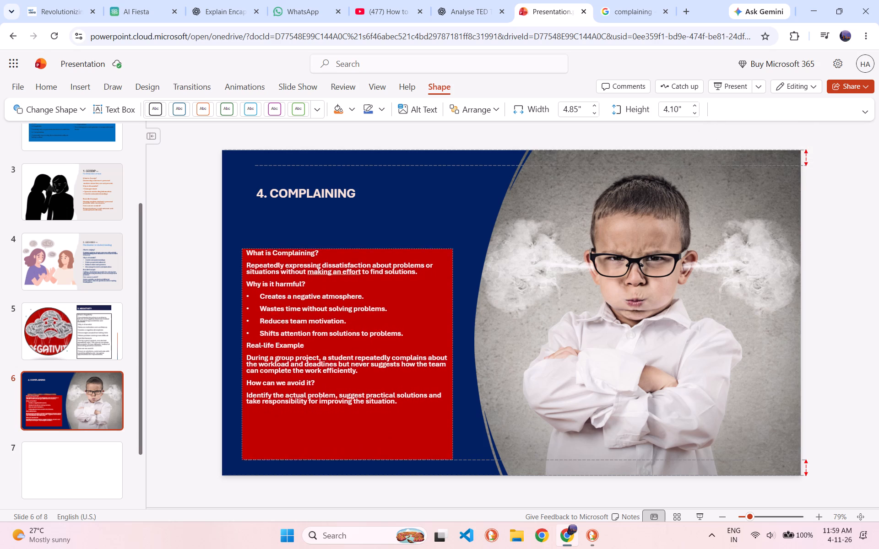
{"action": "left_click_drag", "start_coordinate": [347, 246], "coordinate": [347, 231]}
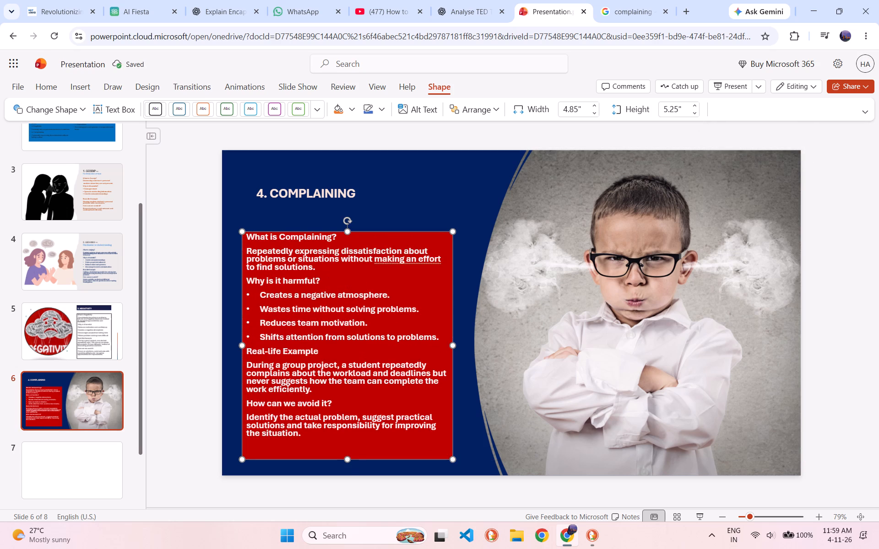
{"action": "left_click_drag", "start_coordinate": [346, 467], "coordinate": [346, 463]}
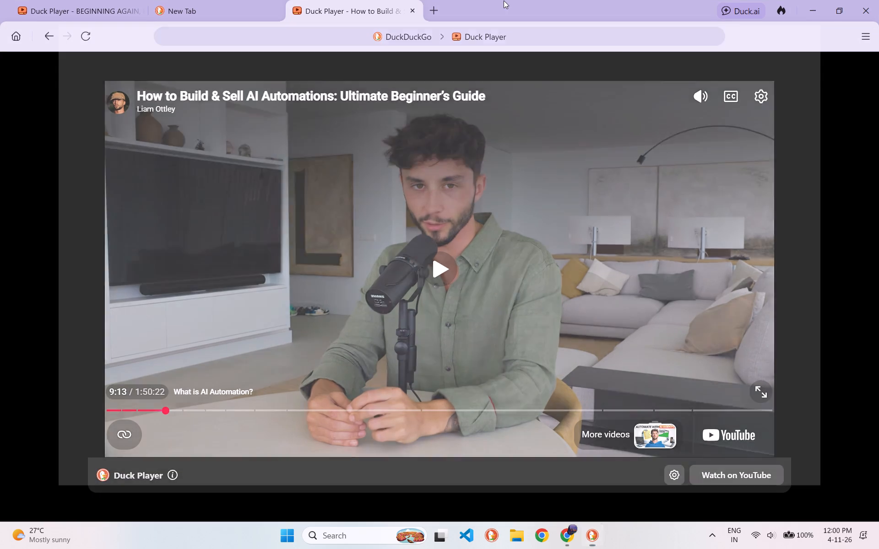
{"action": "key", "text": "y"}
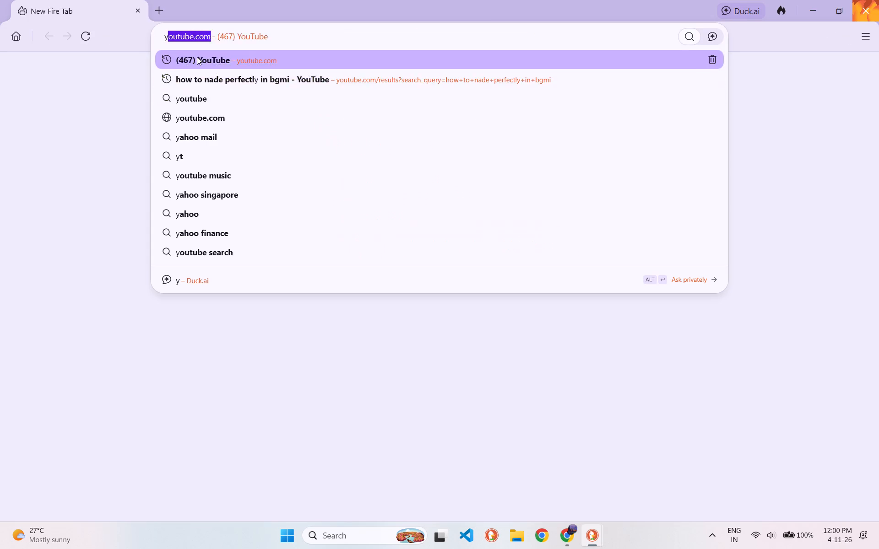
{"action": "left_click", "coordinate": [199, 56]}
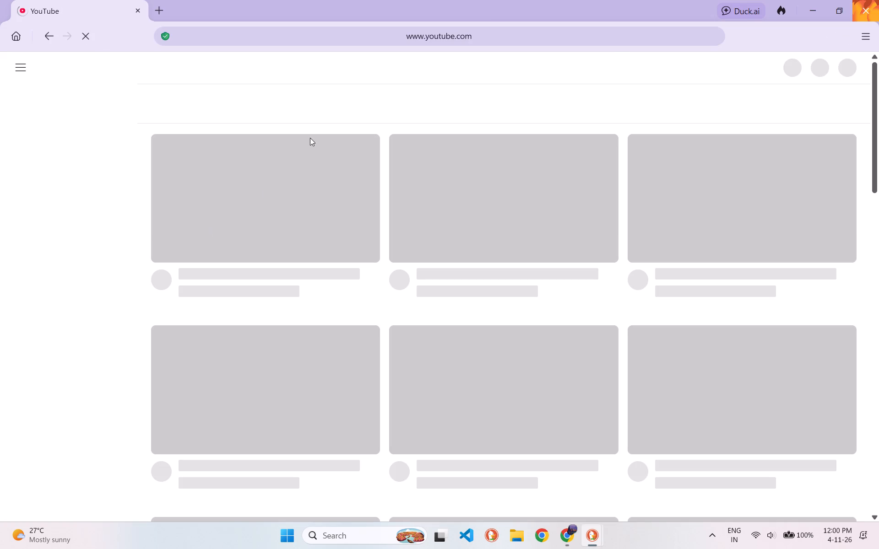
Search YouTube for "janam hussain" and play the video "Maula Hussain Jaan".
{"action": "left_click", "coordinate": [336, 70]}
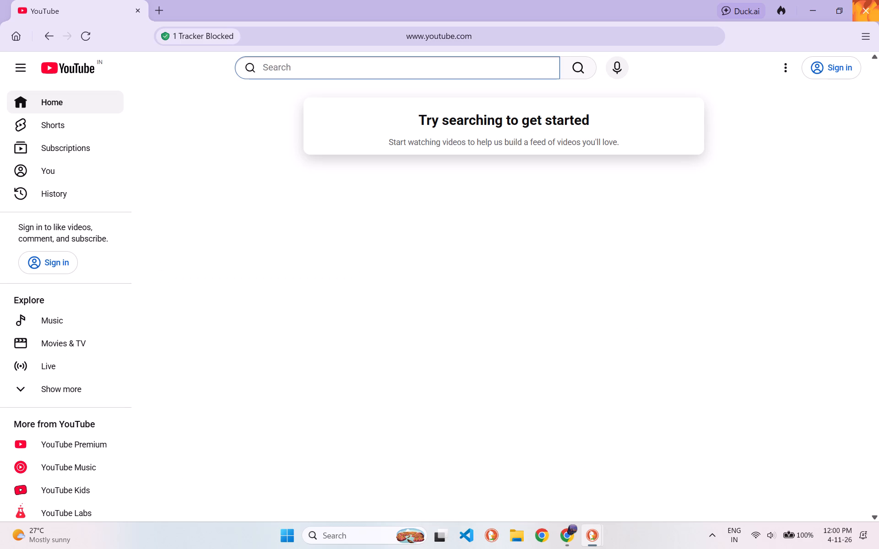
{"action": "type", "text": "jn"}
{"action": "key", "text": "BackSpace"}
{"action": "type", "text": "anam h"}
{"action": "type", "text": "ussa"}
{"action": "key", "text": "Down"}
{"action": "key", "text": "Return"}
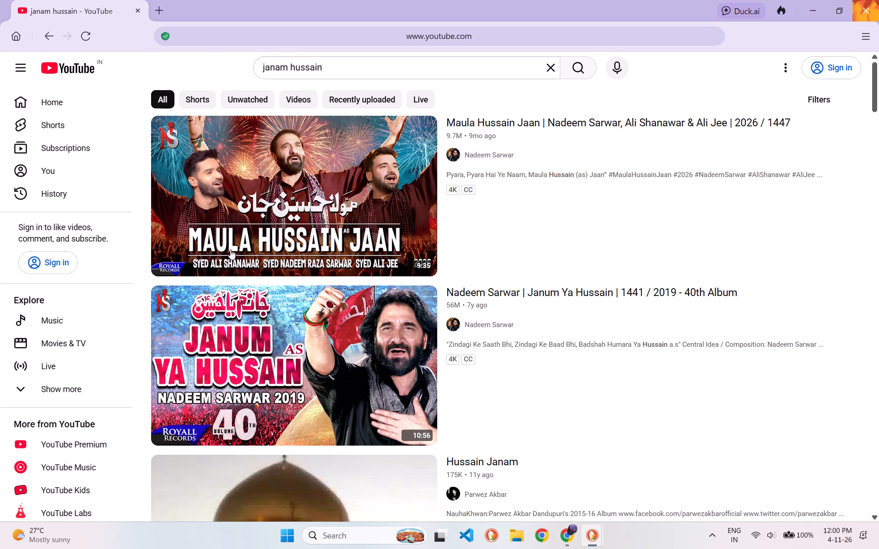
{"action": "left_click", "coordinate": [257, 234]}
Switch back to the ChatGPT conversation and copy the heading "5. EXCUSES — Avoiding Responsibility".
{"action": "key", "text": "alt+Tab"}
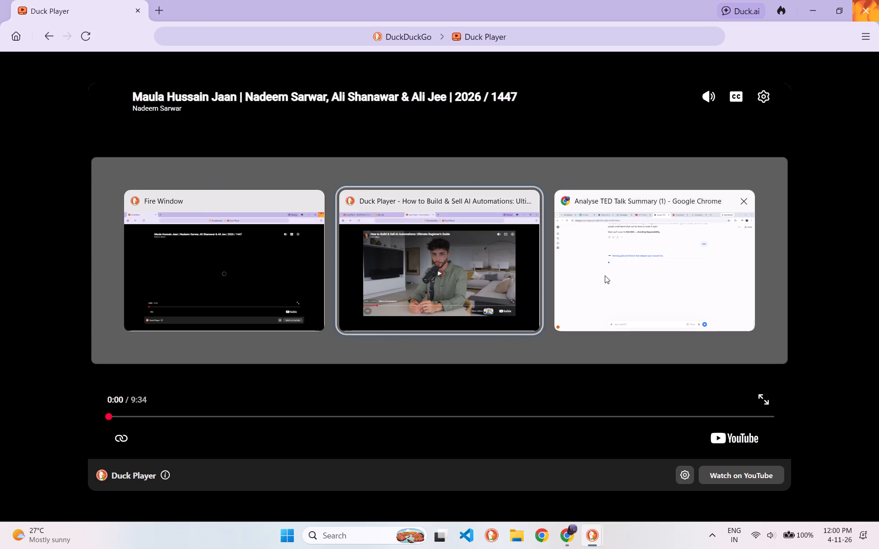
{"action": "left_click", "coordinate": [605, 275], "text": "alt"}
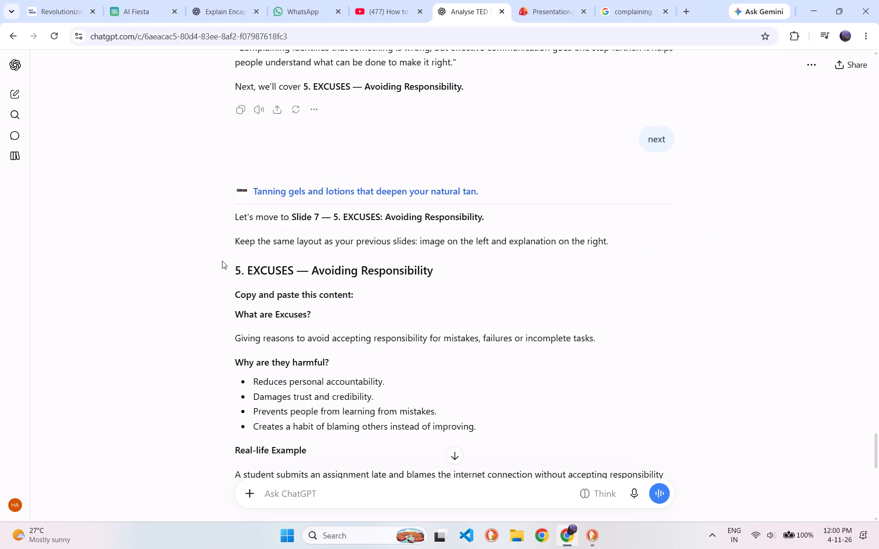
{"action": "left_click_drag", "start_coordinate": [222, 261], "coordinate": [494, 264]}
{"action": "key", "text": "ctrl+c"}
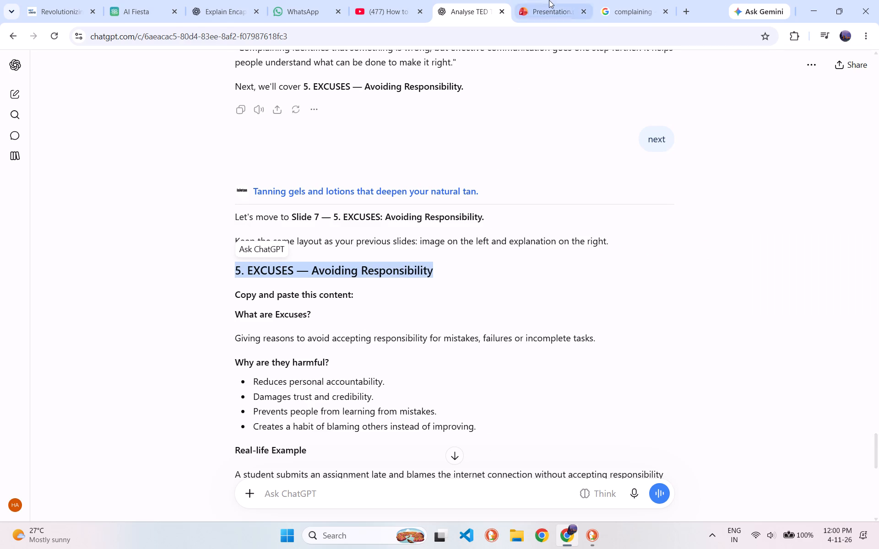
{"action": "left_click", "coordinate": [548, 0]}
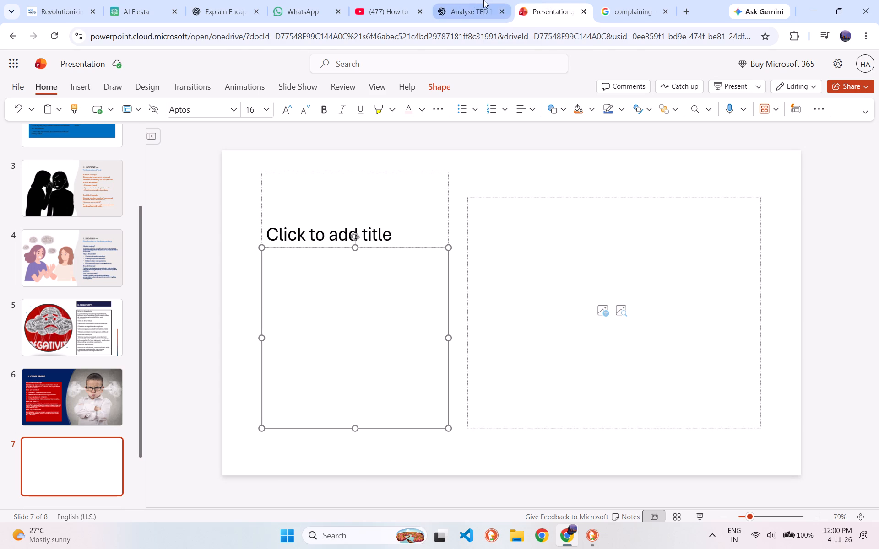
{"action": "left_click", "coordinate": [483, 0]}
Search Google Images for "excuses" in place of the earlier complaining search.
{"action": "left_click", "coordinate": [624, 0]}
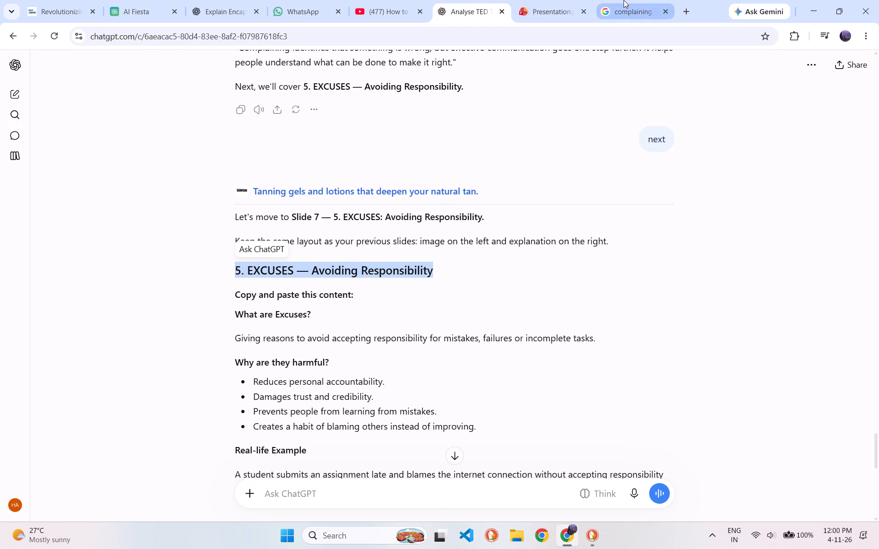
{"action": "left_click_drag", "start_coordinate": [193, 64], "coordinate": [84, 70]}
{"action": "type", "text": "excuses"}
{"action": "key", "text": "Return"}
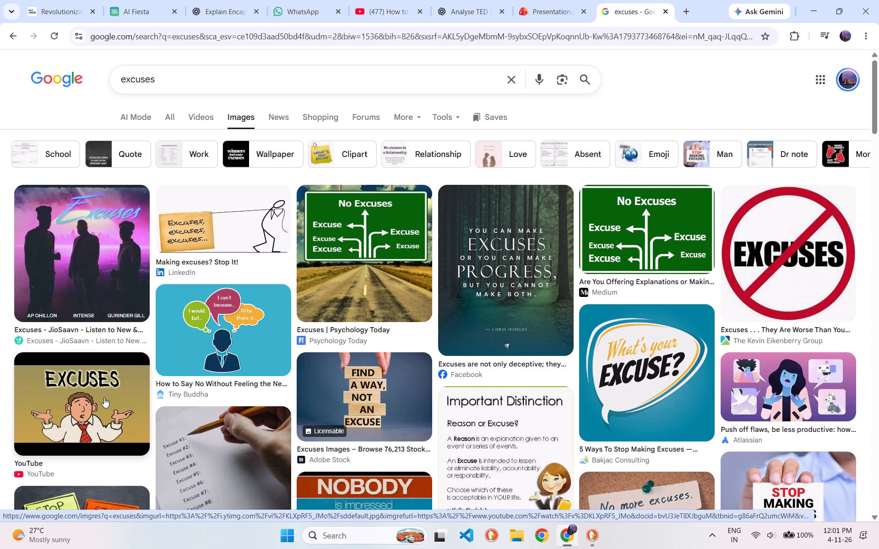
Look through the image results for a picture suited to the Excuses slide.
{"action": "key", "text": "space"}
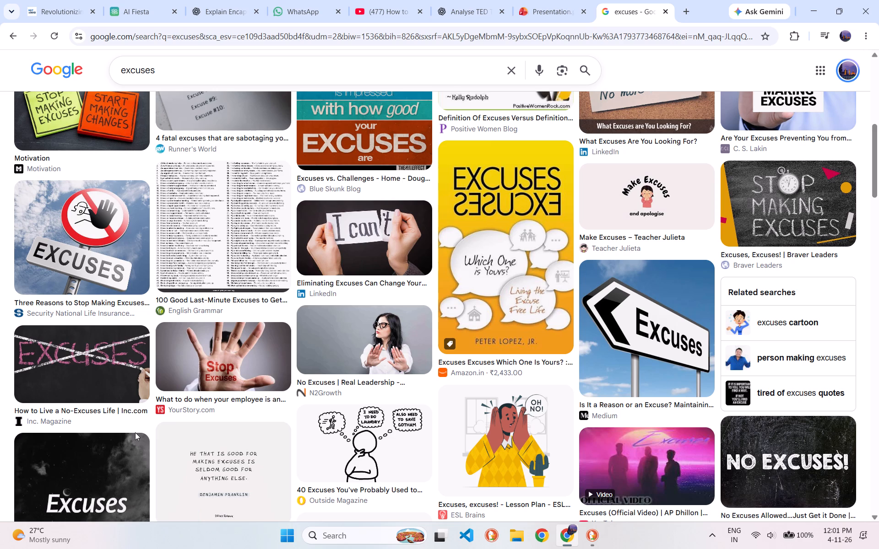
{"action": "scroll", "coordinate": [135, 432], "scroll_direction": "down", "scroll_amount": 3}
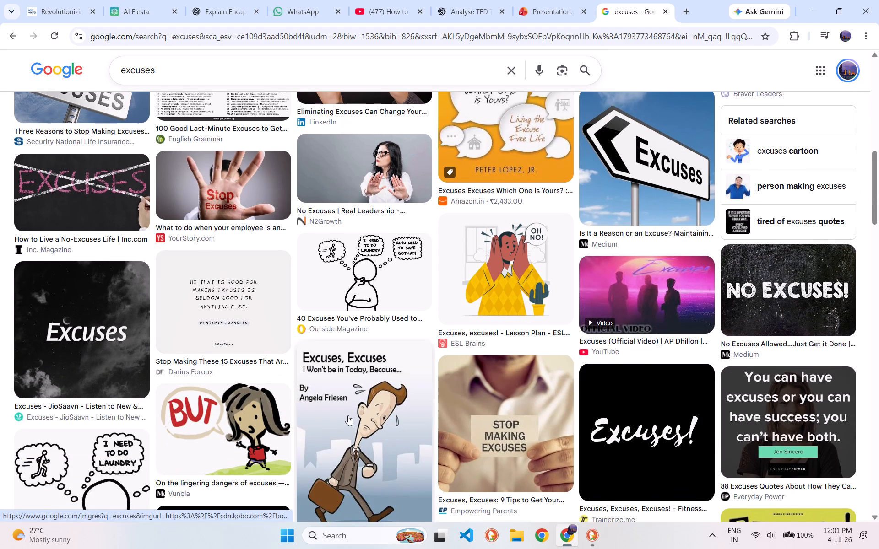
{"action": "scroll", "coordinate": [348, 415], "scroll_direction": "down", "scroll_amount": 11}
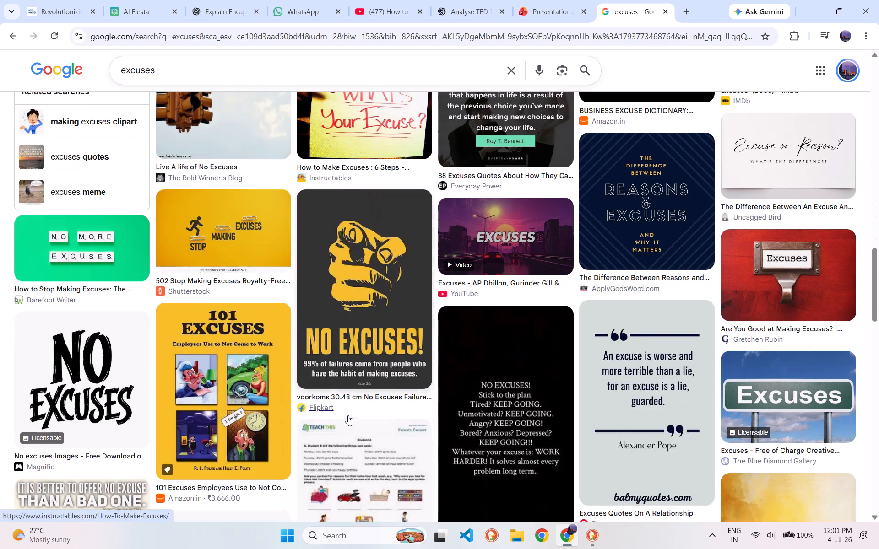
{"action": "scroll", "coordinate": [348, 415], "scroll_direction": "down", "scroll_amount": 8}
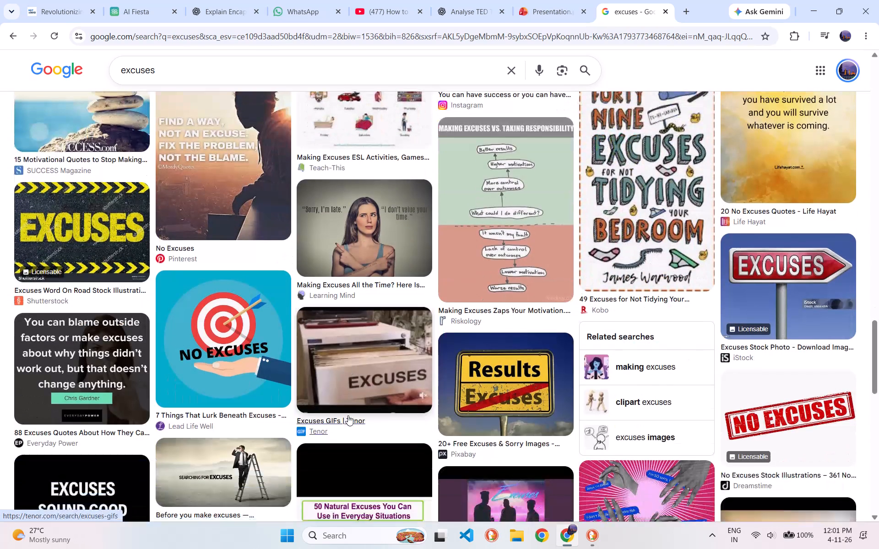
{"action": "scroll", "coordinate": [348, 415], "scroll_direction": "up", "scroll_amount": 2}
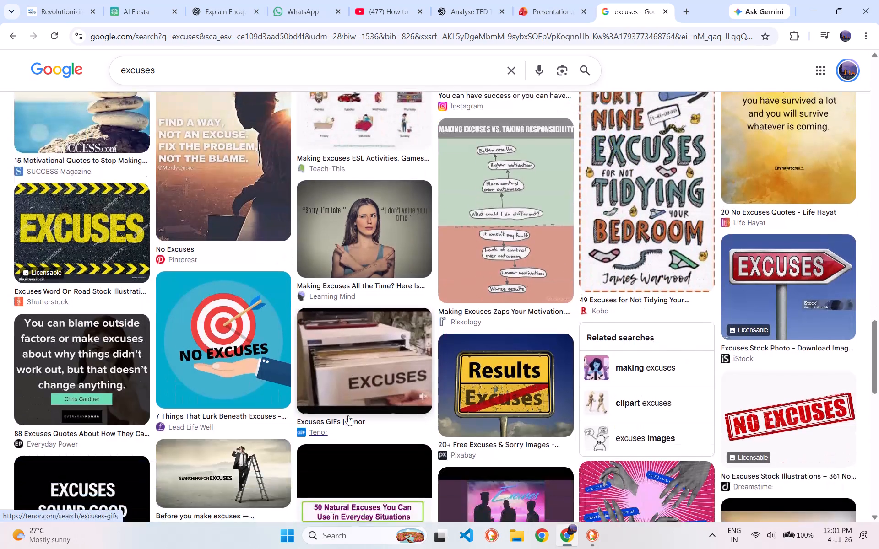
{"action": "scroll", "coordinate": [348, 415], "scroll_direction": "up", "scroll_amount": 19}
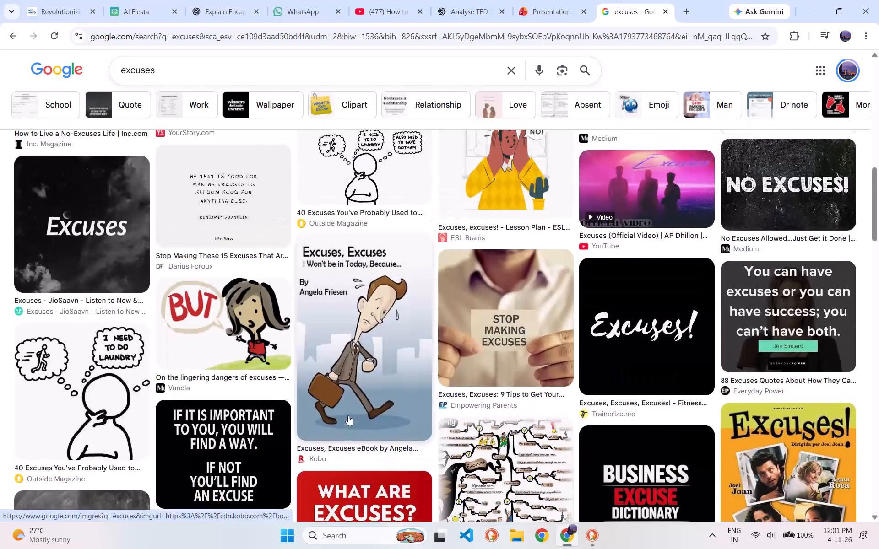
{"action": "scroll", "coordinate": [348, 415], "scroll_direction": "up", "scroll_amount": 16}
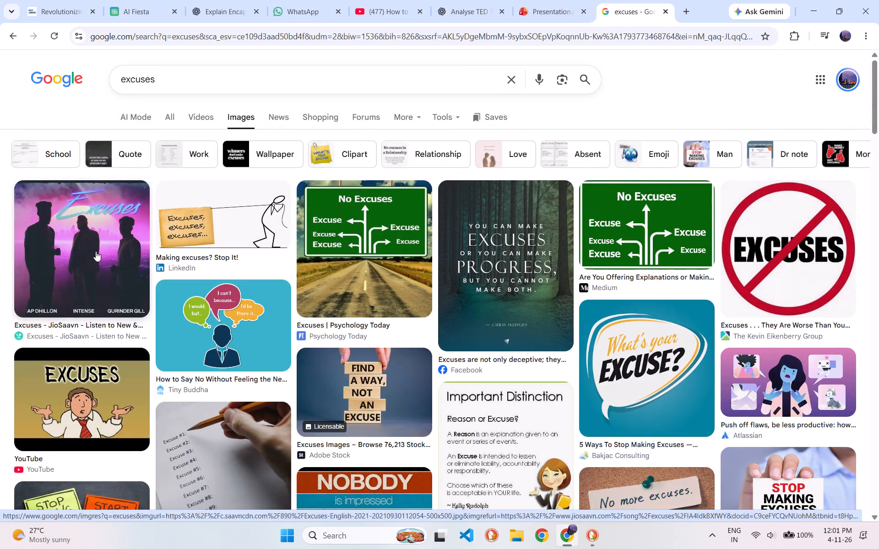
Copy the cartoon of the shrugging man under the word EXCUSES and paste it onto slide 7, allowing clipboard access.
{"action": "left_click", "coordinate": [85, 412]}
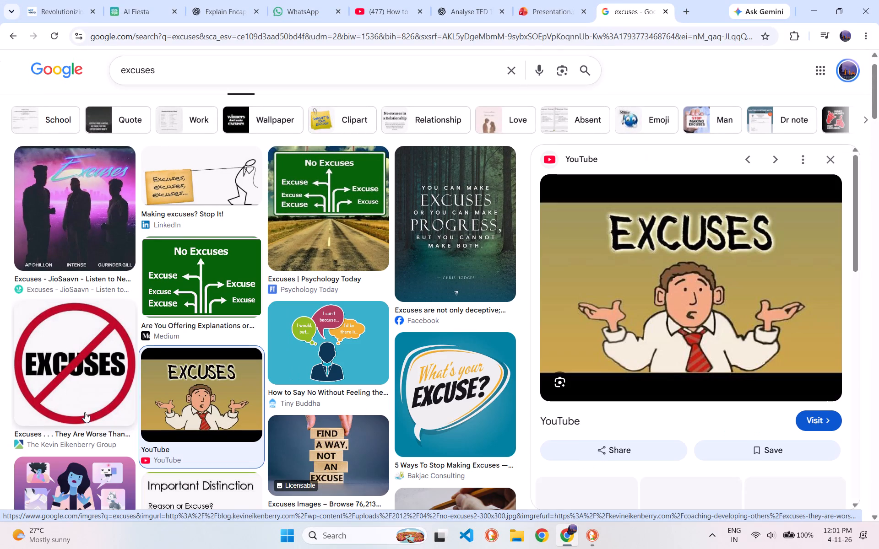
{"action": "right_click", "coordinate": [591, 312]}
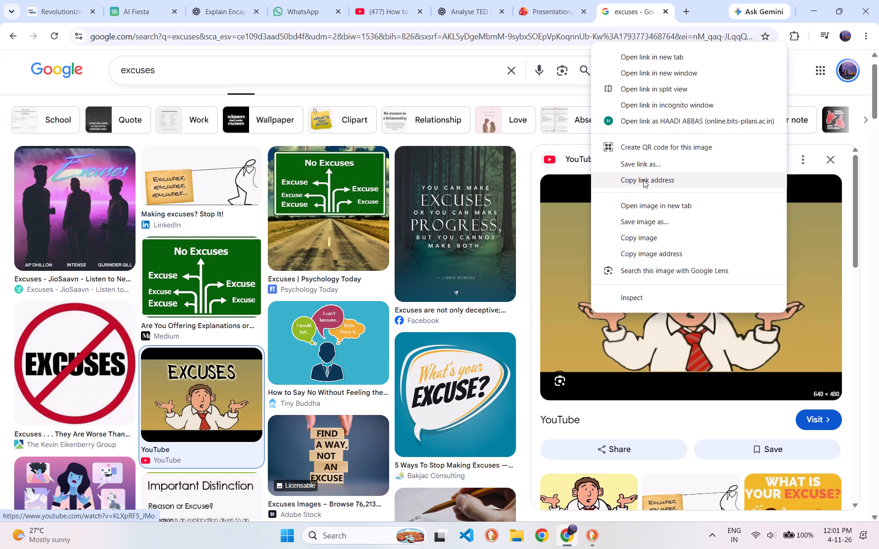
{"action": "left_click", "coordinate": [645, 243]}
{"action": "left_click", "coordinate": [561, 0]}
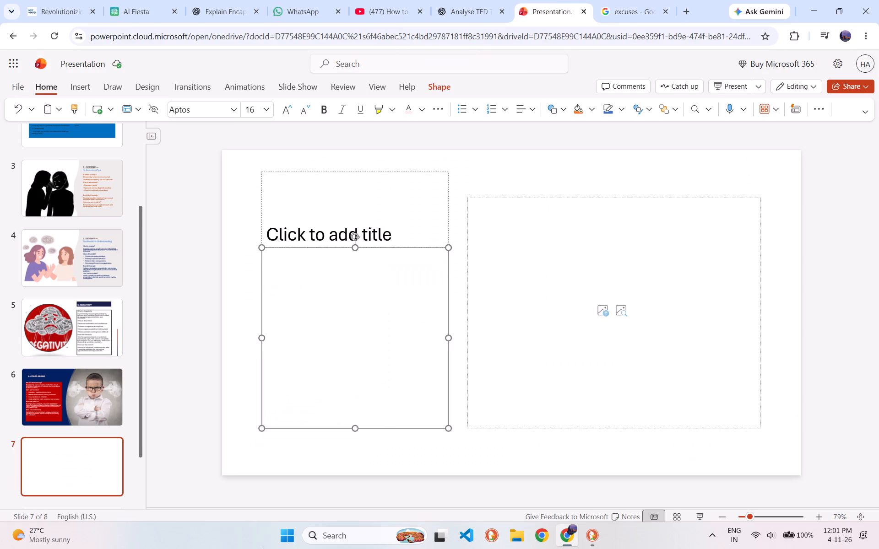
{"action": "right_click", "coordinate": [281, 454]}
{"action": "right_click", "coordinate": [322, 328]}
{"action": "left_click", "coordinate": [329, 314]}
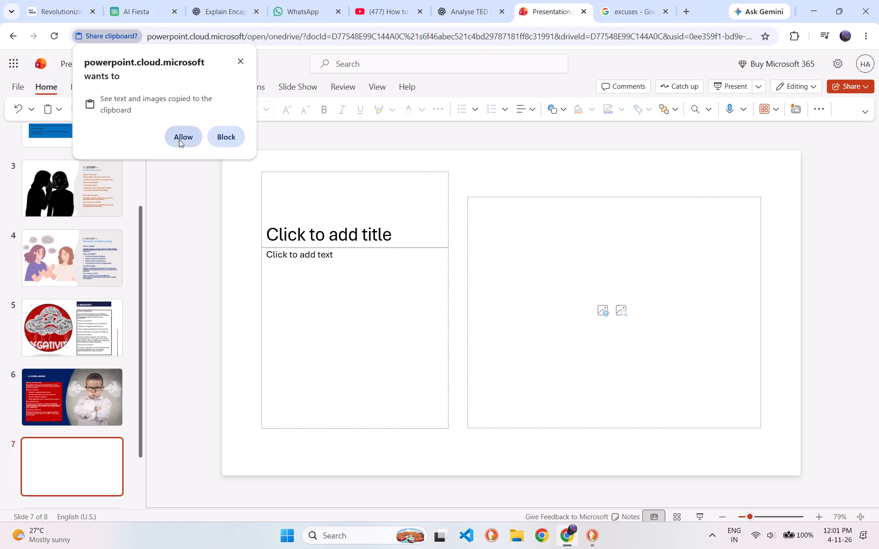
{"action": "left_click", "coordinate": [179, 140]}
{"action": "left_click", "coordinate": [387, 344]}
{"action": "right_click", "coordinate": [384, 342]}
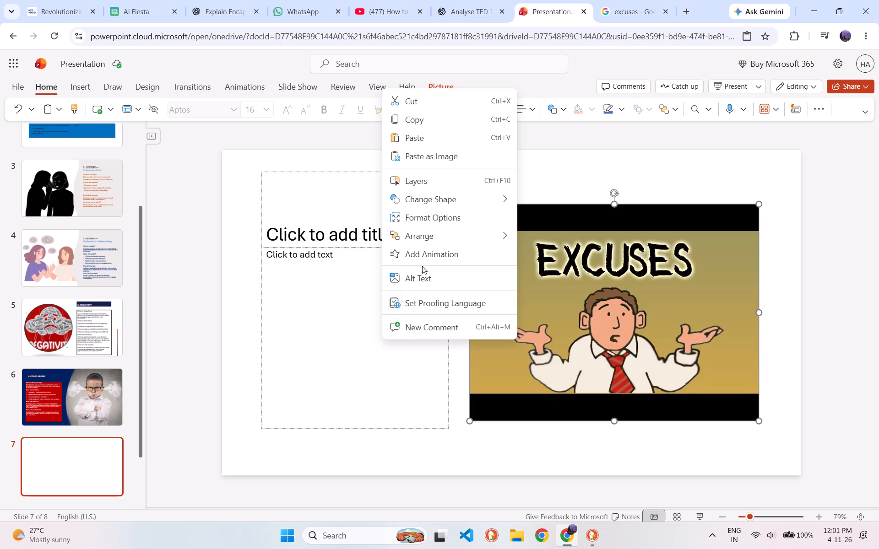
{"action": "left_click", "coordinate": [335, 403]}
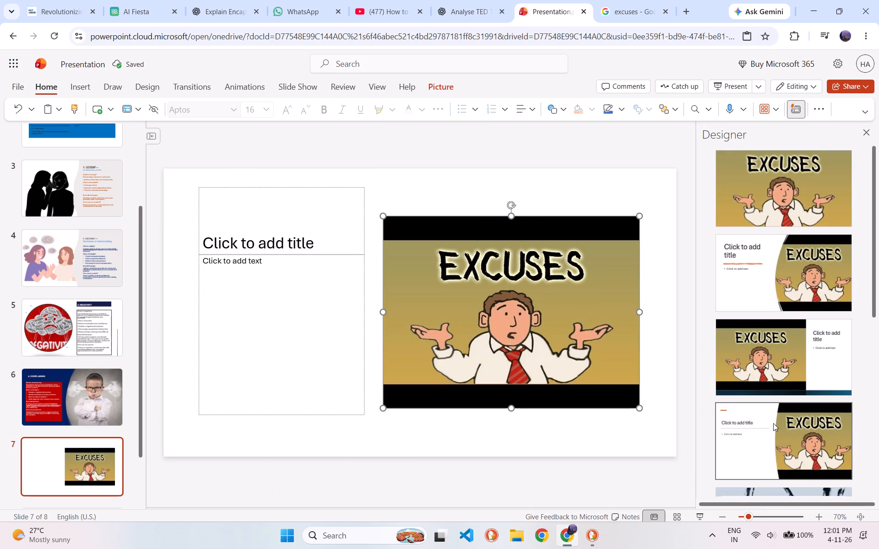
{"action": "left_click", "coordinate": [783, 290]}
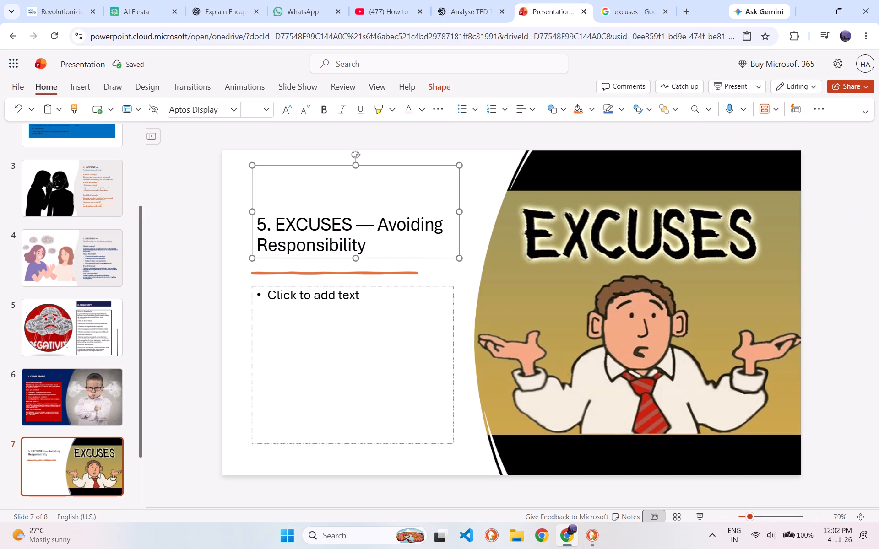
{"action": "left_click", "coordinate": [395, 238]}
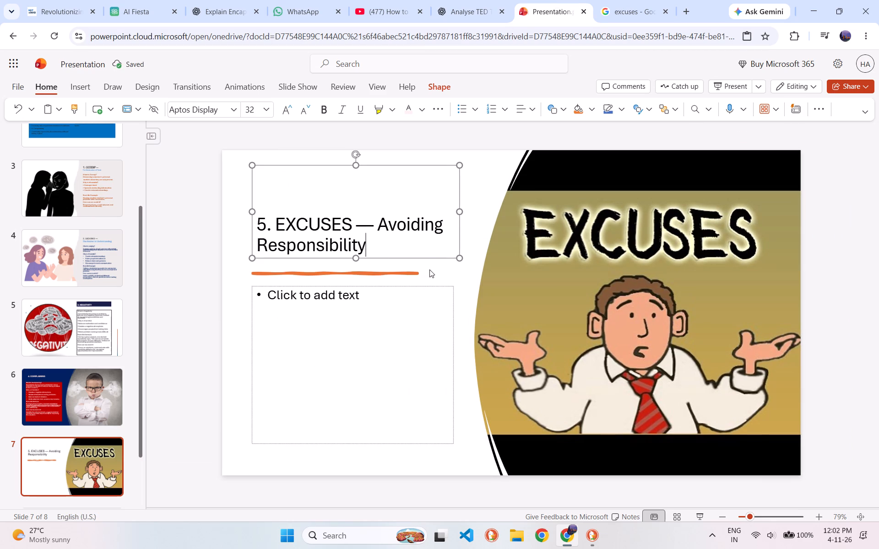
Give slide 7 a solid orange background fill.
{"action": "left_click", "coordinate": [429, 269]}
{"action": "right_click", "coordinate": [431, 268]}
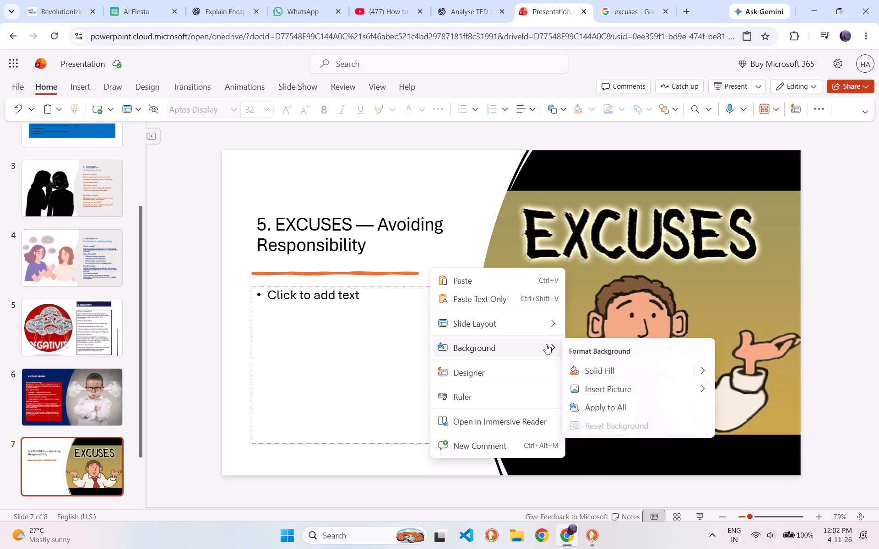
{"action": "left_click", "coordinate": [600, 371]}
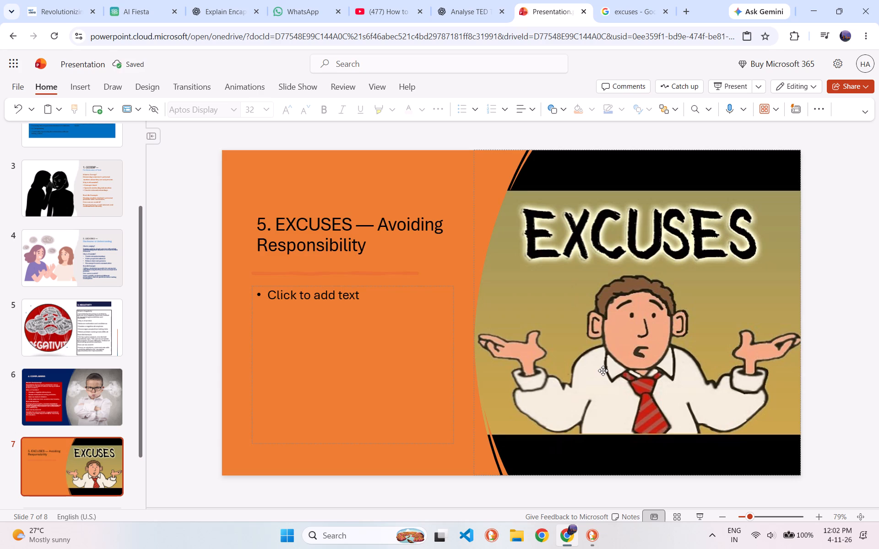
Set slide 7's background to a solid light blue fill from the standard colors.
{"action": "right_click", "coordinate": [476, 184]}
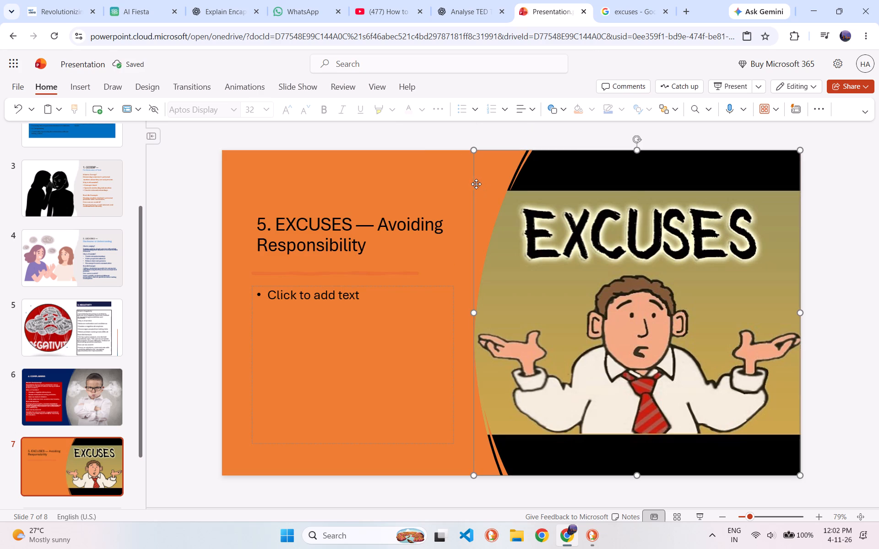
{"action": "right_click", "coordinate": [399, 184]}
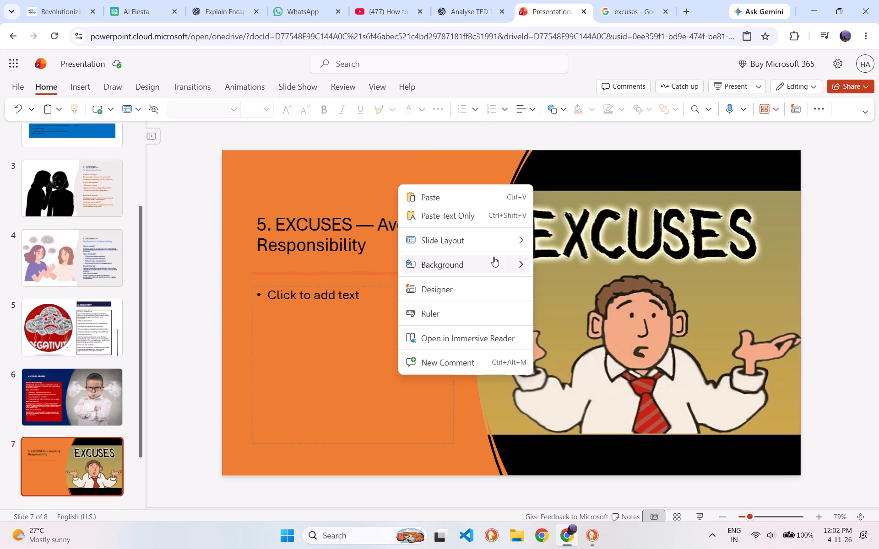
{"action": "left_click", "coordinate": [671, 285]}
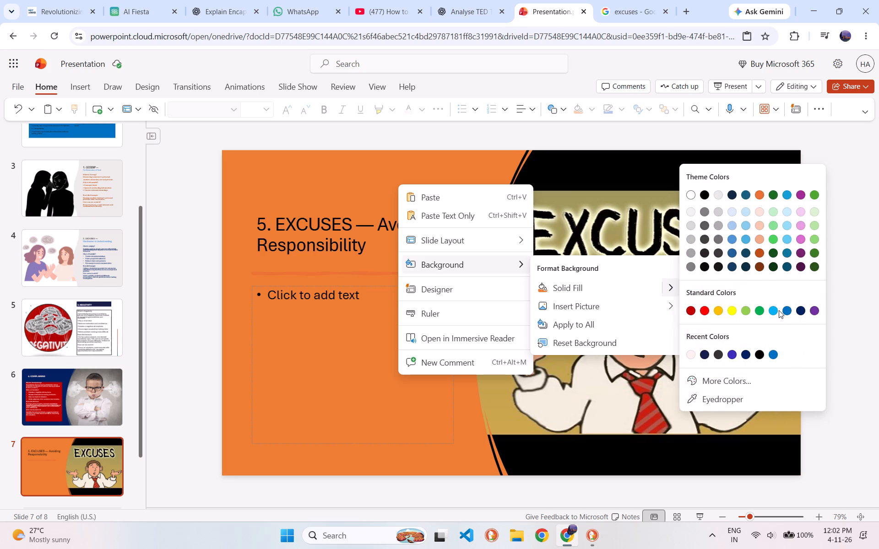
{"action": "left_click", "coordinate": [777, 310]}
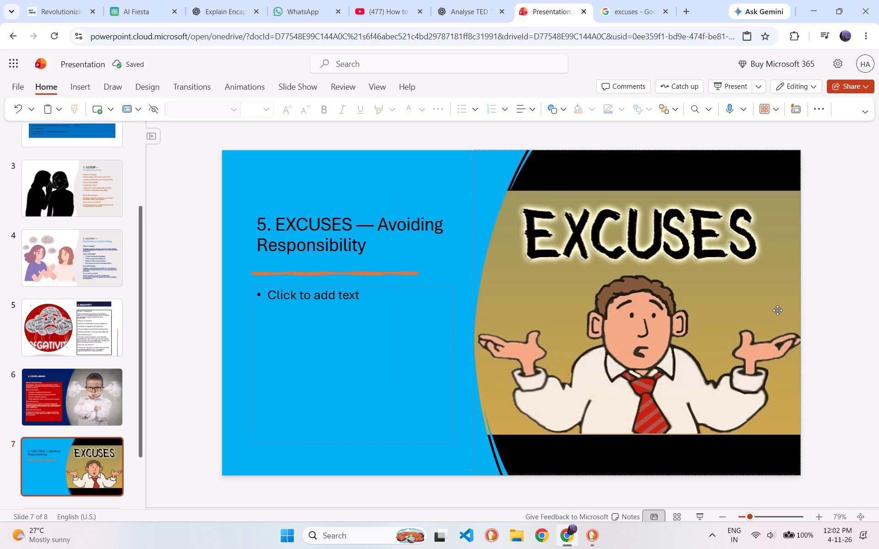
{"action": "left_click", "coordinate": [481, 202]}
{"action": "left_click", "coordinate": [380, 327]}
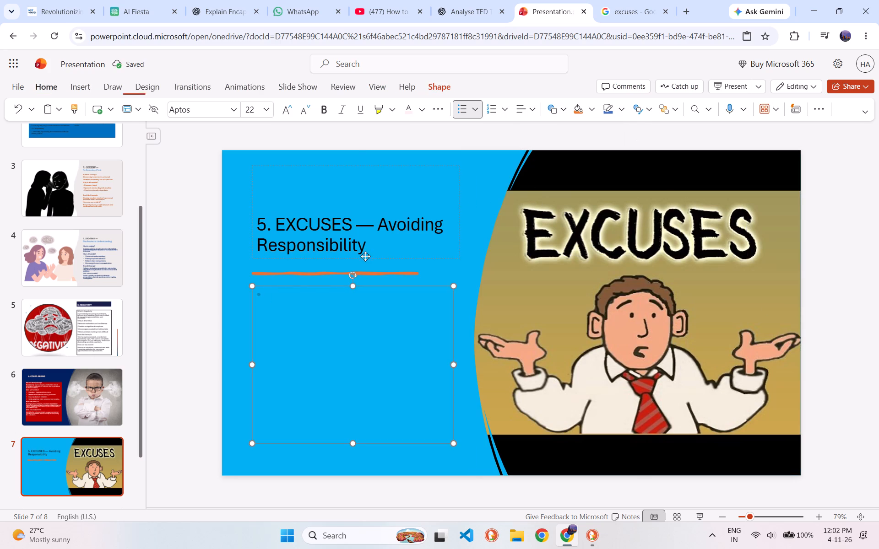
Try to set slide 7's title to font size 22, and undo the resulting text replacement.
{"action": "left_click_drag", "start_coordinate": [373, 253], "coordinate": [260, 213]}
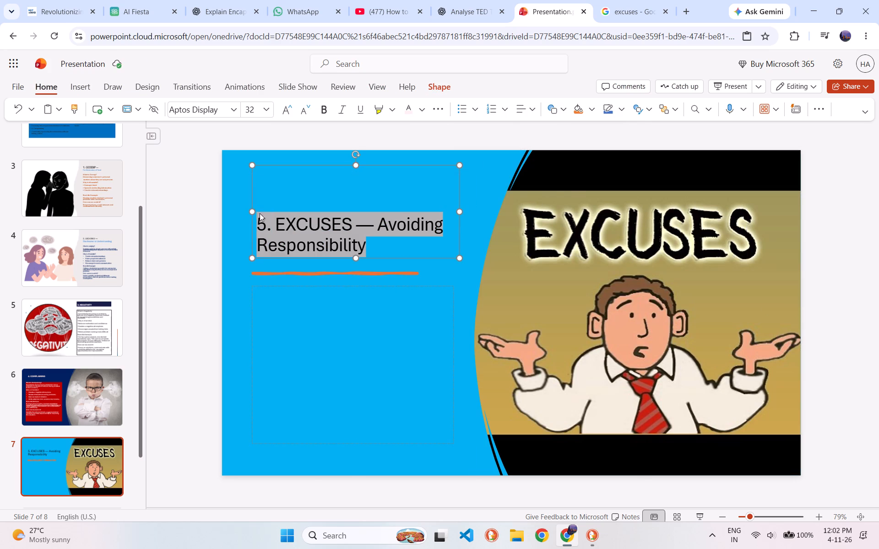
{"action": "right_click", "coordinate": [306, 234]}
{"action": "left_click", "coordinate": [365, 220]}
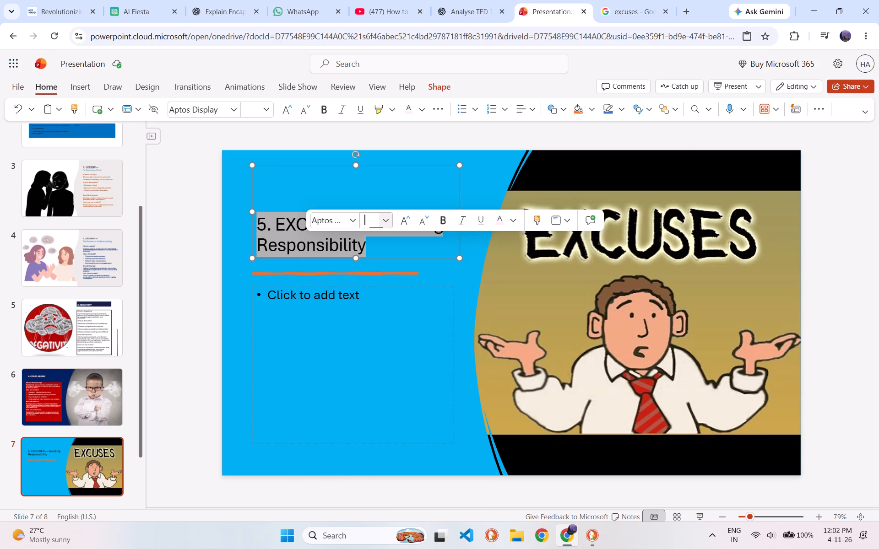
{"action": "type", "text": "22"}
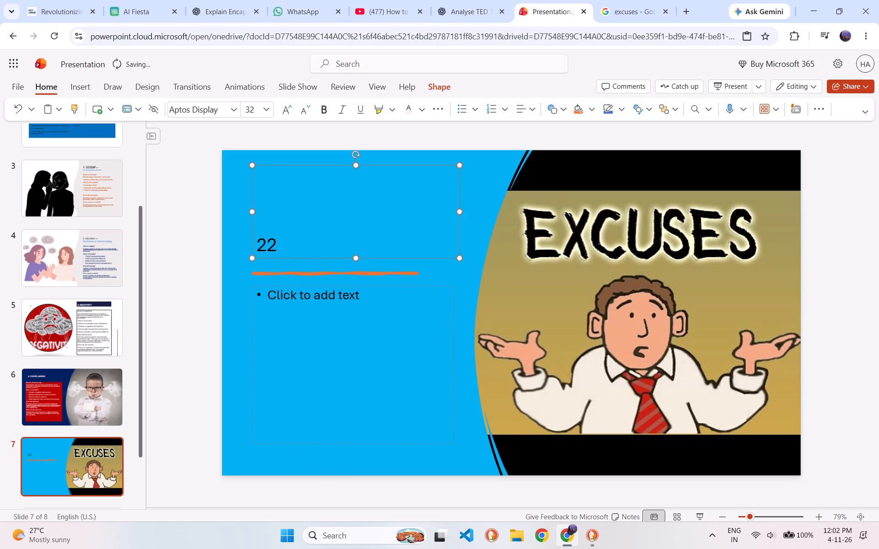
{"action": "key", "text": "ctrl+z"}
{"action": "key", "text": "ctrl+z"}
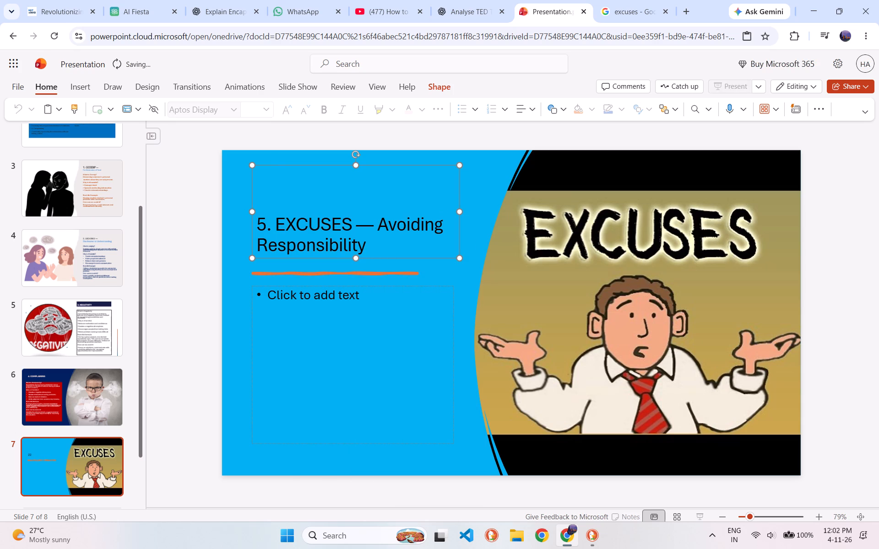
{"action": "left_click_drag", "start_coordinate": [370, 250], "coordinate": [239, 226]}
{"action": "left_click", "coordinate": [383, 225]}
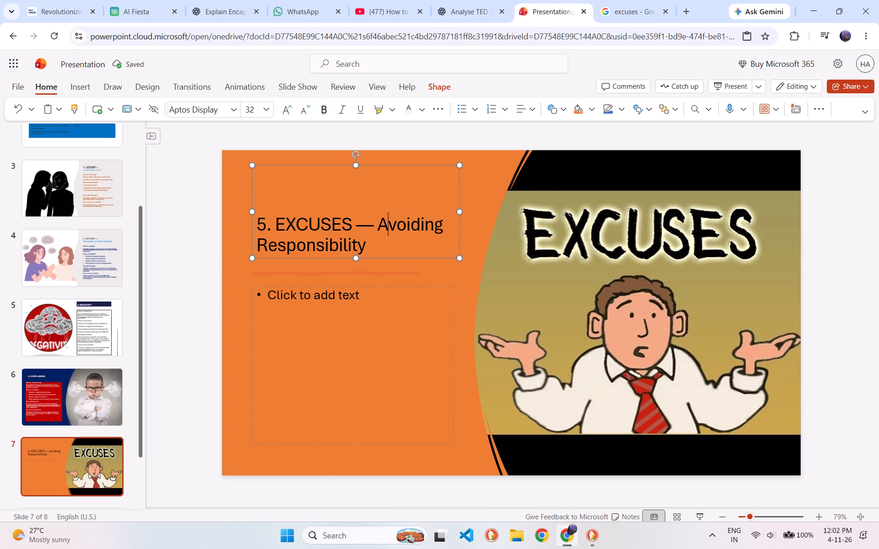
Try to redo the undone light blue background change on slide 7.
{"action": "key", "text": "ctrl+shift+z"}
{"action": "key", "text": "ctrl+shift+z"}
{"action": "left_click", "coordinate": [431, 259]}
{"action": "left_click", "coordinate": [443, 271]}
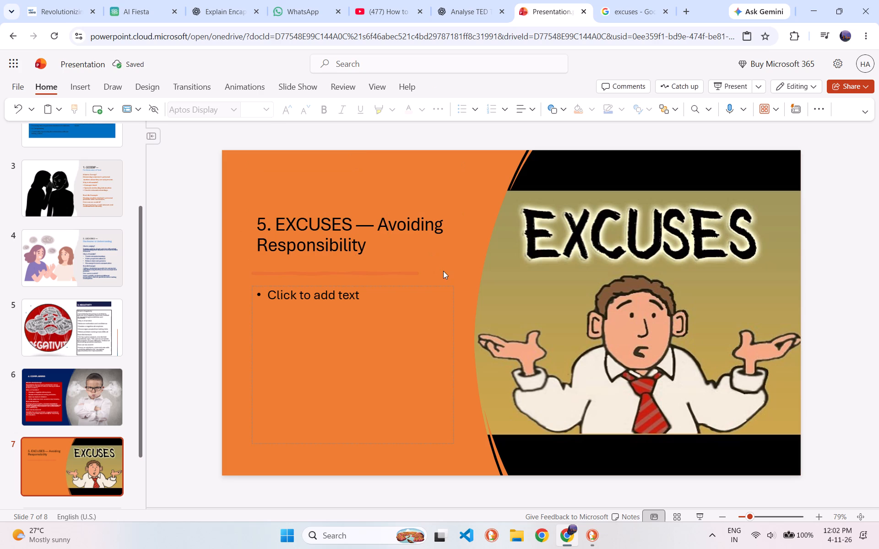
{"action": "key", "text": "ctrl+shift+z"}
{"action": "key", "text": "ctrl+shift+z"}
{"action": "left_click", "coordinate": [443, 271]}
Give slide 7 a solid light blue background fill from the standard colors again.
{"action": "right_click", "coordinate": [434, 253]}
{"action": "left_click", "coordinate": [431, 269]}
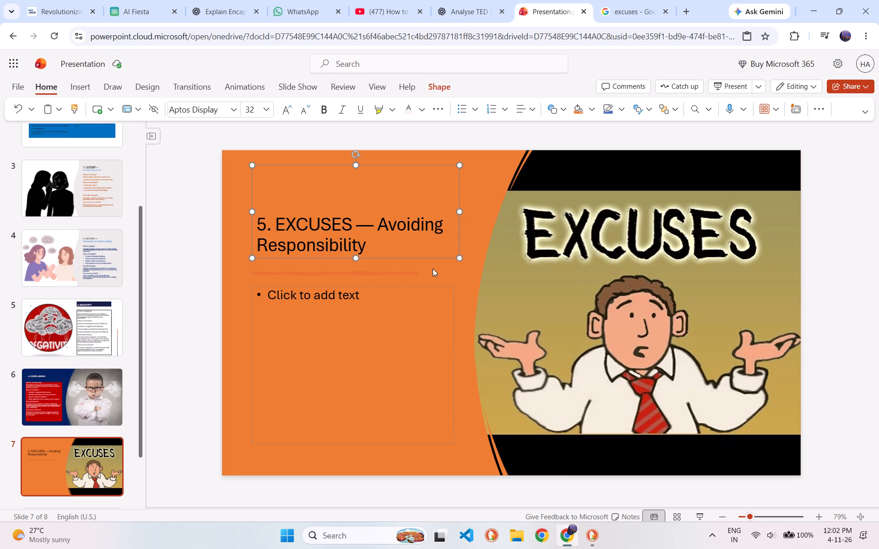
{"action": "right_click", "coordinate": [437, 266]}
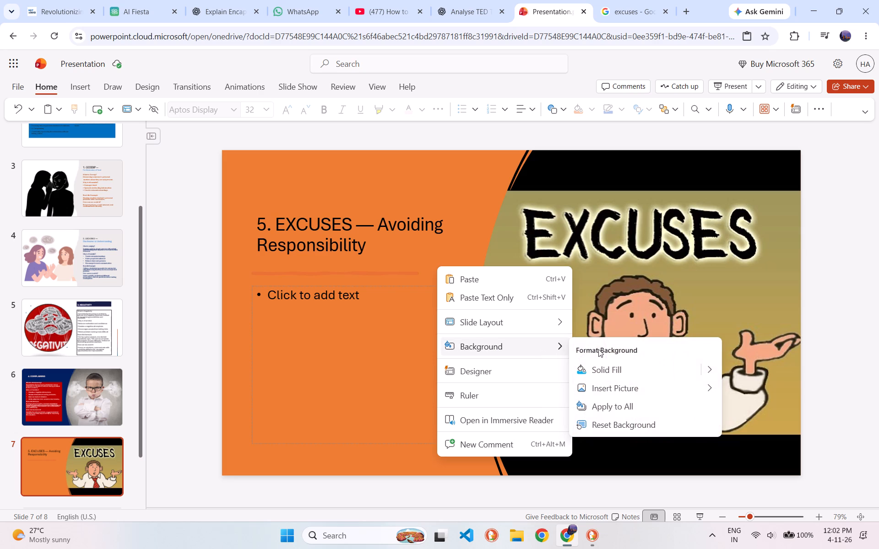
{"action": "left_click", "coordinate": [717, 368]}
{"action": "left_click", "coordinate": [717, 368]}
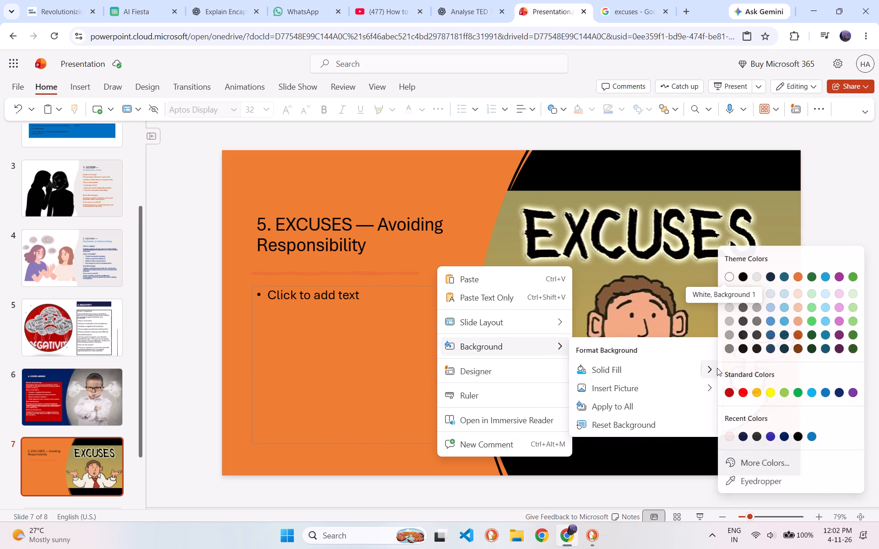
{"action": "left_click", "coordinate": [815, 395]}
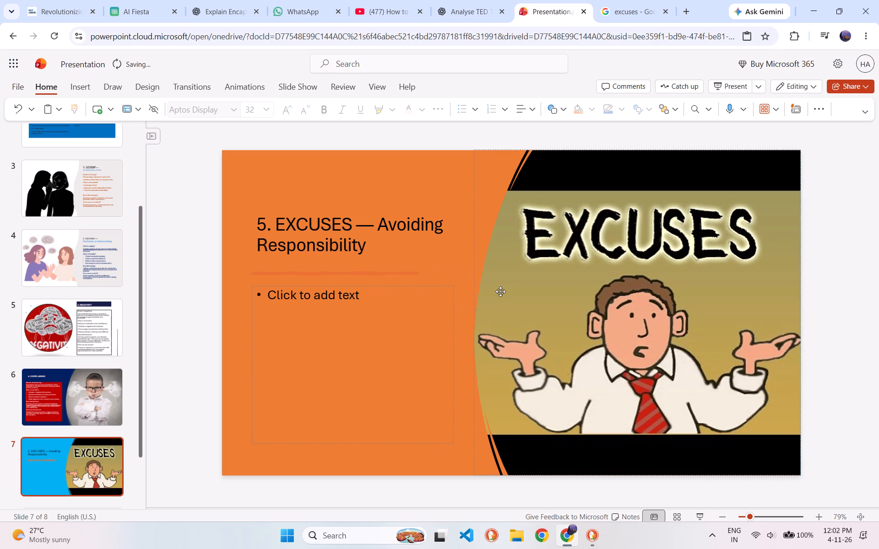
Set slide 7's title text to font size 22 and make it bold.
{"action": "left_click_drag", "start_coordinate": [381, 253], "coordinate": [371, 253]}
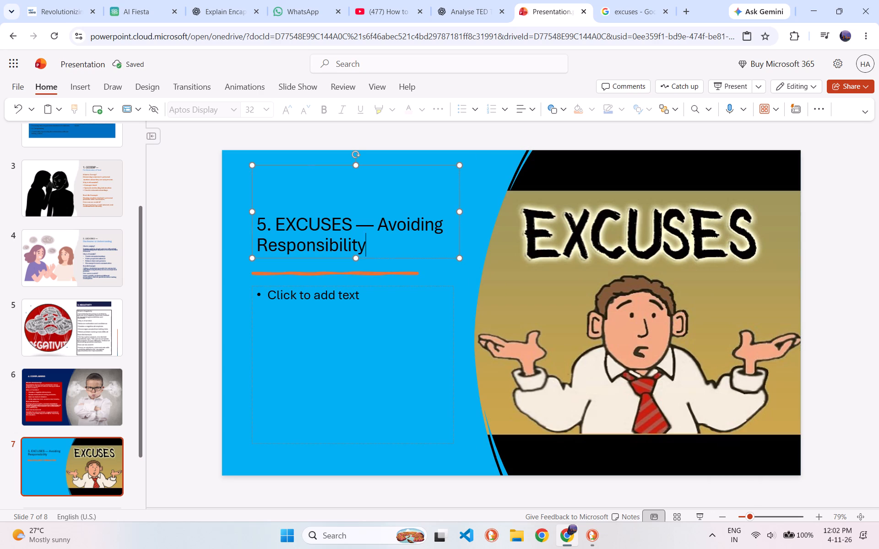
{"action": "left_click_drag", "start_coordinate": [371, 253], "coordinate": [247, 204]}
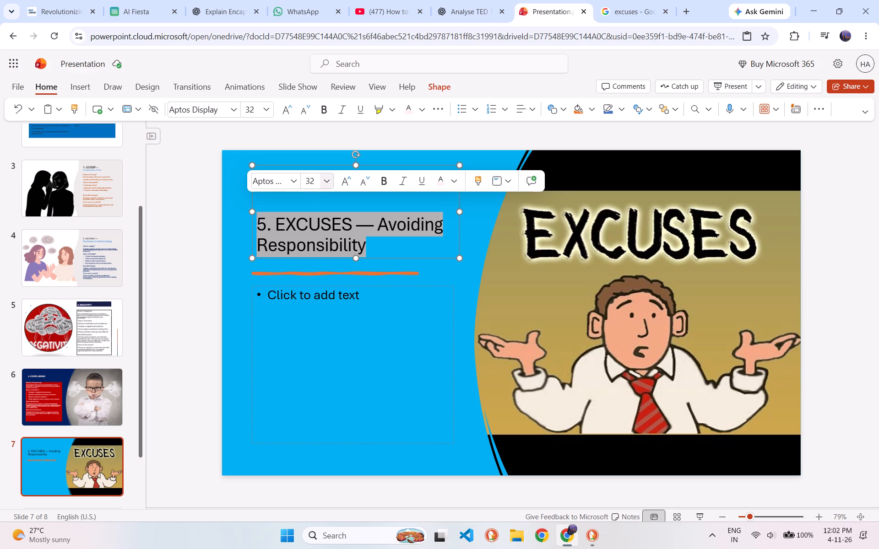
{"action": "left_click", "coordinate": [313, 181]}
{"action": "type", "text": "22"}
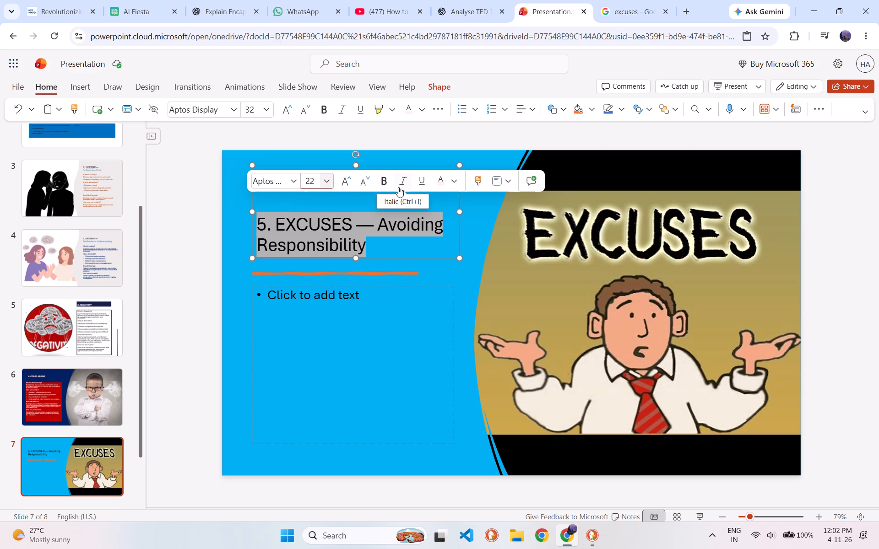
{"action": "left_click", "coordinate": [380, 181]}
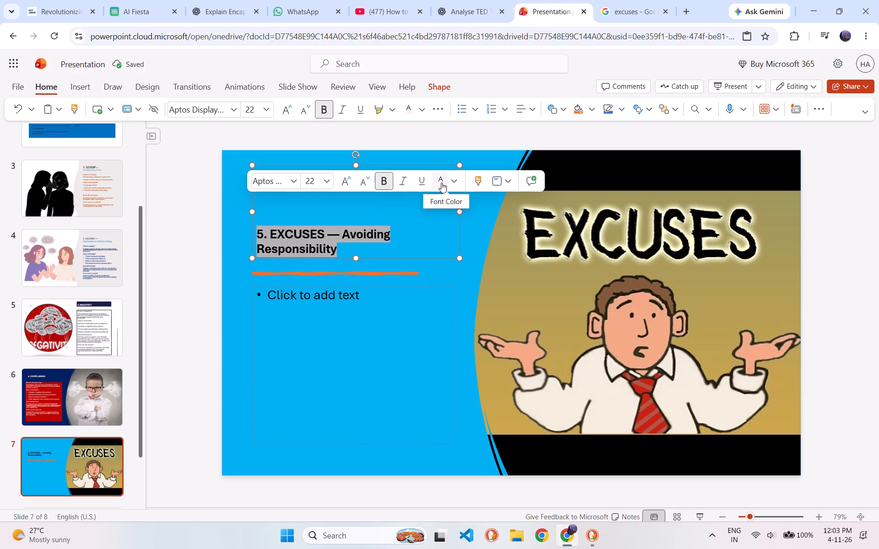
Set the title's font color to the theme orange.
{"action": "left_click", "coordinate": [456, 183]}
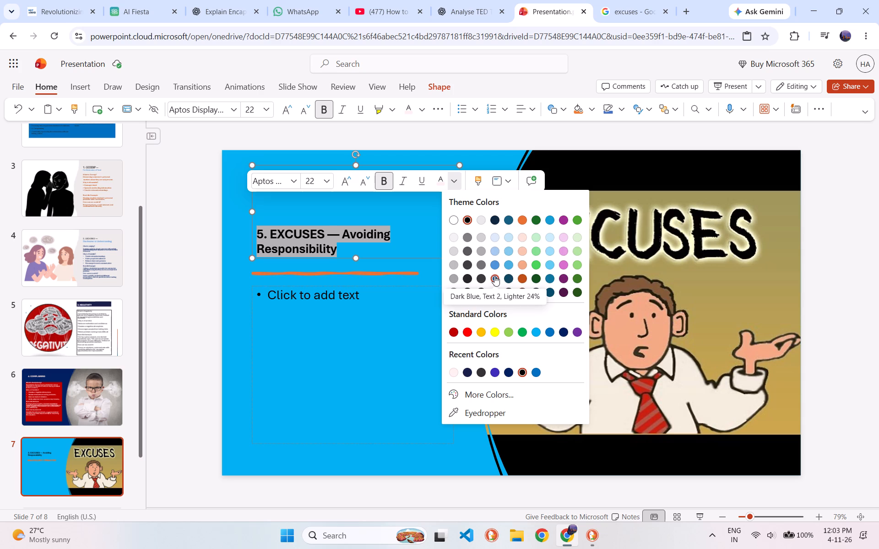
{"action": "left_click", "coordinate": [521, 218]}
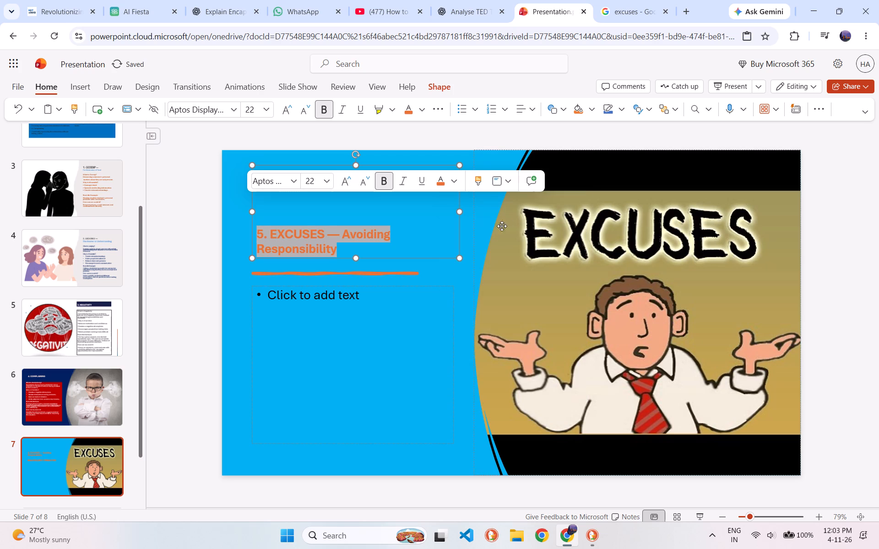
Set the title's font color to dark red from the standard colors.
{"action": "left_click", "coordinate": [448, 185]}
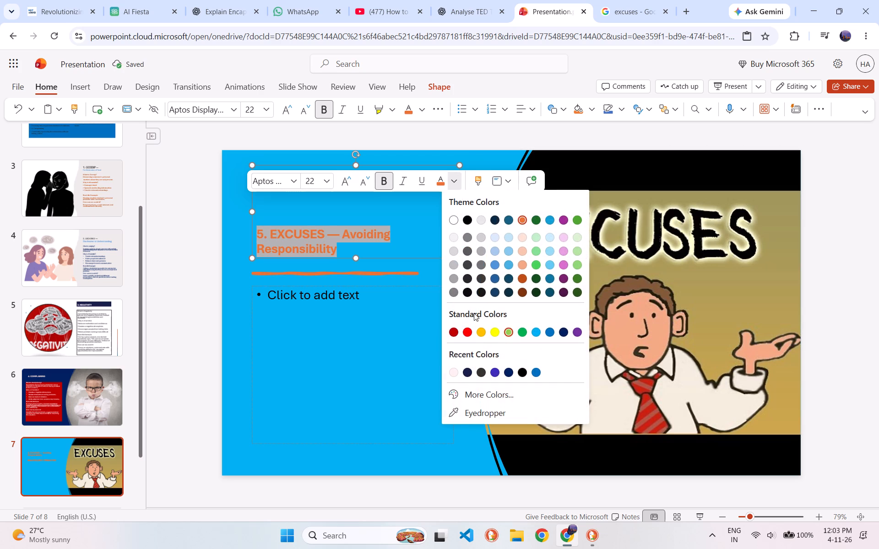
{"action": "left_click", "coordinate": [456, 328]}
Break the title before "Avoiding" so that "Avoiding Responsibility" sits on its own line.
{"action": "left_click", "coordinate": [368, 253]}
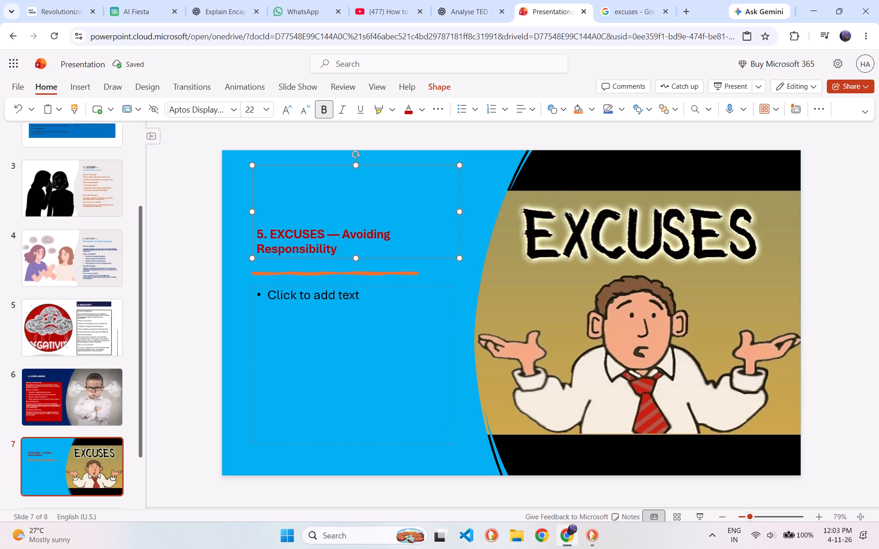
{"action": "left_click", "coordinate": [342, 237]}
{"action": "key", "text": "Return"}
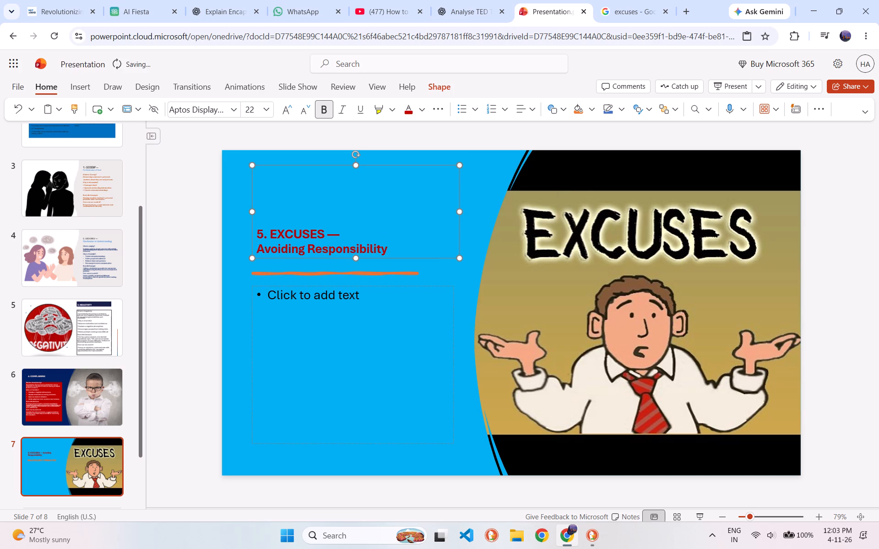
{"action": "left_click_drag", "start_coordinate": [355, 258], "coordinate": [355, 223]}
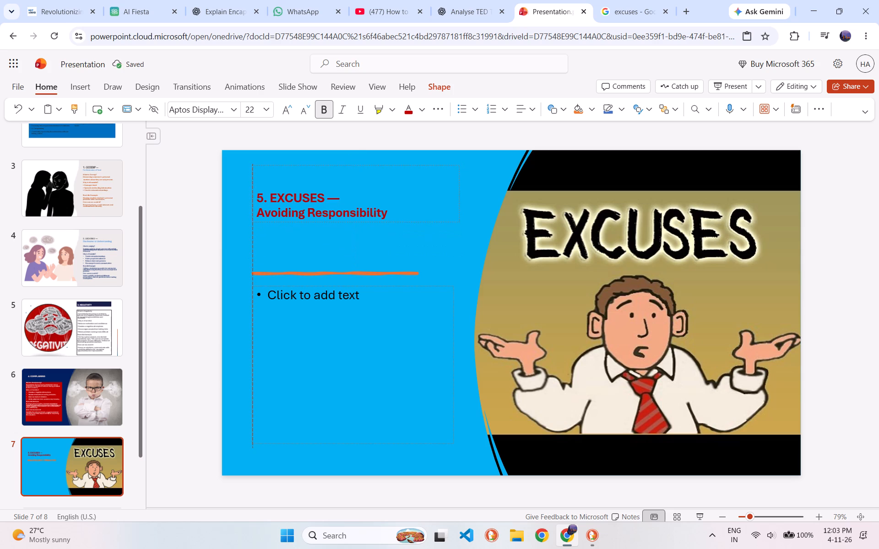
{"action": "left_click_drag", "start_coordinate": [355, 223], "coordinate": [355, 221]}
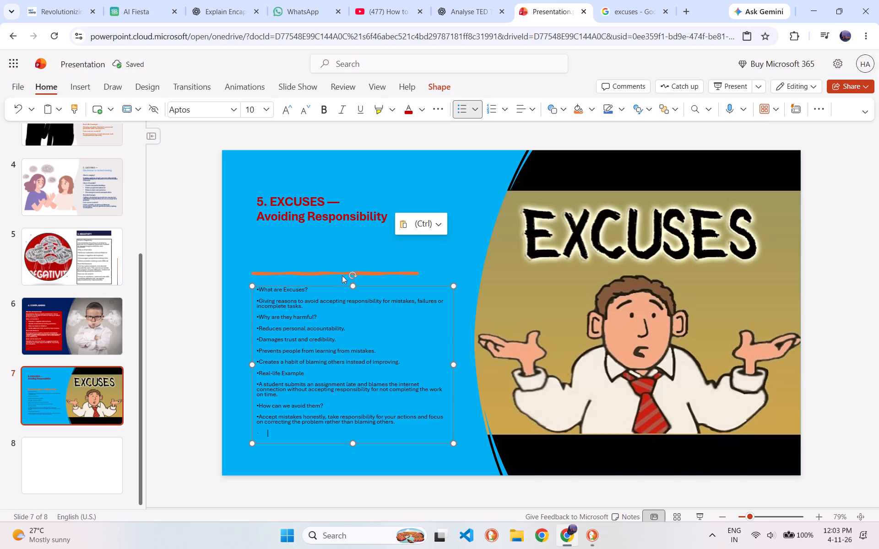
Enlarge the body text box upward to just below the title and downward to near the slide's bottom edge.
{"action": "left_click_drag", "start_coordinate": [353, 288], "coordinate": [353, 252]}
{"action": "left_click_drag", "start_coordinate": [353, 250], "coordinate": [353, 235]}
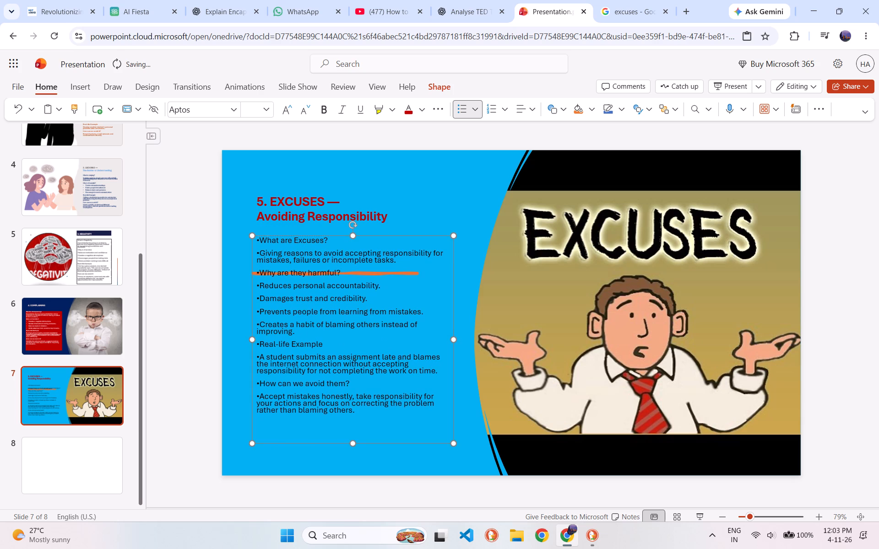
{"action": "left_click_drag", "start_coordinate": [353, 447], "coordinate": [353, 454]}
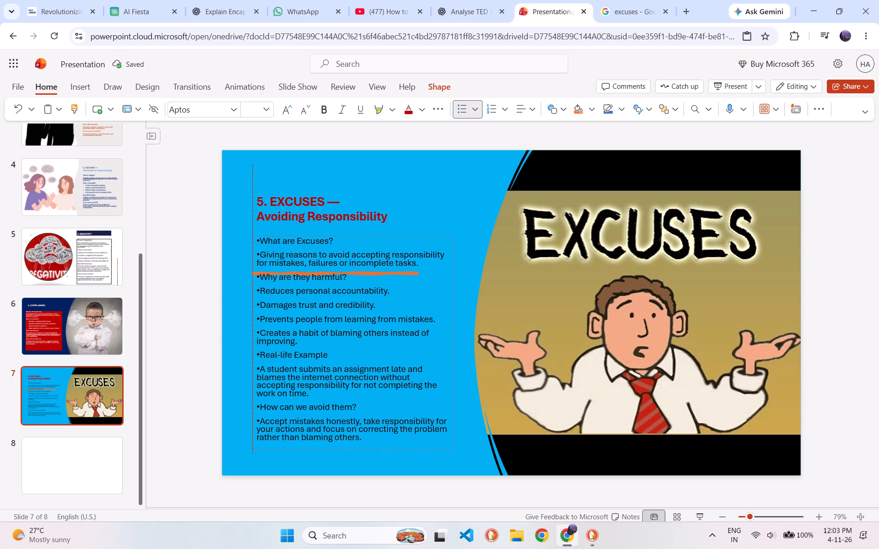
{"action": "left_click_drag", "start_coordinate": [353, 454], "coordinate": [353, 464]}
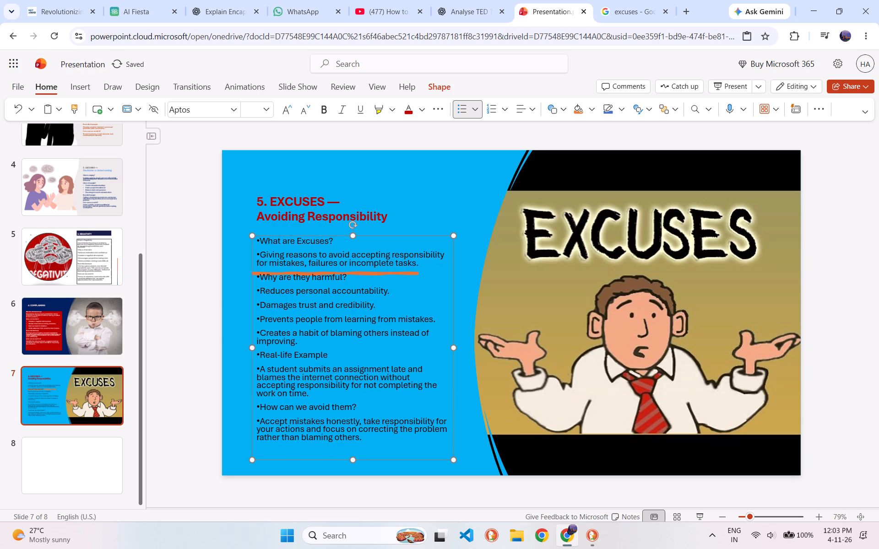
Lower the body text box's top edge to just below the orange line.
{"action": "left_click", "coordinate": [400, 274]}
{"action": "left_click_drag", "start_coordinate": [353, 235], "coordinate": [353, 285]}
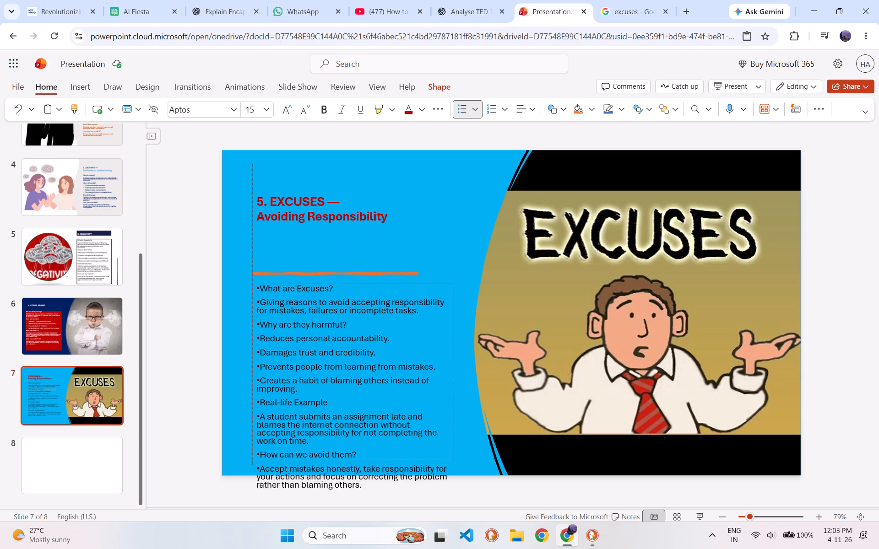
{"action": "left_click_drag", "start_coordinate": [353, 285], "coordinate": [353, 288]}
{"action": "left_click", "coordinate": [363, 351]}
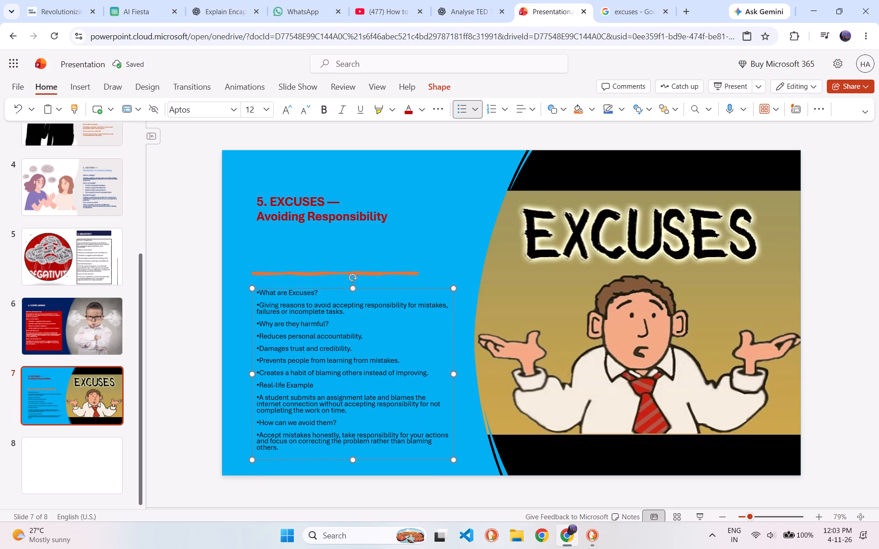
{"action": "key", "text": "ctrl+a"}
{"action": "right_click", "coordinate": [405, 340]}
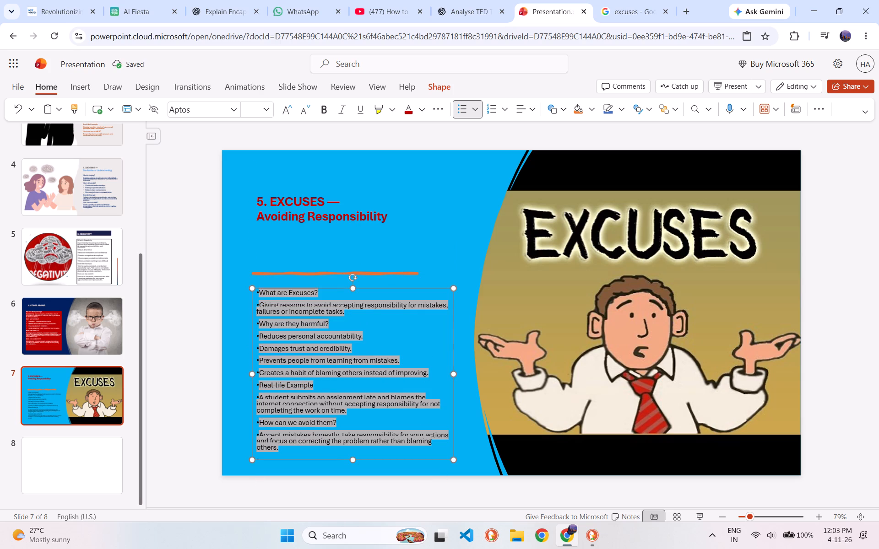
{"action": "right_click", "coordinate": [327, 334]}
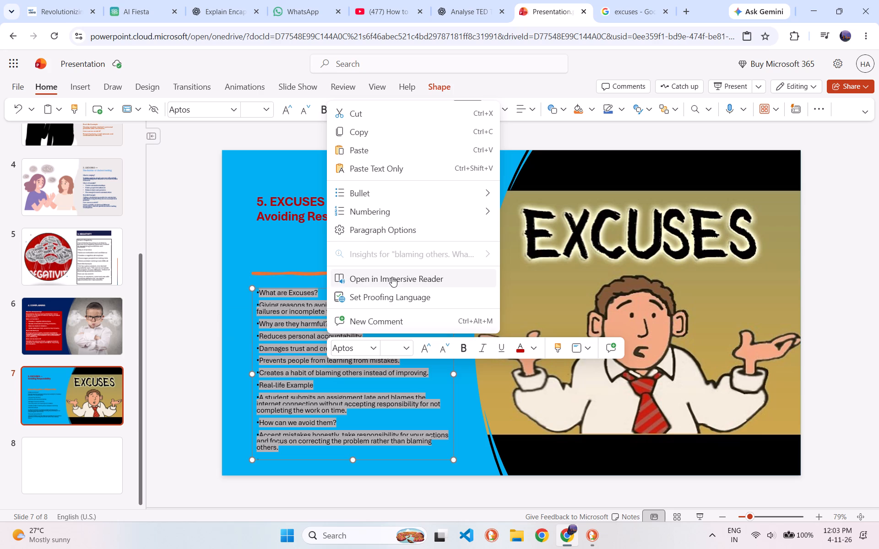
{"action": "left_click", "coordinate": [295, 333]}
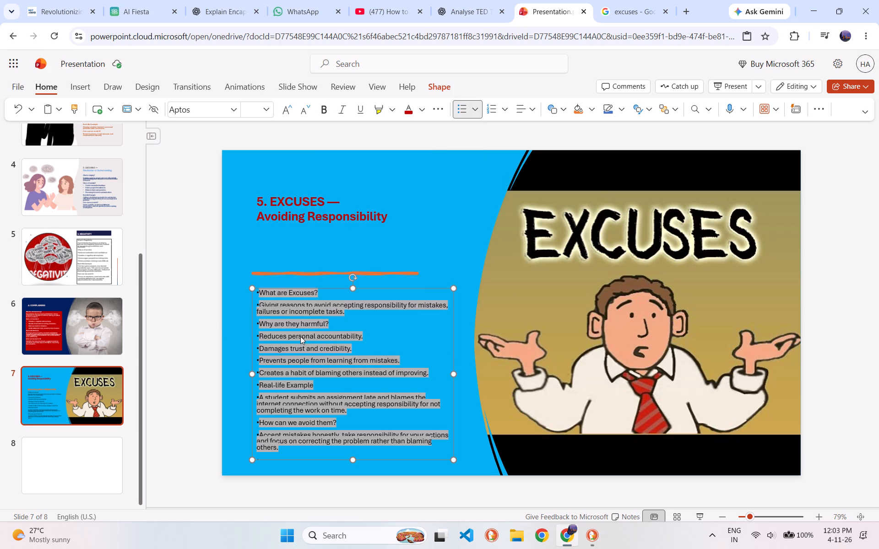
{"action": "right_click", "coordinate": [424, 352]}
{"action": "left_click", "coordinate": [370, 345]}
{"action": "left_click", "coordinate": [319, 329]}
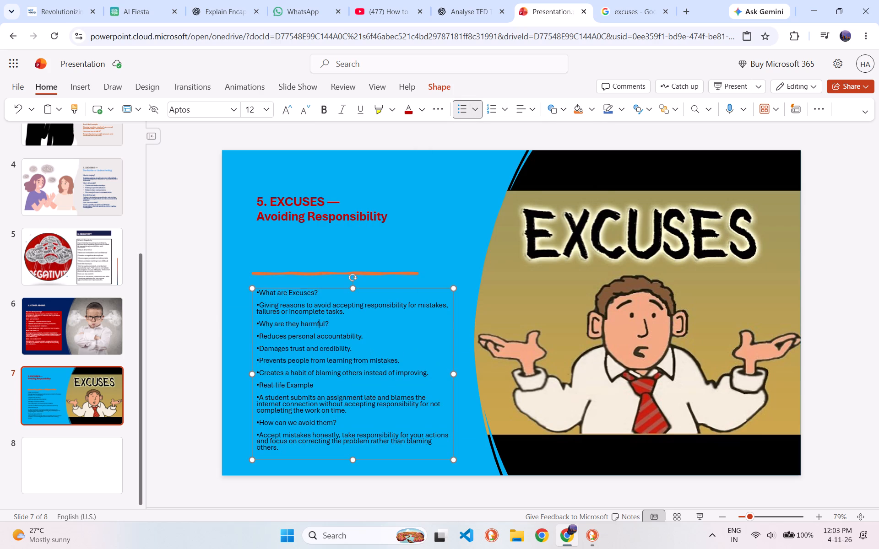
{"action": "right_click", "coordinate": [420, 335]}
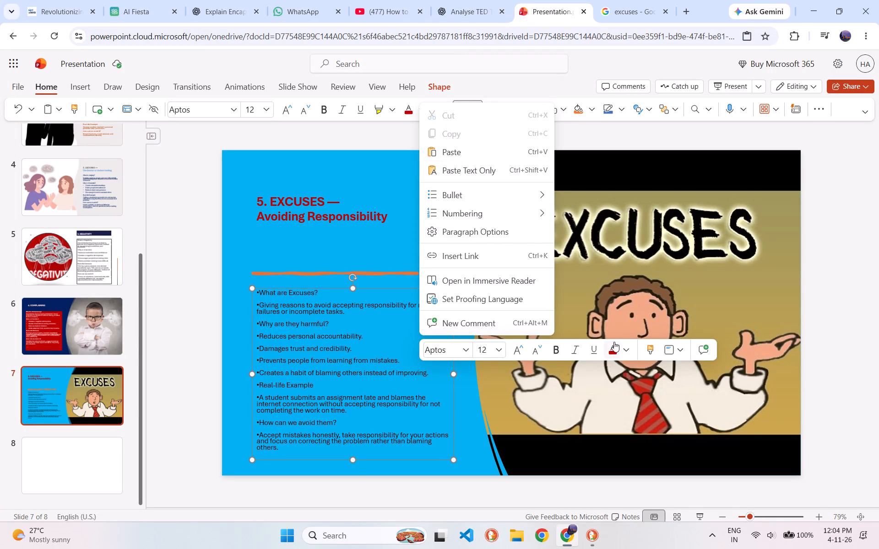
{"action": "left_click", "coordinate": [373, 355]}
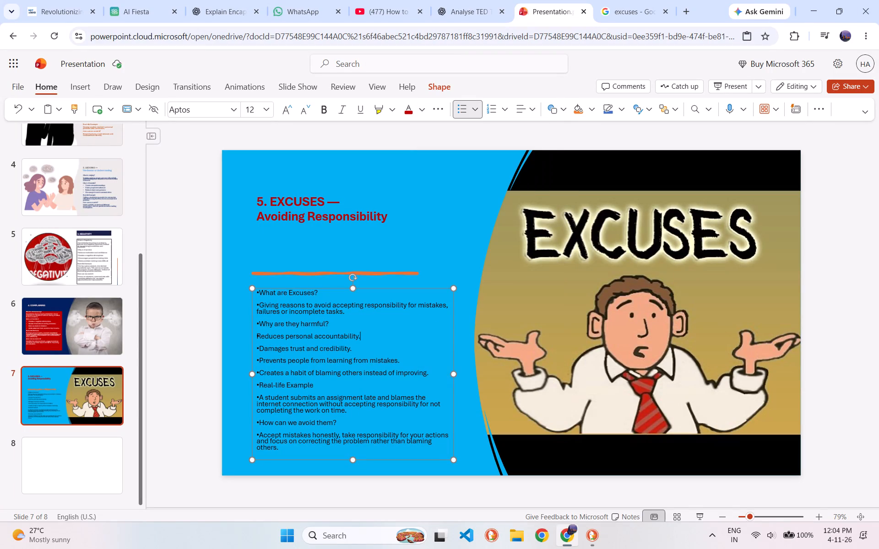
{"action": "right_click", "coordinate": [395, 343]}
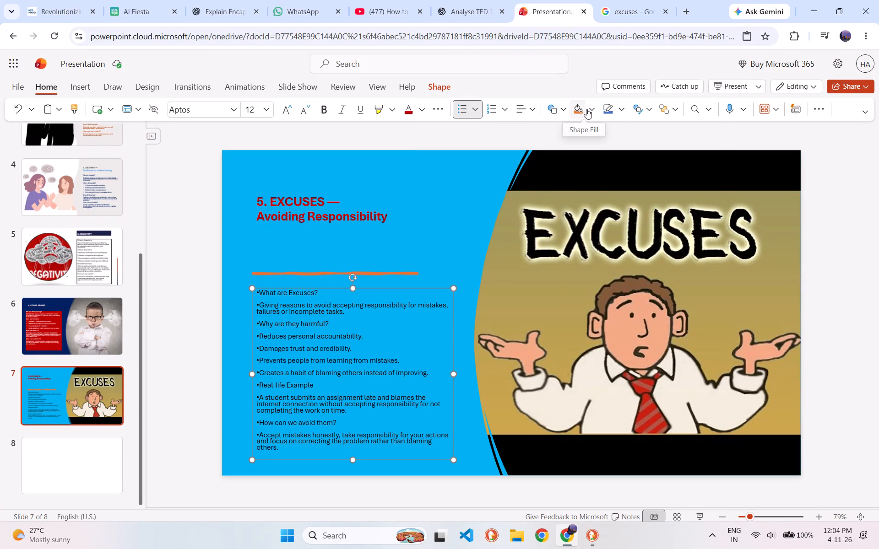
Fill slide 7's body text box with the dark grey recent colour.
{"action": "left_click", "coordinate": [586, 109]}
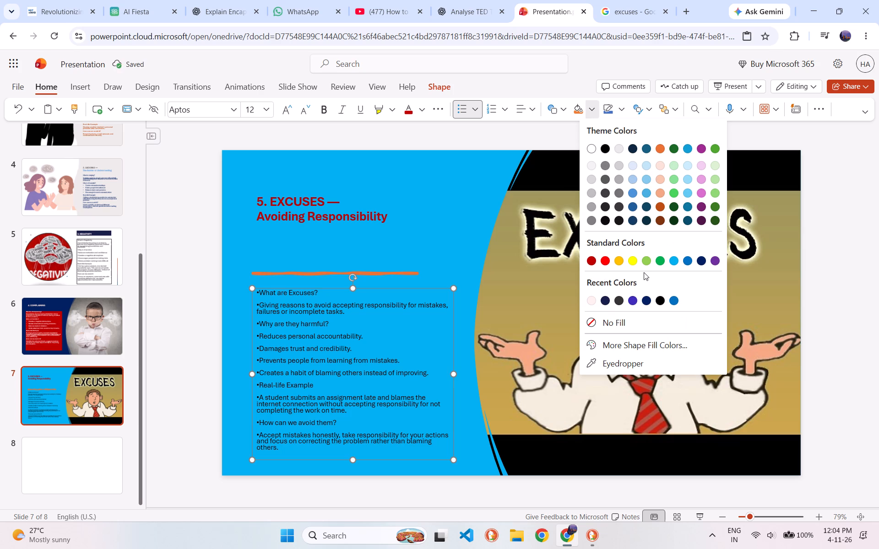
{"action": "left_click", "coordinate": [617, 300]}
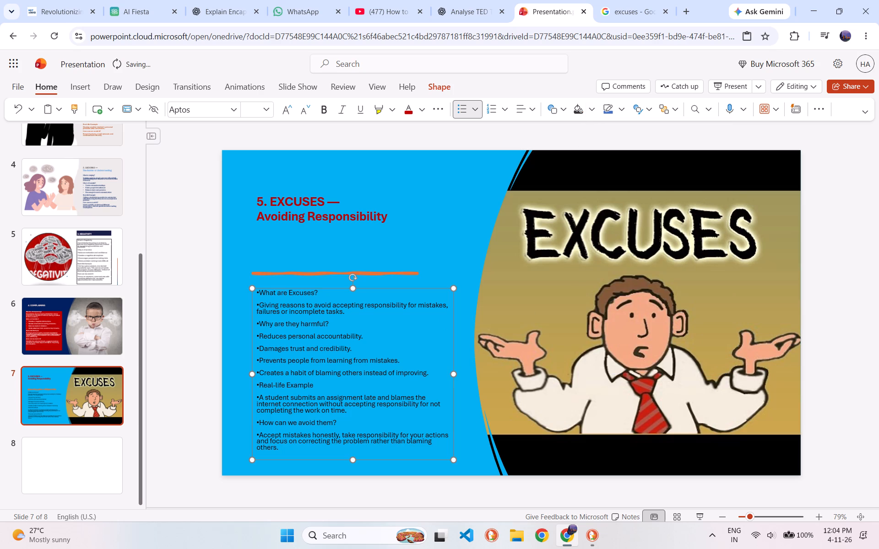
Change the font colour of all the Excuses body text to the lightest green theme colour.
{"action": "left_click", "coordinate": [398, 329]}
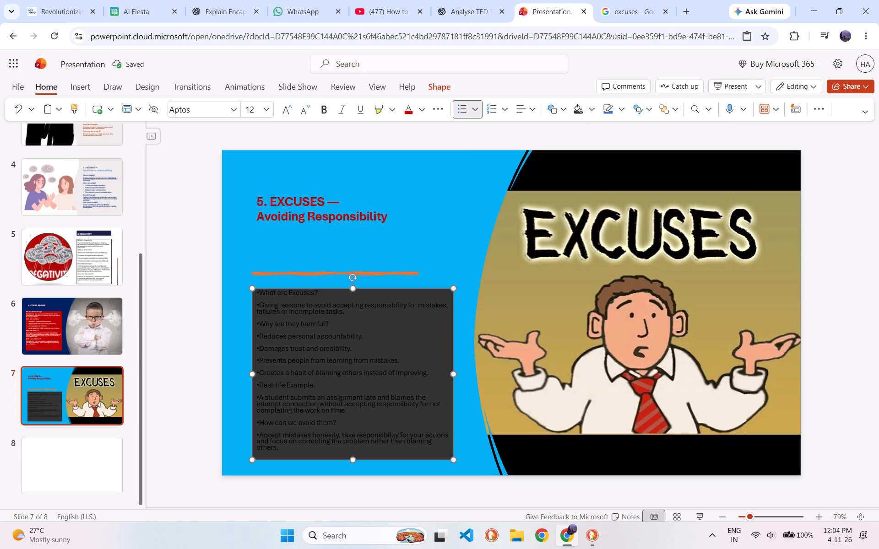
{"action": "key", "text": "ctrl+a"}
{"action": "right_click", "coordinate": [398, 329]}
{"action": "right_click", "coordinate": [312, 334]}
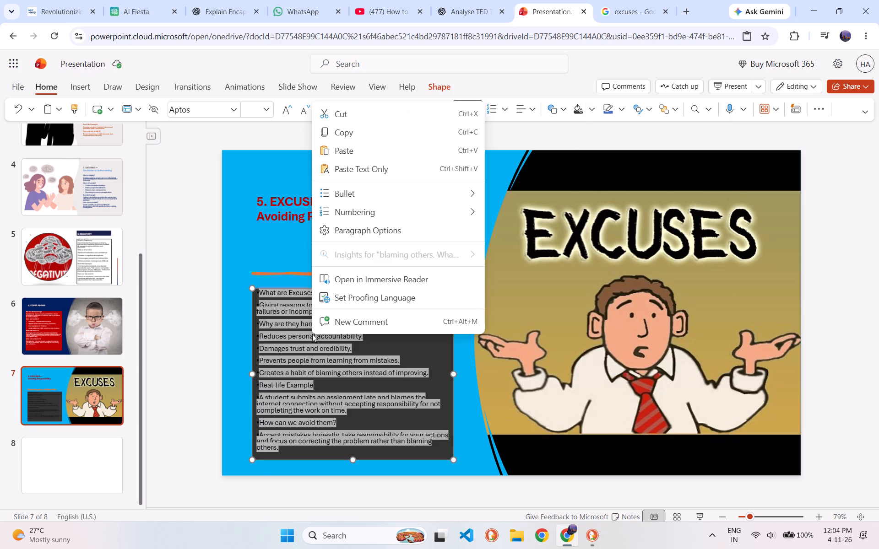
{"action": "left_click", "coordinate": [513, 349]}
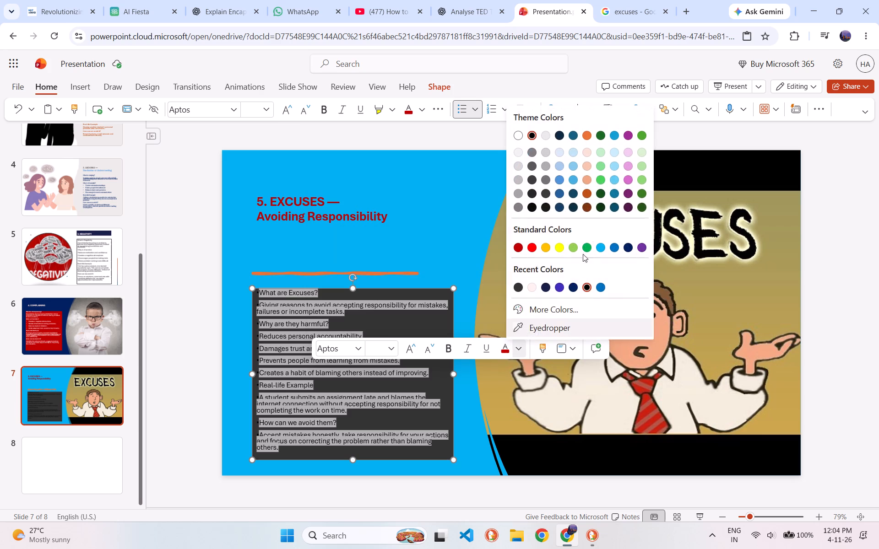
{"action": "left_click", "coordinate": [638, 151]}
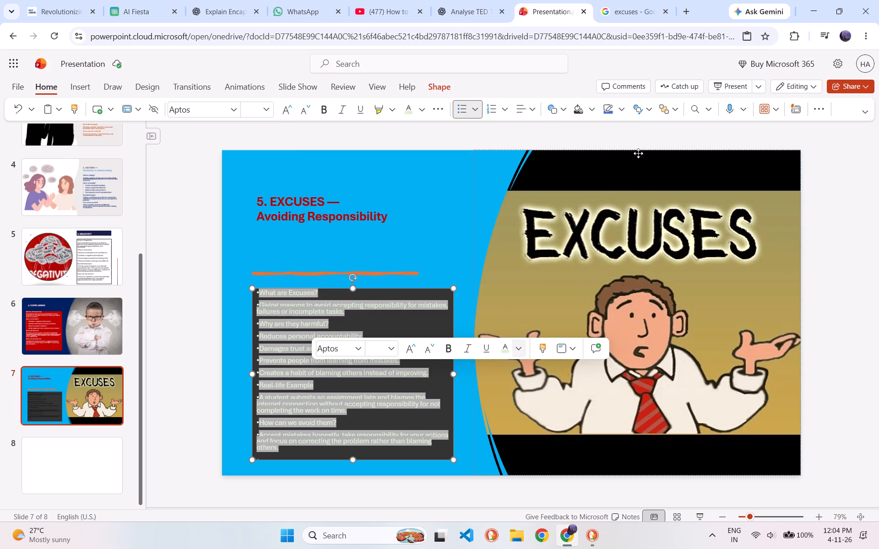
{"action": "left_click", "coordinate": [400, 362]}
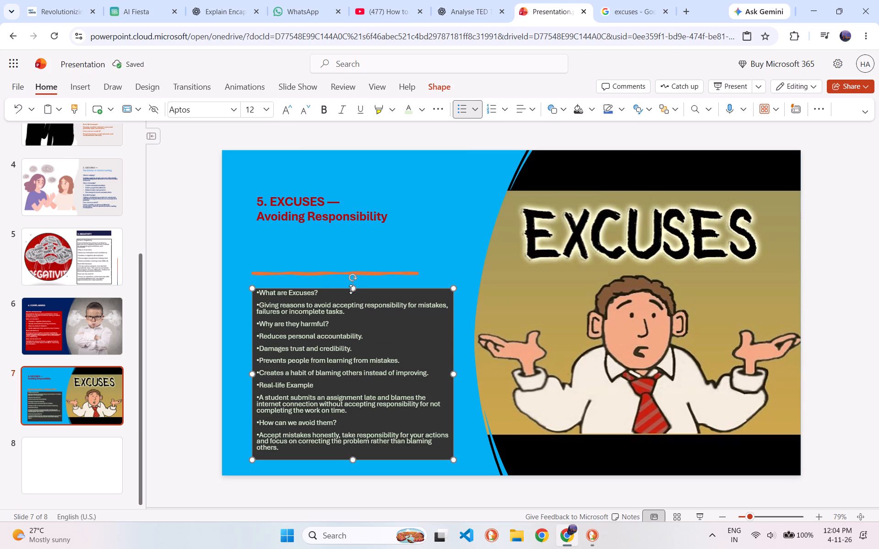
Enlarge the body text box upward over the orange line to just below the title, and widen it slightly on both sides.
{"action": "left_click_drag", "start_coordinate": [353, 288], "coordinate": [348, 245]}
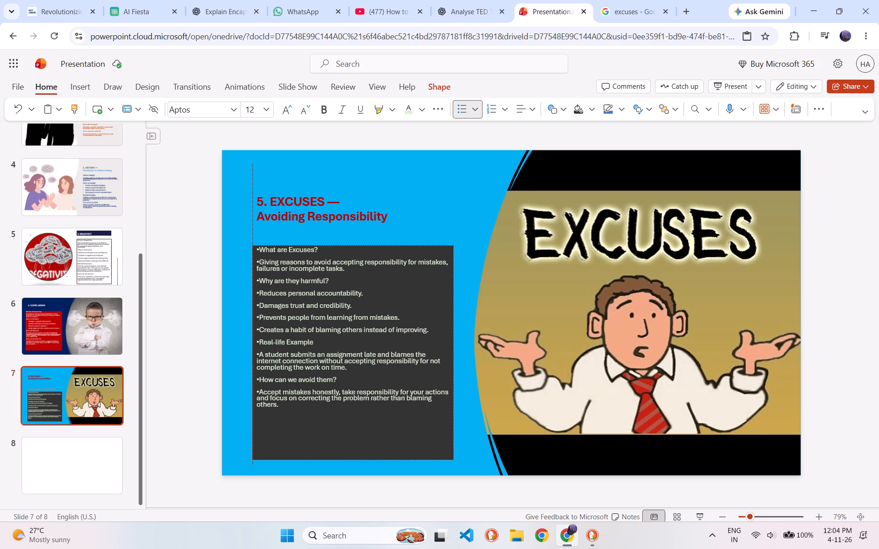
{"action": "left_click_drag", "start_coordinate": [348, 245], "coordinate": [348, 243]}
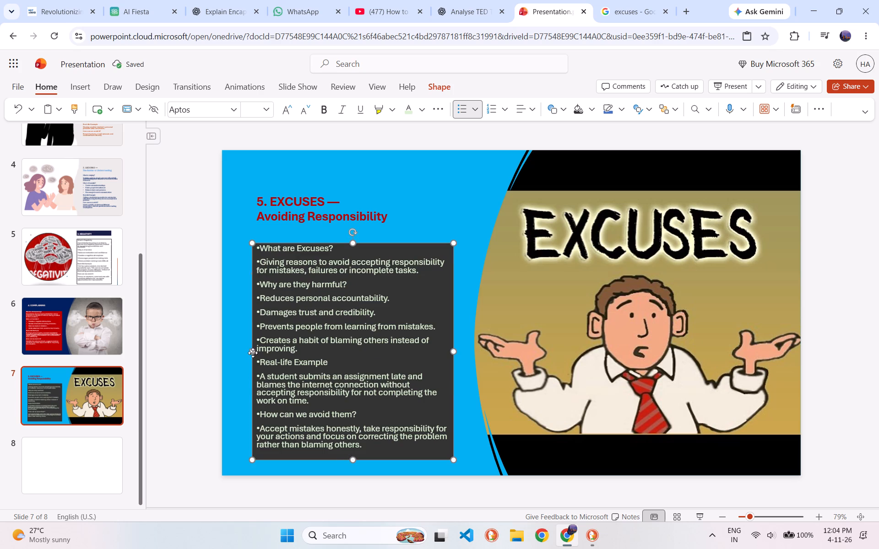
{"action": "left_click_drag", "start_coordinate": [251, 350], "coordinate": [245, 350]}
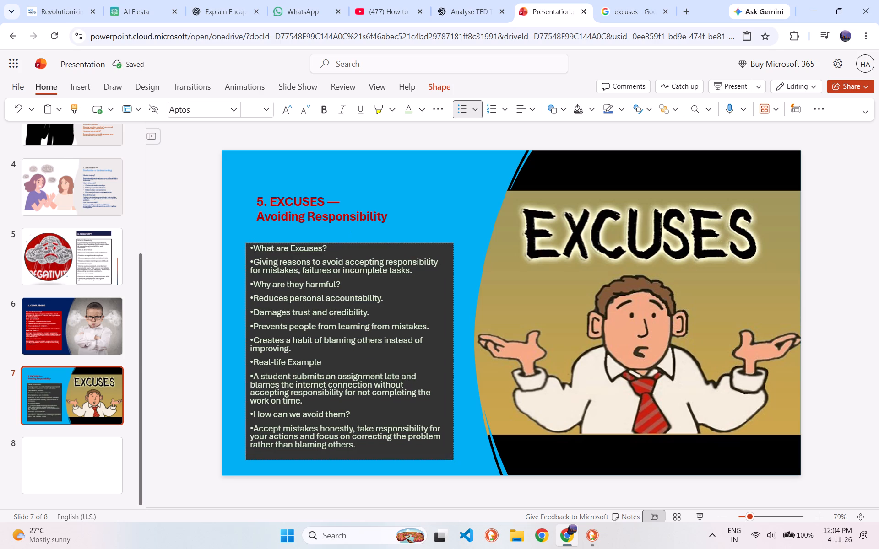
{"action": "left_click_drag", "start_coordinate": [245, 350], "coordinate": [238, 350]}
{"action": "left_click_drag", "start_coordinate": [452, 353], "coordinate": [456, 353]}
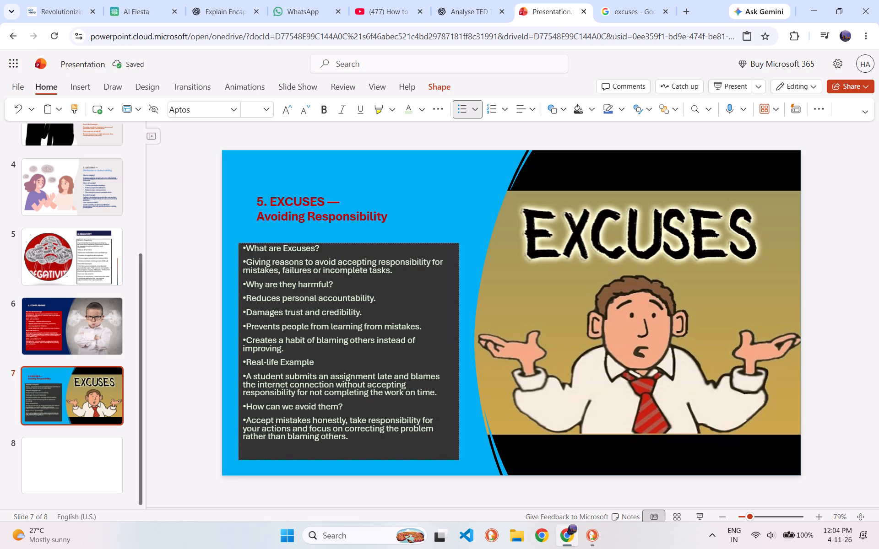
{"action": "left_click_drag", "start_coordinate": [456, 353], "coordinate": [457, 353]}
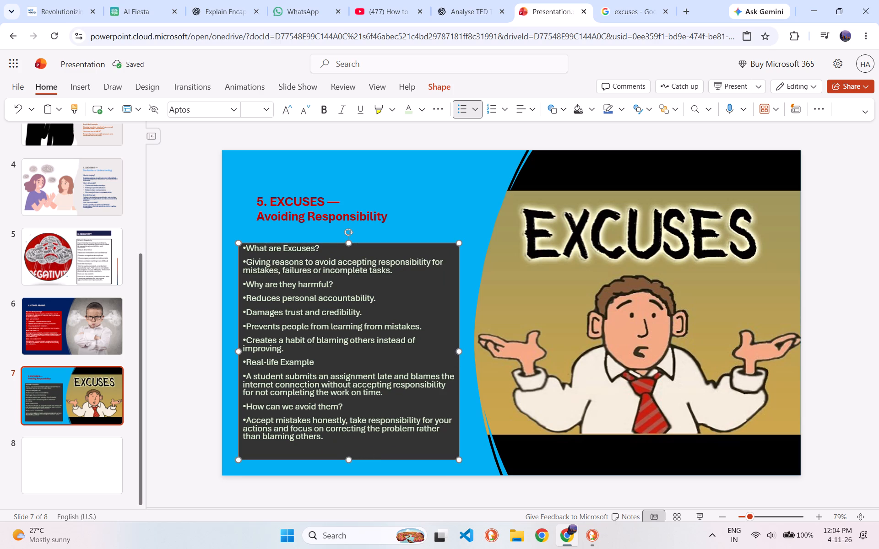
Remove the bullet from the "What are Excuses" heading and the question marks from it and "Why are they harmful".
{"action": "left_click", "coordinate": [246, 248]}
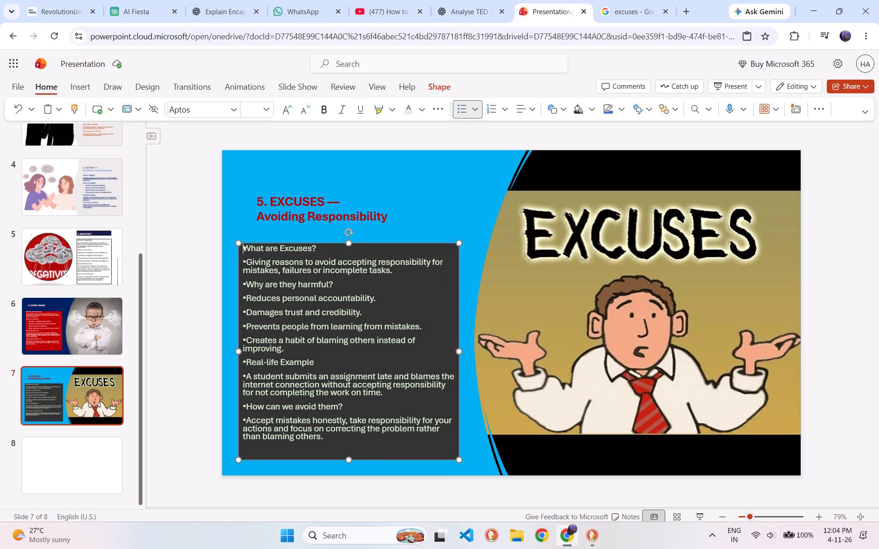
{"action": "key", "text": "BackSpace"}
{"action": "left_click", "coordinate": [330, 285]}
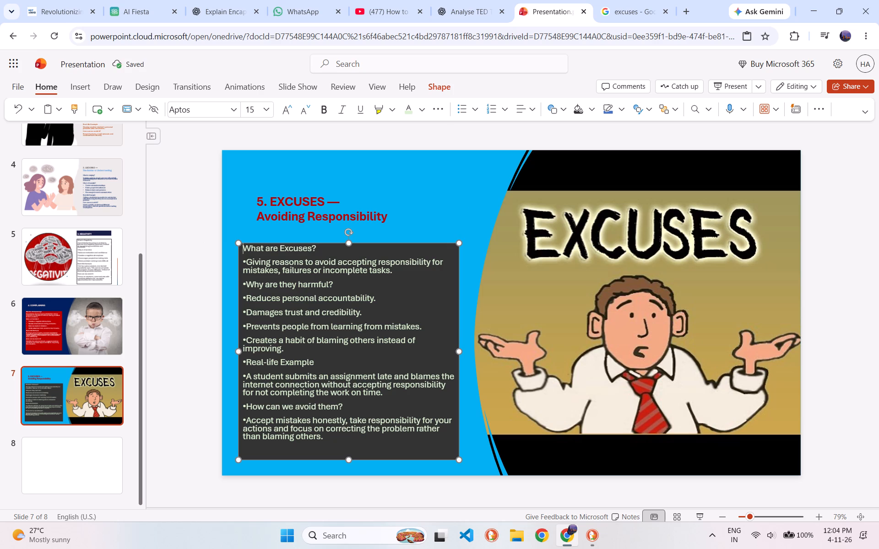
{"action": "key", "text": "BackSpace"}
{"action": "key", "text": "l"}
{"action": "key", "text": "Delete"}
{"action": "left_click_drag", "start_coordinate": [311, 247], "coordinate": [317, 247]}
{"action": "key", "text": "Delete"}
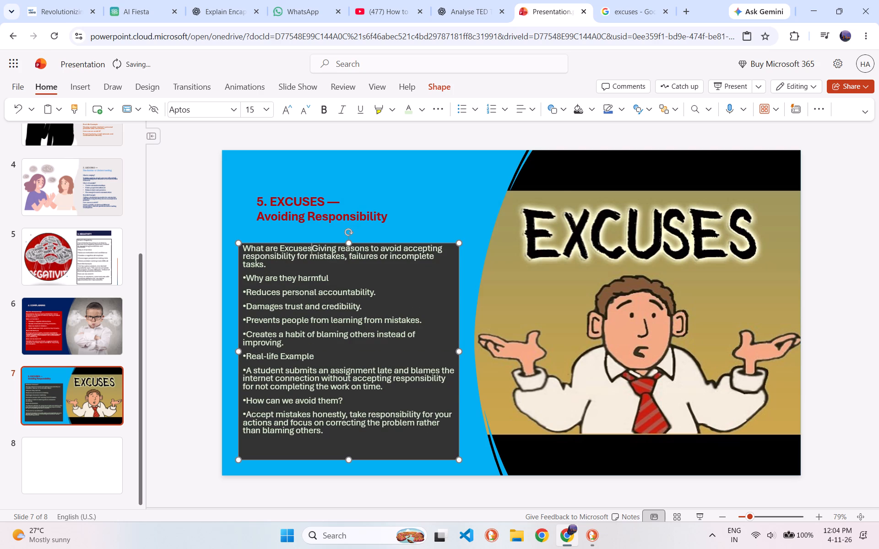
{"action": "key", "text": "ctrl+z"}
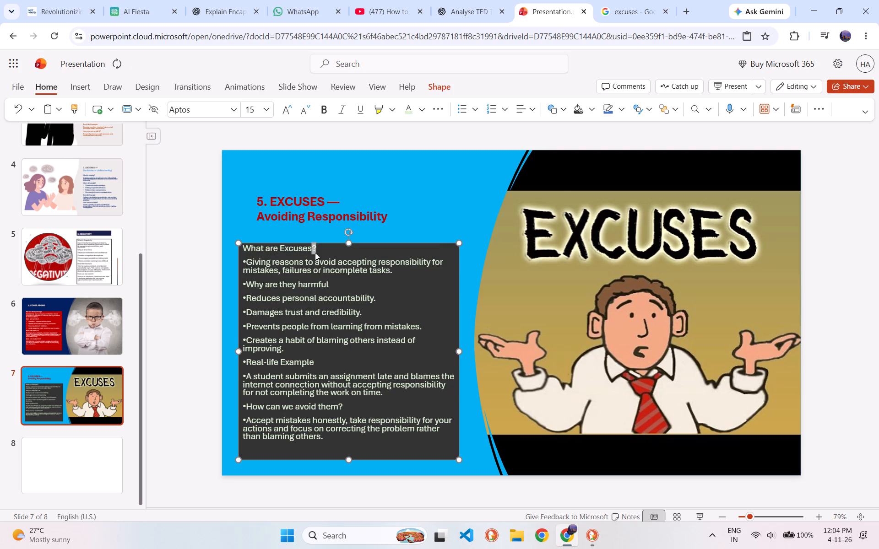
{"action": "left_click", "coordinate": [322, 252]}
{"action": "key", "text": "BackSpace"}
Remove the bullets from "Real-life Example", "How can we avoid them" and "Why are they harmful", plus the question mark after "How can we avoid them".
{"action": "left_click", "coordinate": [245, 362]}
{"action": "key", "text": "BackSpace"}
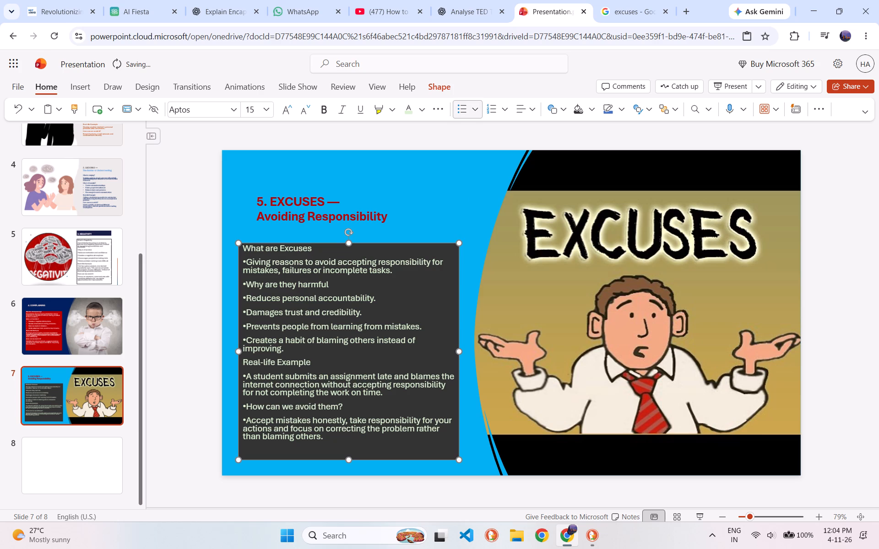
{"action": "left_click", "coordinate": [245, 405]}
{"action": "key", "text": "BackSpace"}
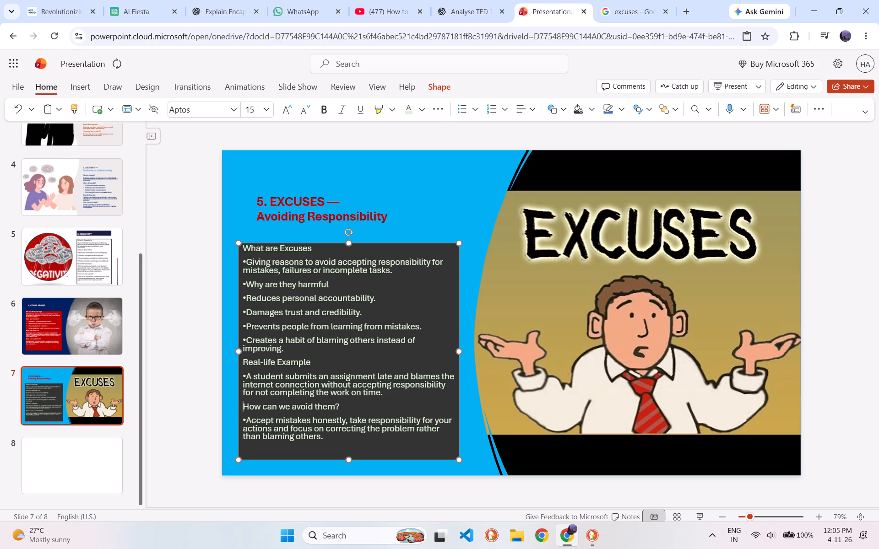
{"action": "left_click", "coordinate": [340, 409]}
{"action": "key", "text": "BackSpace"}
{"action": "left_click", "coordinate": [340, 409]}
{"action": "left_click", "coordinate": [310, 363]}
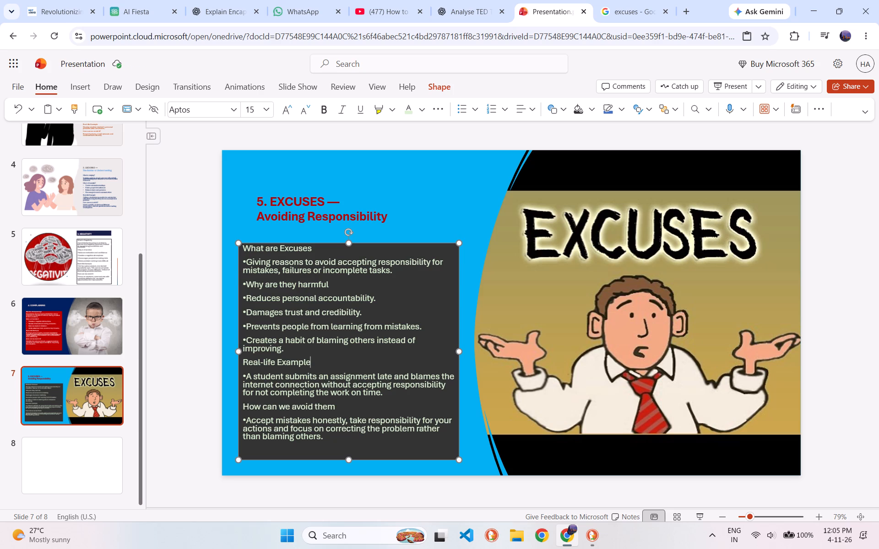
{"action": "left_click", "coordinate": [245, 284]}
{"action": "key", "text": "BackSpace"}
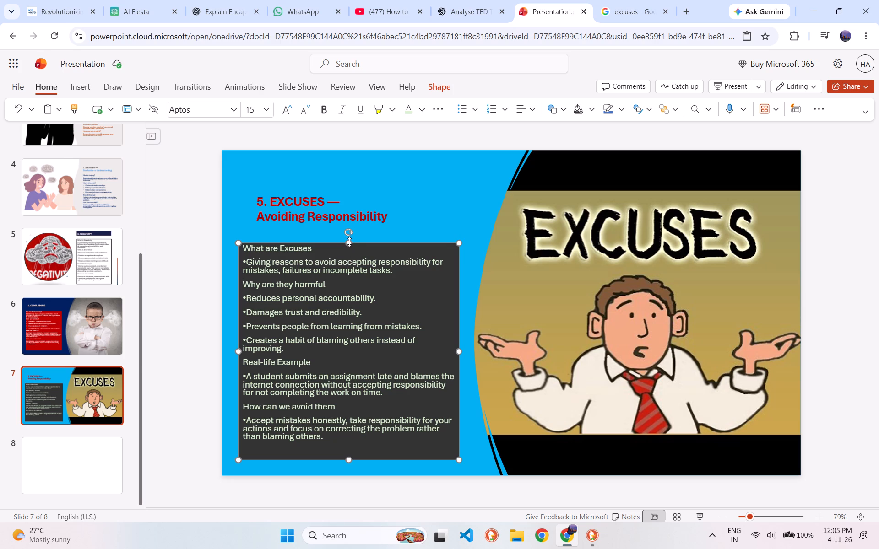
Raise the body text box's top edge slightly closer to the title.
{"action": "left_click_drag", "start_coordinate": [349, 242], "coordinate": [349, 234]}
{"action": "left_click", "coordinate": [342, 441]}
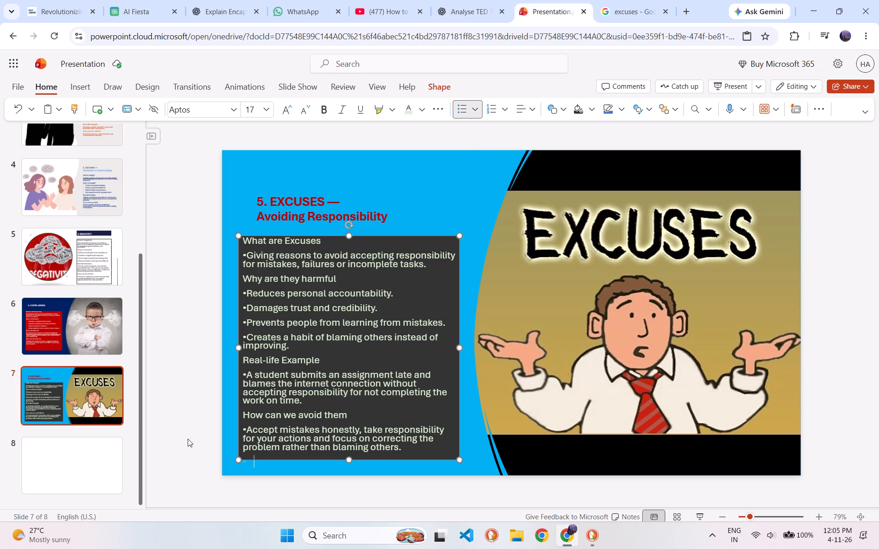
{"action": "left_click", "coordinate": [72, 479]}
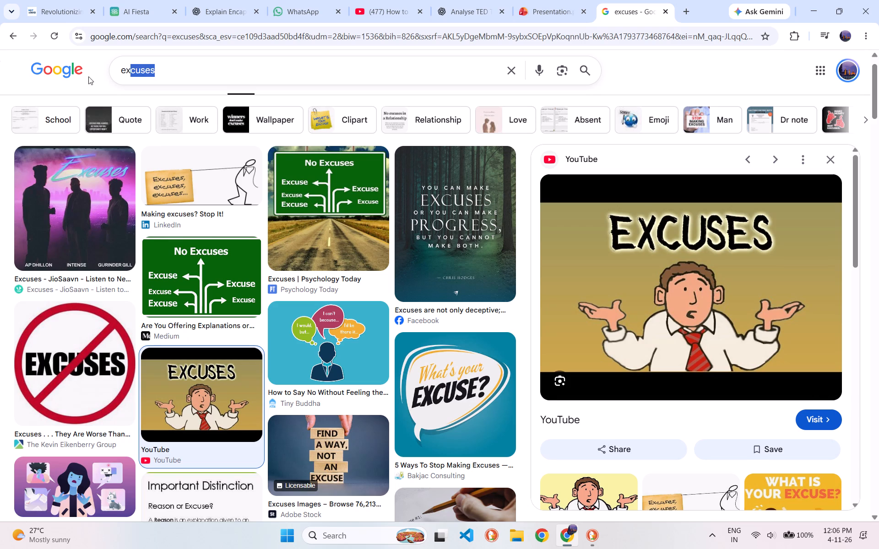
{"action": "right_click", "coordinate": [130, 74]}
{"action": "left_click", "coordinate": [185, 172]}
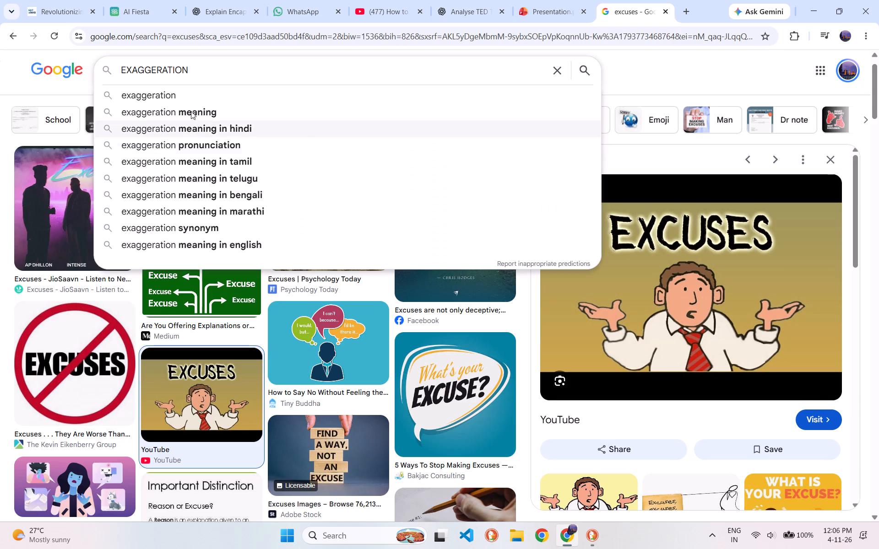
{"action": "left_click", "coordinate": [183, 102]}
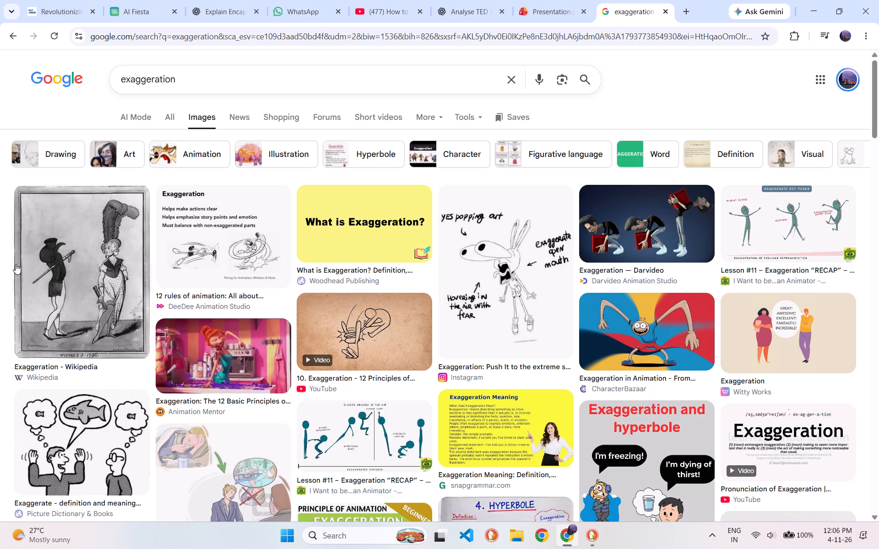
Browse the "exaggeration" image results for a picture suited to slide 8.
{"action": "scroll", "coordinate": [30, 253], "scroll_direction": "down", "scroll_amount": 12}
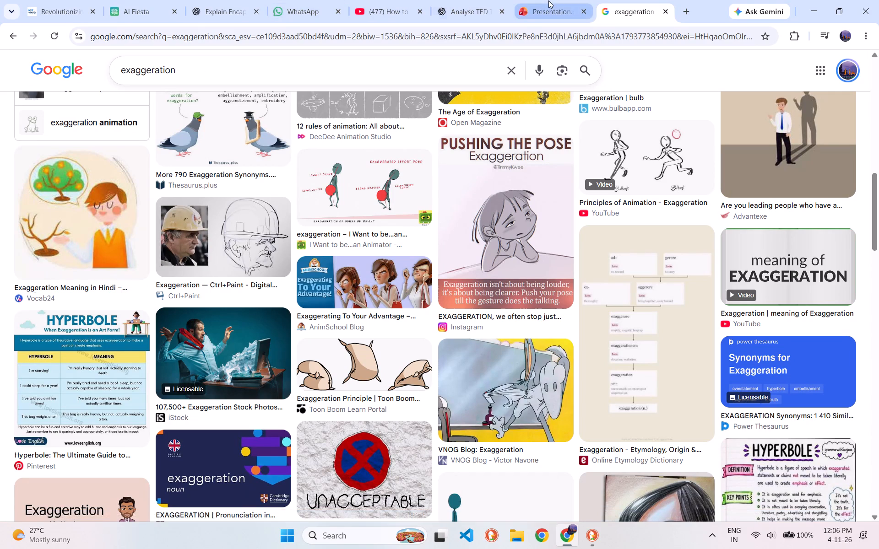
{"action": "scroll", "coordinate": [107, 251], "scroll_direction": "up", "scroll_amount": 6}
{"action": "scroll", "coordinate": [107, 251], "scroll_direction": "down", "scroll_amount": 1}
{"action": "scroll", "coordinate": [107, 251], "scroll_direction": "up", "scroll_amount": 1}
{"action": "scroll", "coordinate": [51, 146], "scroll_direction": "up", "scroll_amount": 7}
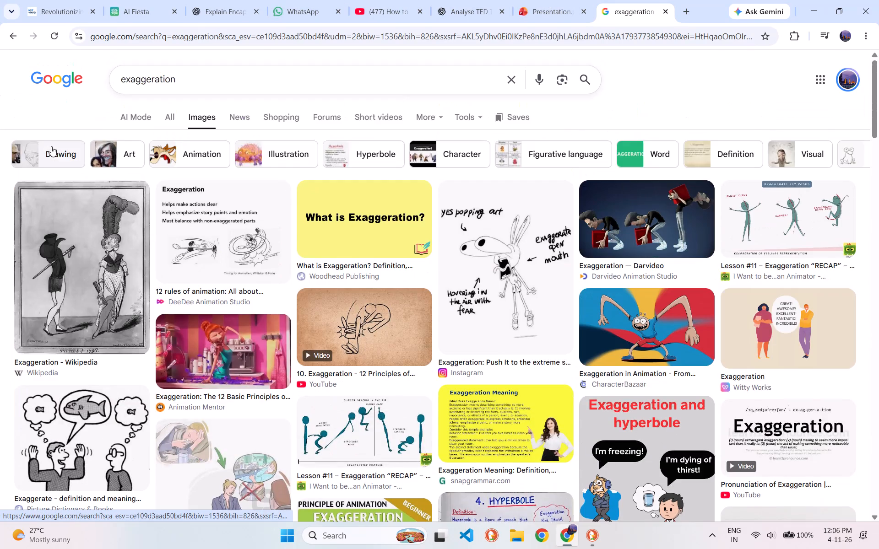
{"action": "scroll", "coordinate": [51, 146], "scroll_direction": "up", "scroll_amount": 4}
Replace the "excuses" query with an image search for "exaggeration meaning".
{"action": "left_click", "coordinate": [51, 146]}
{"action": "left_click_drag", "start_coordinate": [172, 75], "coordinate": [172, 75]}
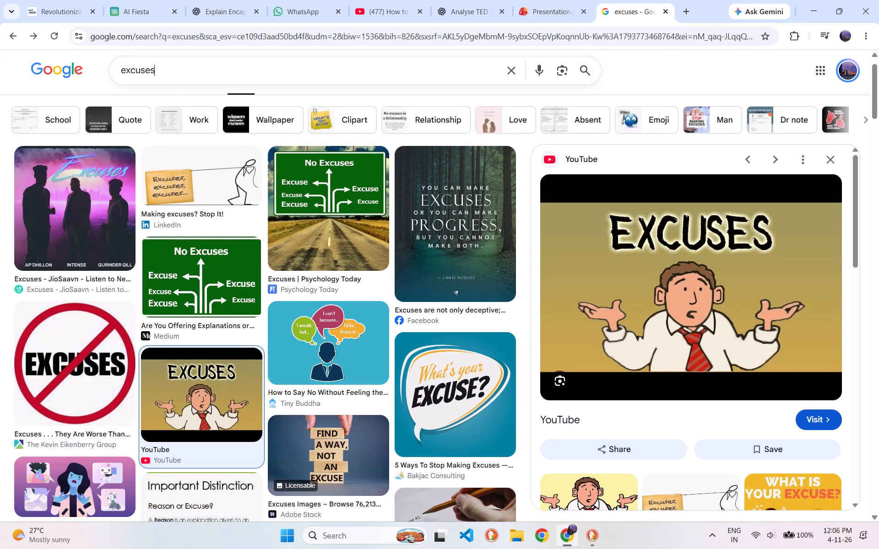
{"action": "left_click_drag", "start_coordinate": [172, 75], "coordinate": [114, 70]}
{"action": "right_click", "coordinate": [130, 70]}
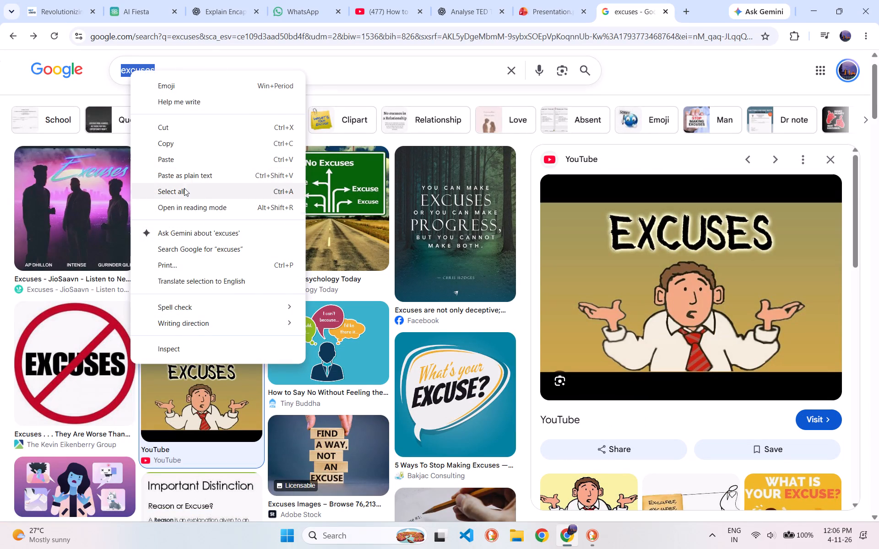
{"action": "left_click", "coordinate": [184, 166]}
{"action": "left_click", "coordinate": [193, 118]}
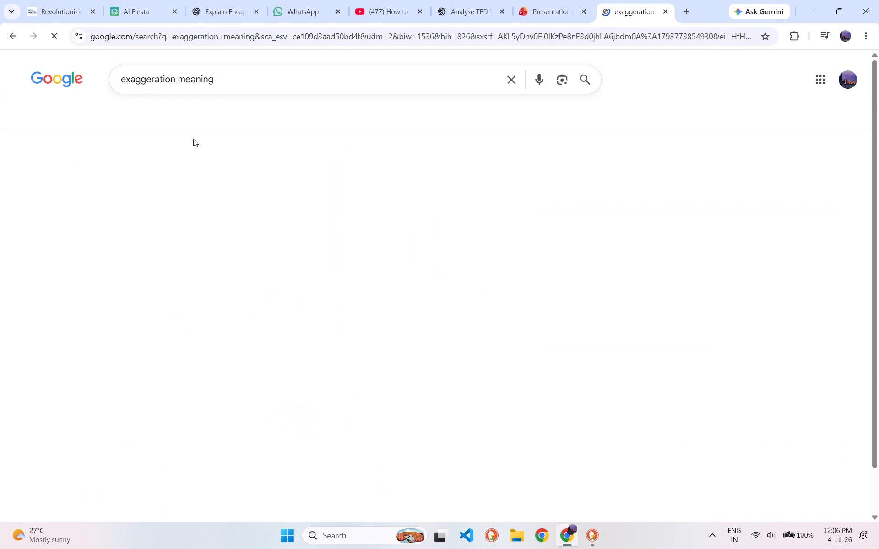
Look up the dictionary meaning of "exaggeration" in the general web results, and return to the image results.
{"action": "left_click", "coordinate": [170, 116]}
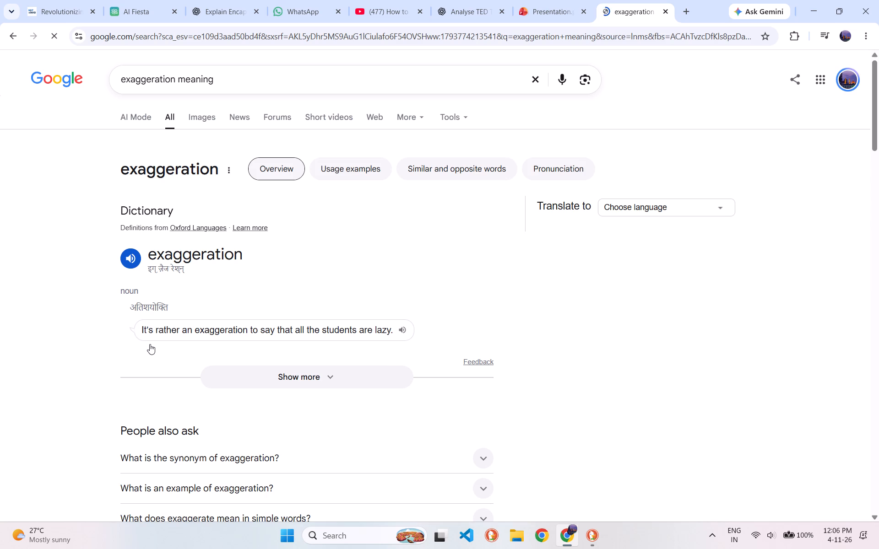
{"action": "left_click_drag", "start_coordinate": [224, 83], "coordinate": [198, 76]}
{"action": "left_click_drag", "start_coordinate": [198, 76], "coordinate": [190, 75]}
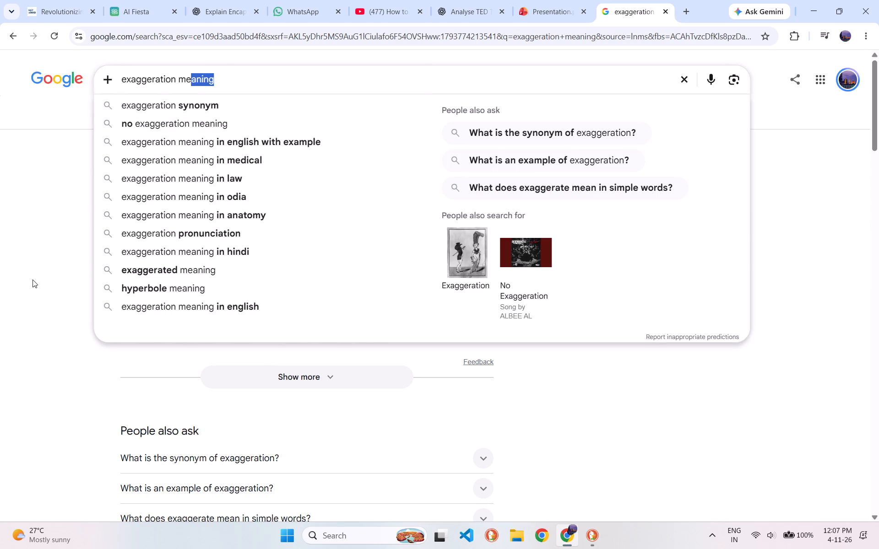
{"action": "left_click", "coordinate": [33, 280]}
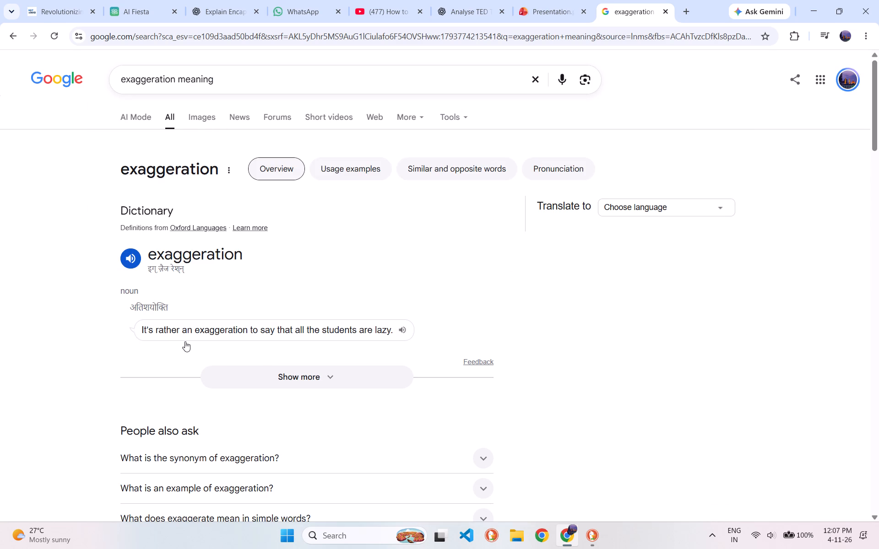
{"action": "scroll", "coordinate": [335, 349], "scroll_direction": "down", "scroll_amount": 1}
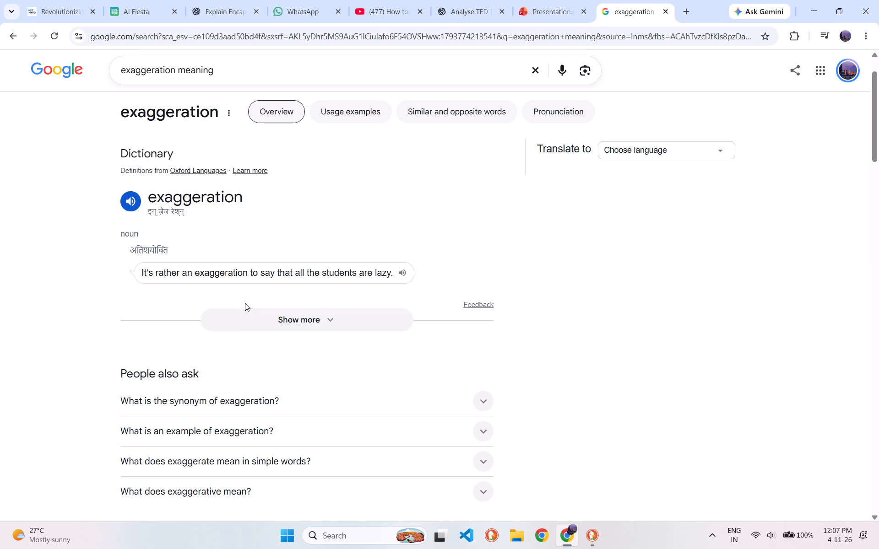
{"action": "scroll", "coordinate": [276, 236], "scroll_direction": "up", "scroll_amount": 1}
{"action": "scroll", "coordinate": [276, 236], "scroll_direction": "down", "scroll_amount": 1}
{"action": "scroll", "coordinate": [276, 236], "scroll_direction": "up", "scroll_amount": 3}
{"action": "scroll", "coordinate": [224, 206], "scroll_direction": "up", "scroll_amount": 1}
{"action": "left_click", "coordinate": [197, 123]}
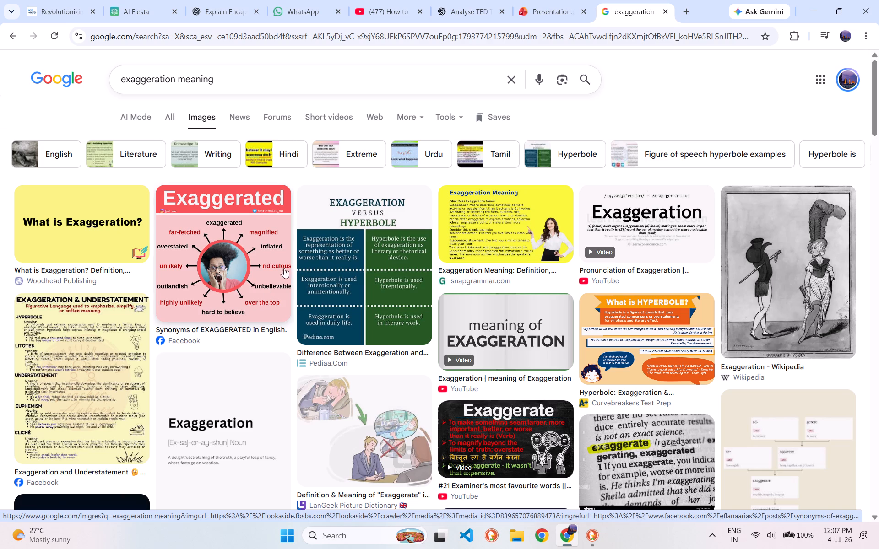
{"action": "left_click", "coordinate": [535, 0]}
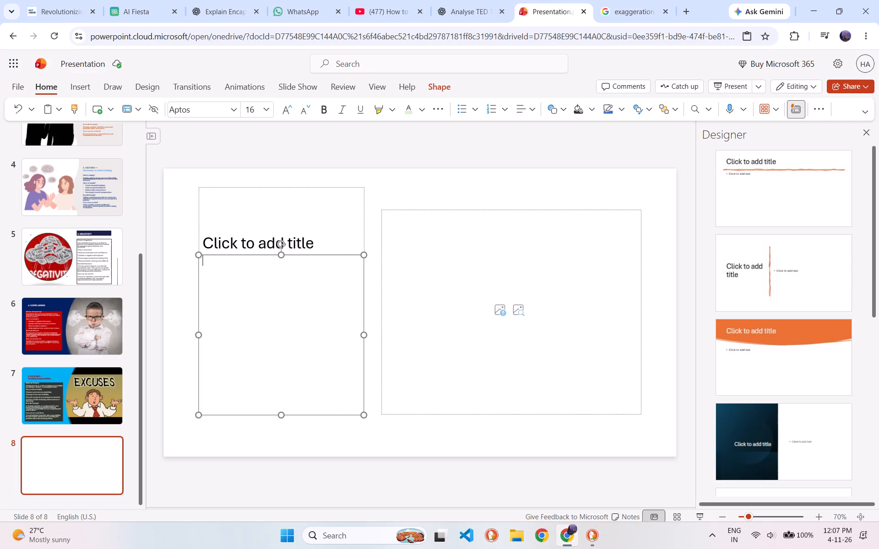
{"action": "scroll", "coordinate": [67, 448], "scroll_direction": "down", "scroll_amount": 4}
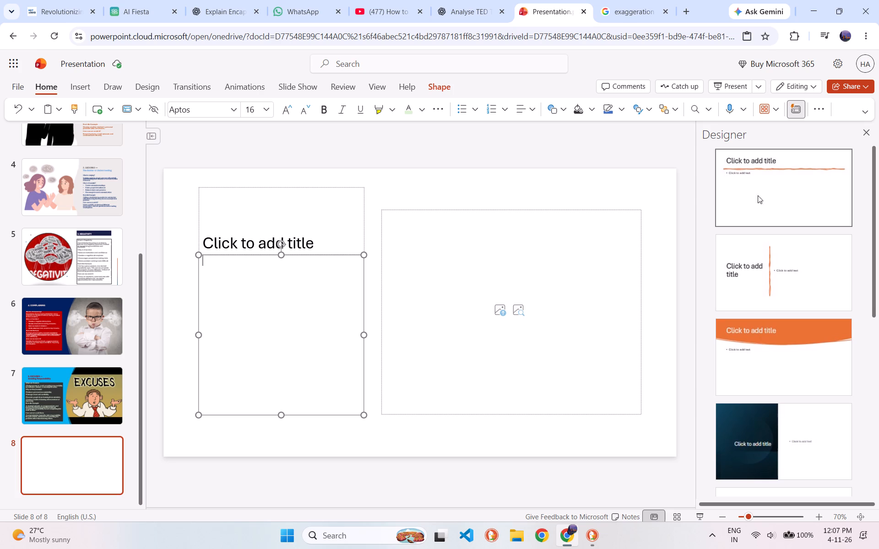
{"action": "left_click", "coordinate": [758, 179]}
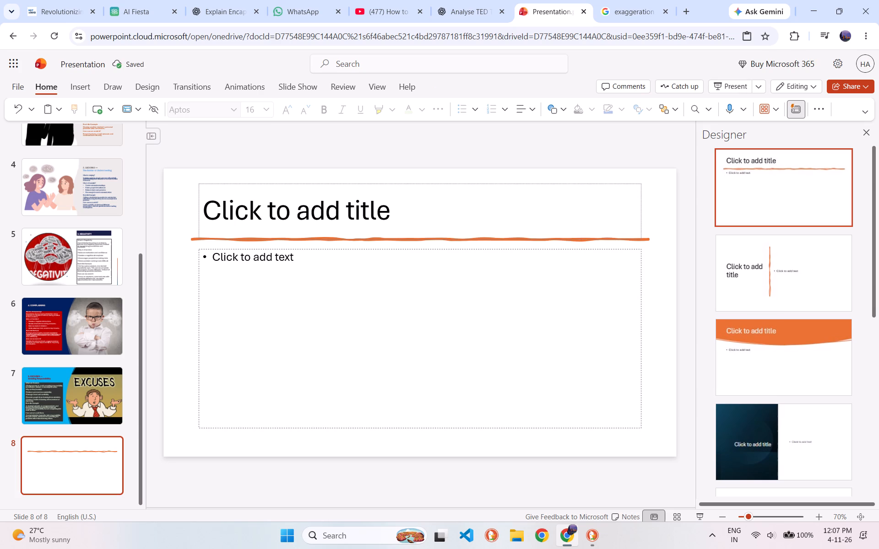
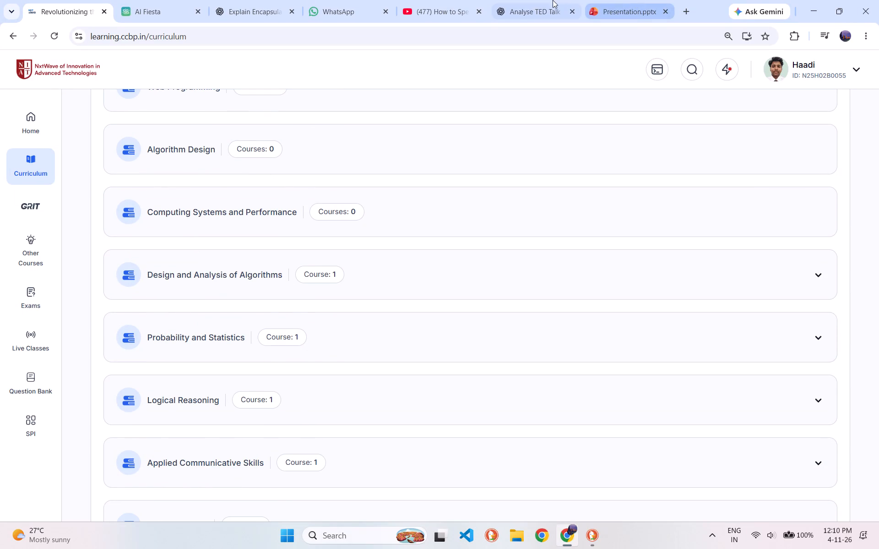
Expand Probability and Statistics in the curriculum and select the name of its course, Probability and Statistics(P&S).
{"action": "left_click_drag", "start_coordinate": [245, 338], "coordinate": [163, 338]}
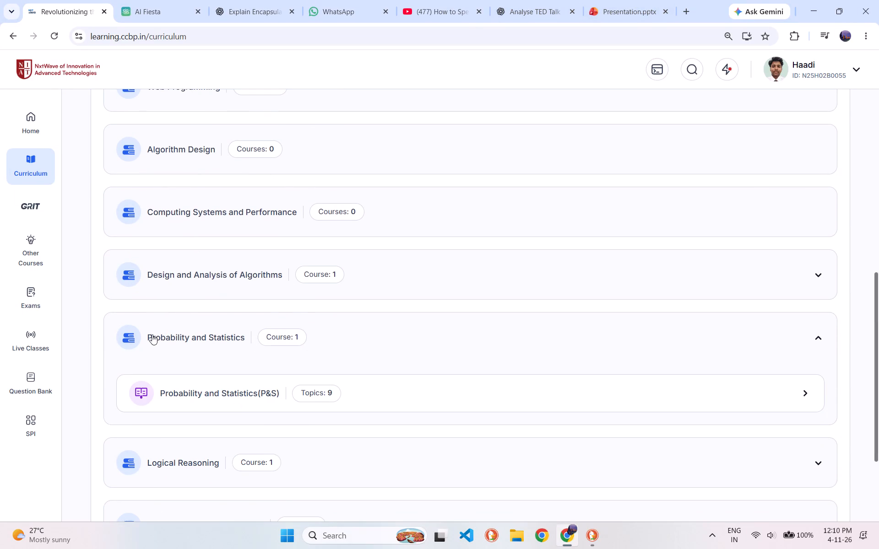
{"action": "left_click_drag", "start_coordinate": [149, 334], "coordinate": [242, 346]}
{"action": "left_click", "coordinate": [251, 344]}
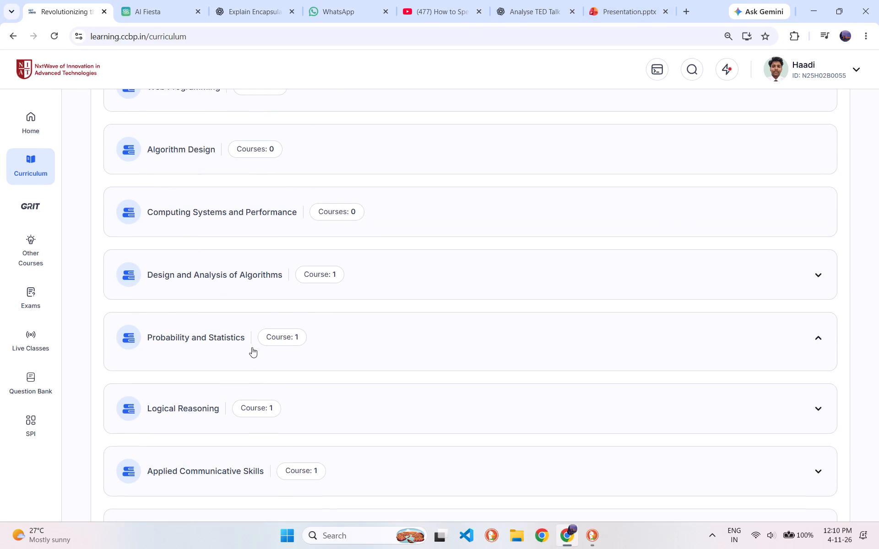
{"action": "left_click_drag", "start_coordinate": [292, 421], "coordinate": [201, 392]}
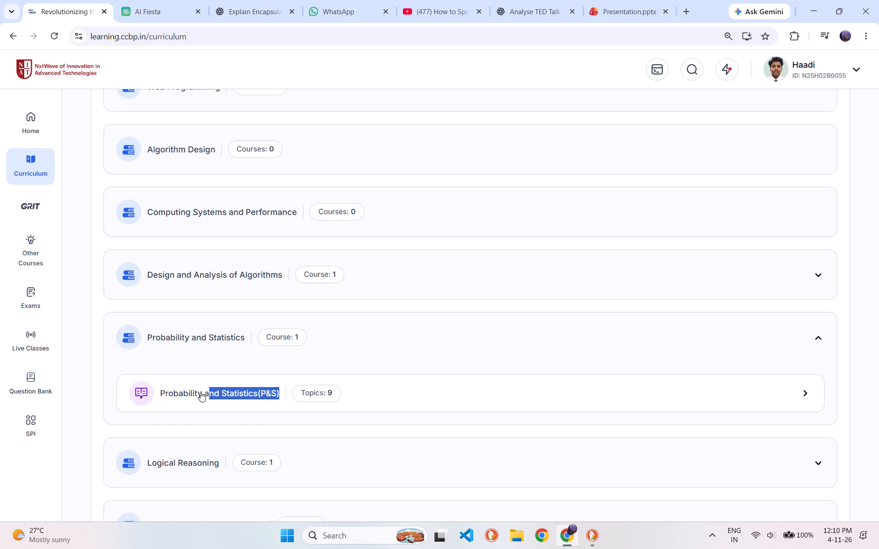
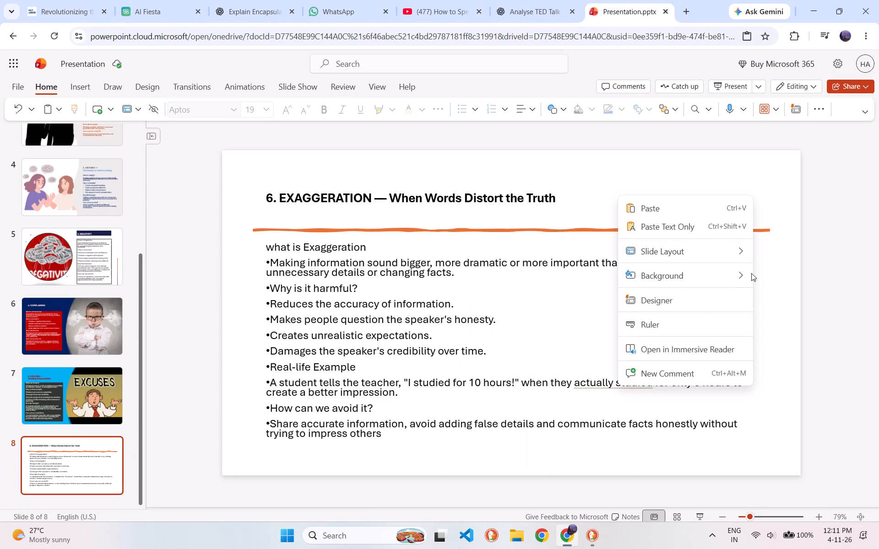
Open the solid fill colour choices for the background of slide 8, the Exaggeration slide.
{"action": "left_click", "coordinate": [730, 274]}
{"action": "left_click", "coordinate": [700, 273]}
{"action": "left_click", "coordinate": [700, 273]}
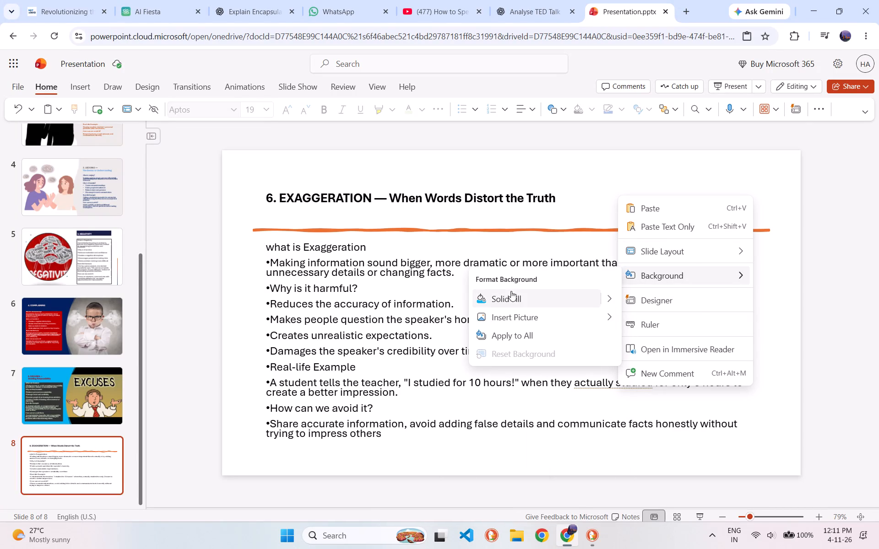
{"action": "left_click", "coordinate": [608, 296]}
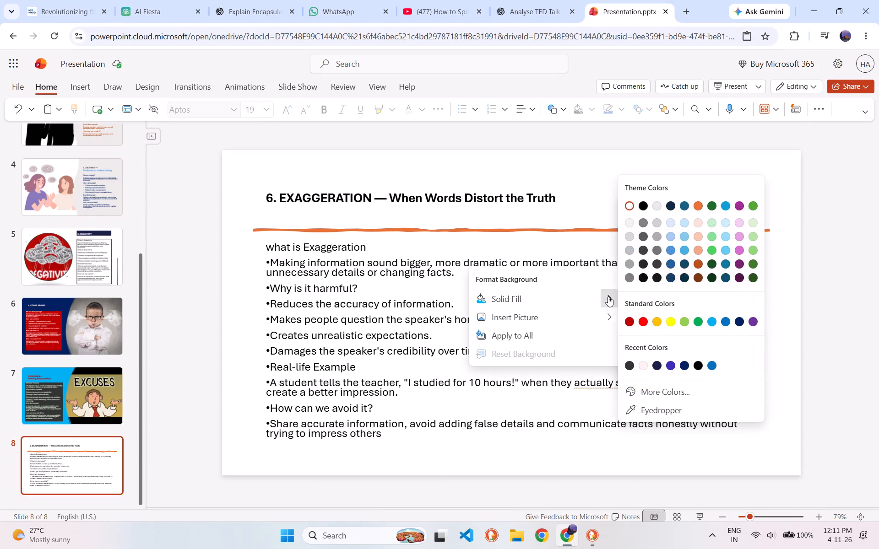
Set slide 8's background to a solid yellow fill.
{"action": "left_click", "coordinate": [607, 298]}
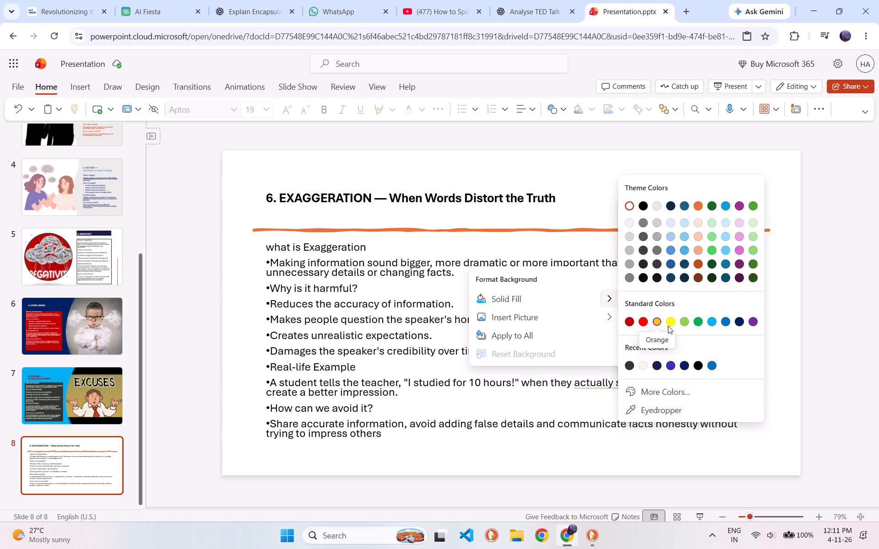
{"action": "left_click", "coordinate": [669, 325]}
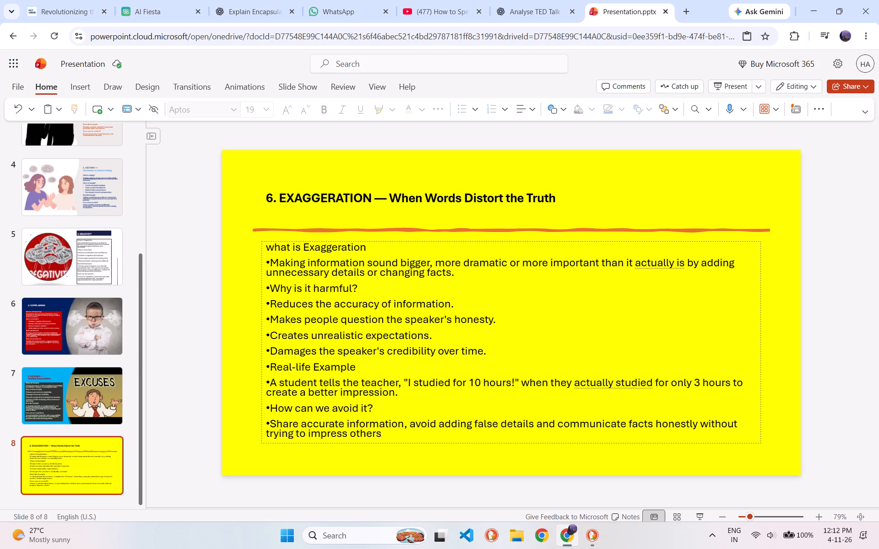
Look up the opposite colour of yellow on Google and change all of slide 8's body text to purple.
{"action": "left_click", "coordinate": [490, 375]}
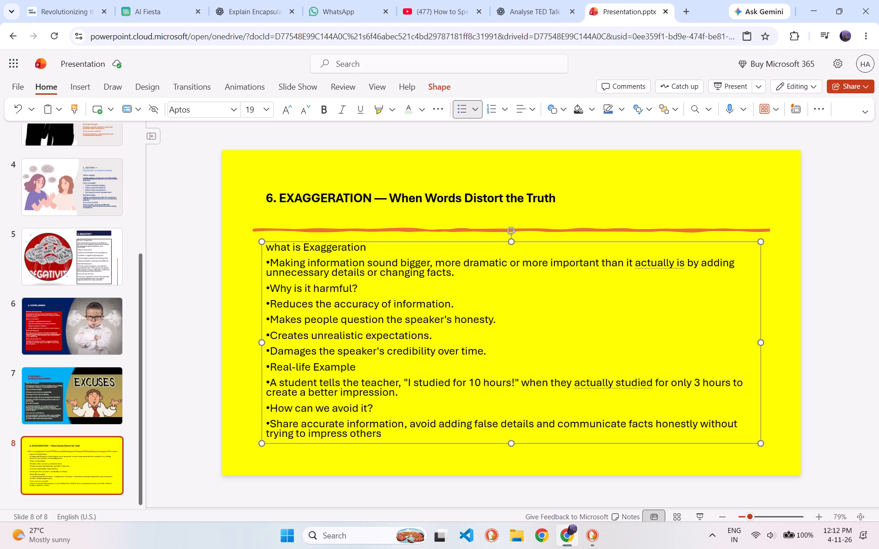
{"action": "left_click_drag", "start_coordinate": [392, 432], "coordinate": [239, 241]}
{"action": "right_click", "coordinate": [306, 297]}
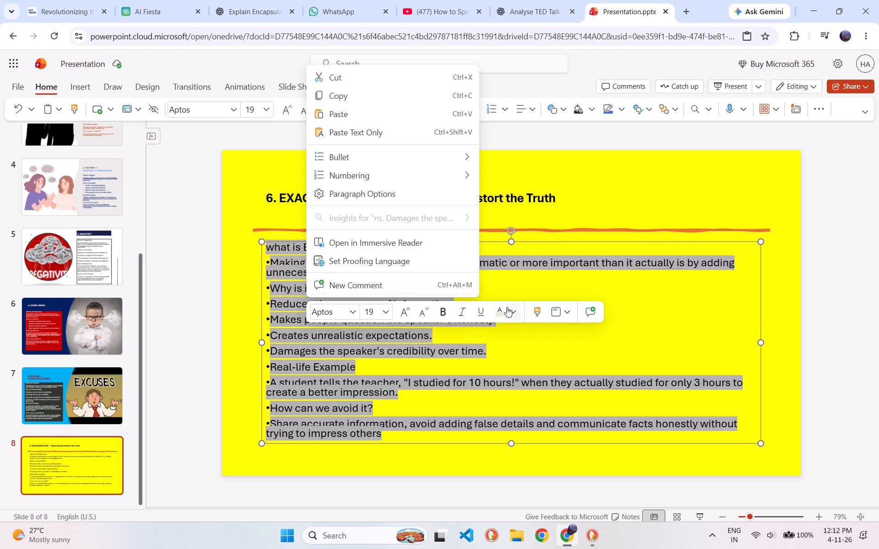
{"action": "left_click", "coordinate": [507, 307]}
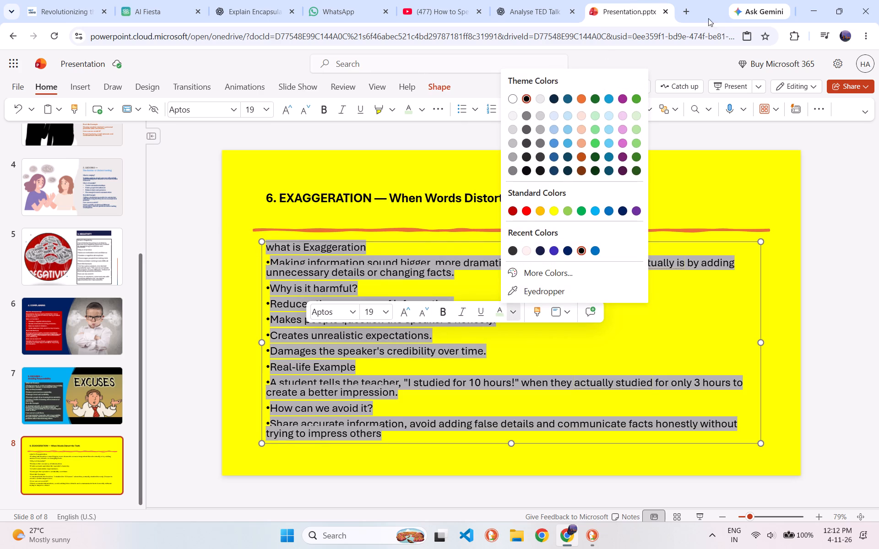
{"action": "left_click", "coordinate": [682, 15]}
{"action": "type", "text": "whats the opposite colour of yellow"}
{"action": "key", "text": "Return"}
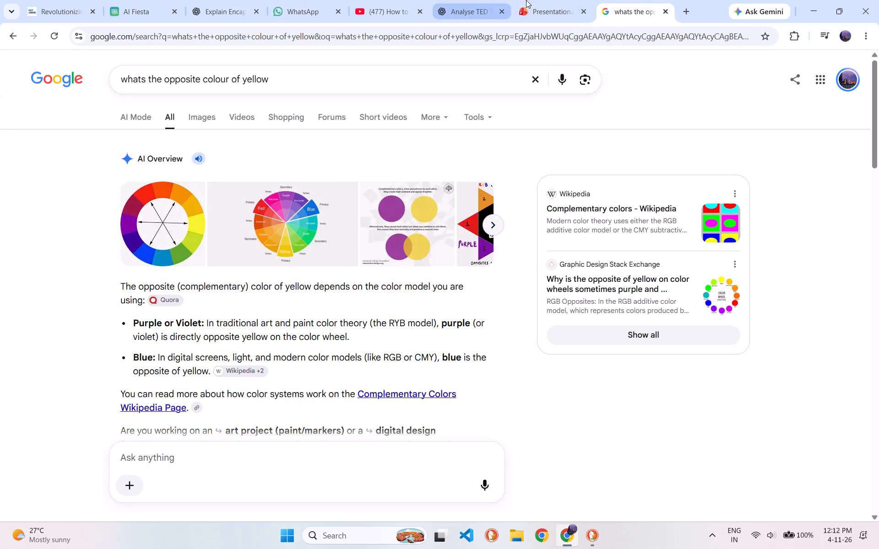
{"action": "left_click", "coordinate": [548, 0]}
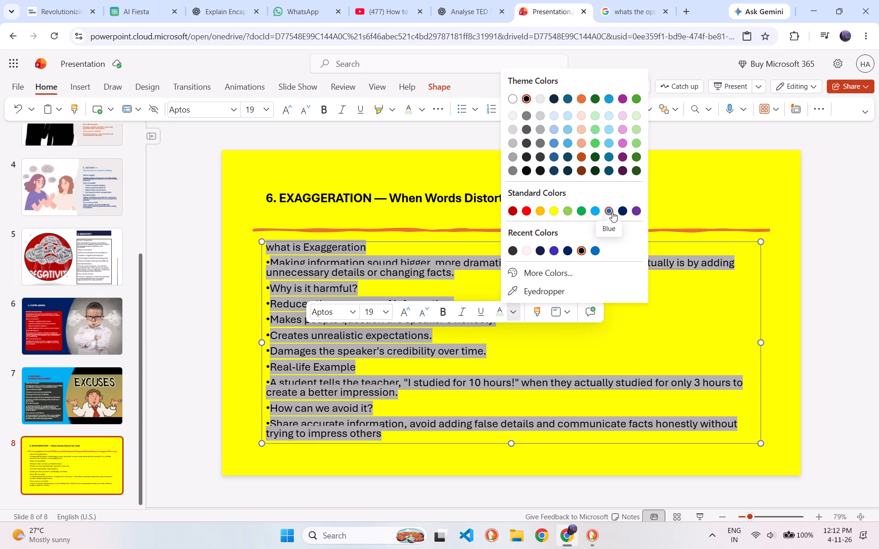
{"action": "left_click", "coordinate": [635, 212]}
{"action": "left_click", "coordinate": [580, 355]}
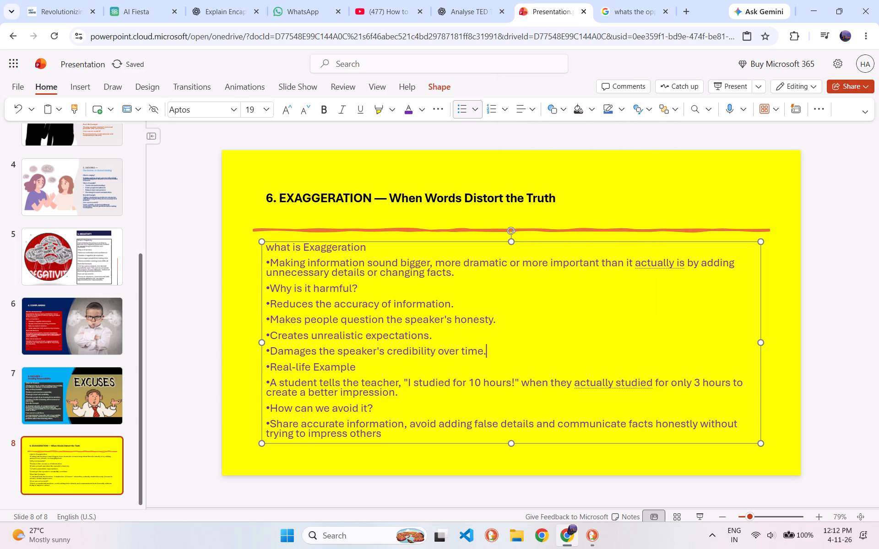
{"action": "left_click", "coordinate": [568, 201]}
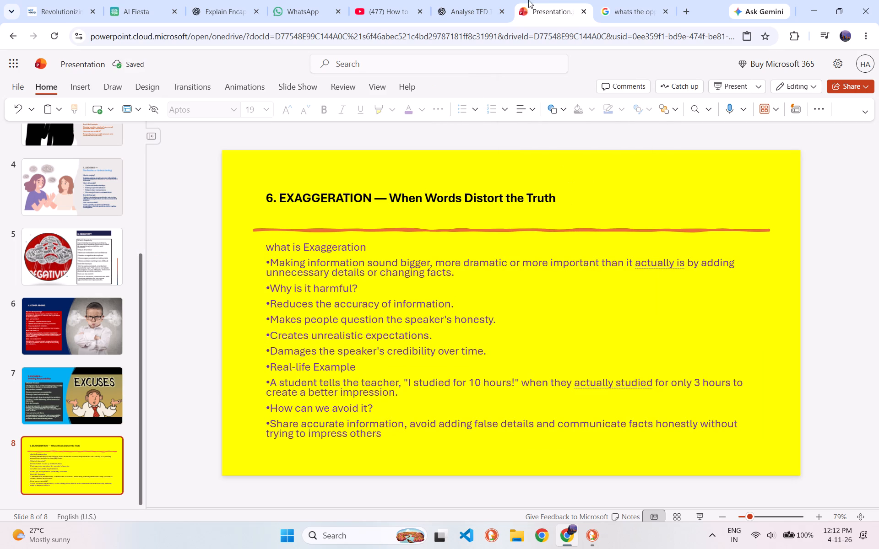
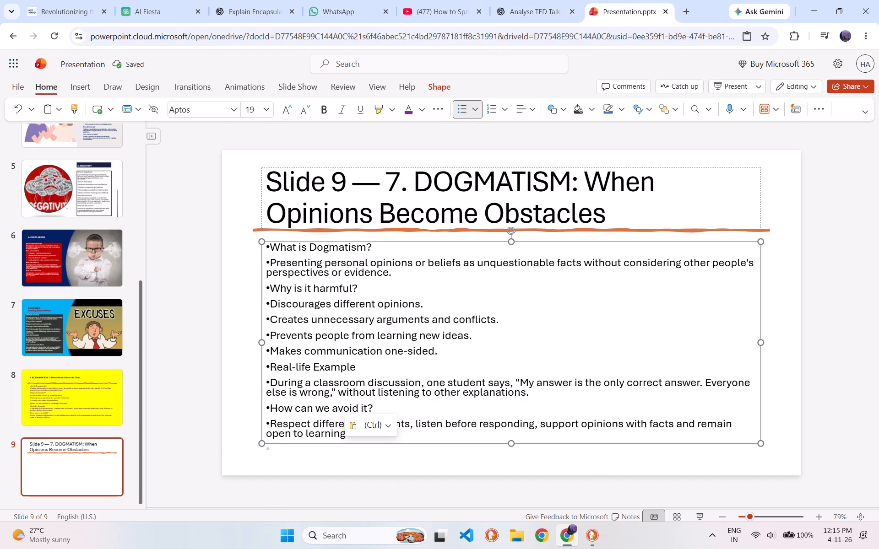
Search Google in a new tab for "whats the matching colour of yellow" and expand the overview.
{"action": "right_click", "coordinate": [780, 222]}
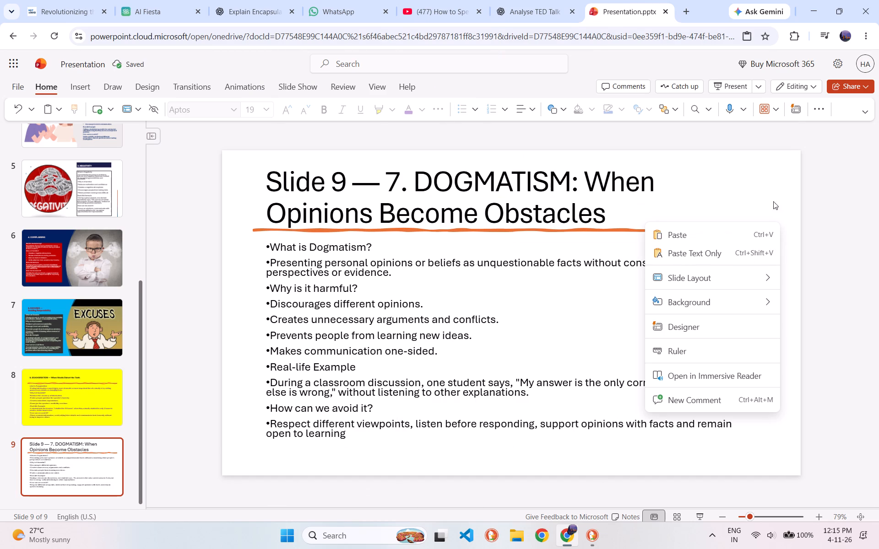
{"action": "left_click", "coordinate": [685, 16]}
{"action": "type", "text": "whatst"}
{"action": "key", "text": "BackSpace"}
{"action": "key", "text": "BackSpace"}
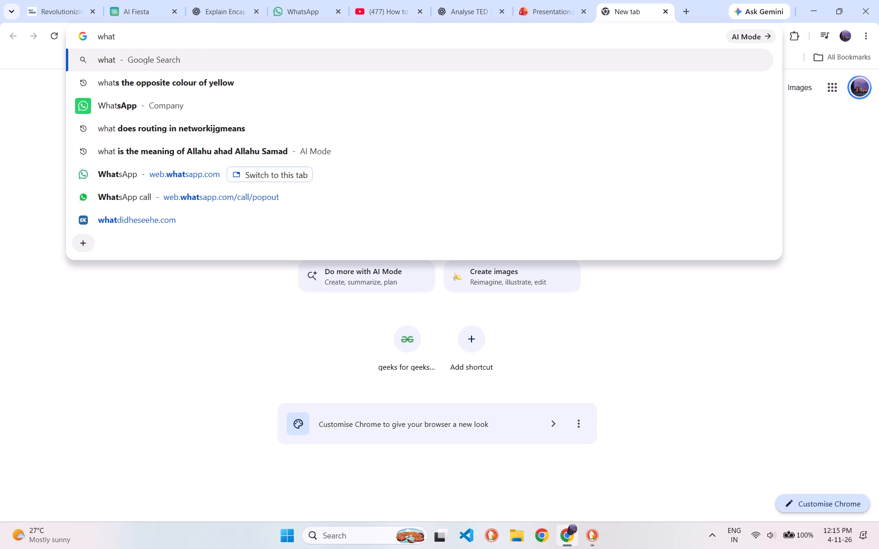
{"action": "key", "text": "Down"}
{"action": "key", "text": "ctrl+Left"}
{"action": "key", "text": "ctrl+Left"}
{"action": "key", "text": "ctrl+Left"}
{"action": "key", "text": "ctrl+BackSpace"}
{"action": "type", "text": "matching"}
{"action": "key", "text": "space"}
{"action": "key", "text": "Return"}
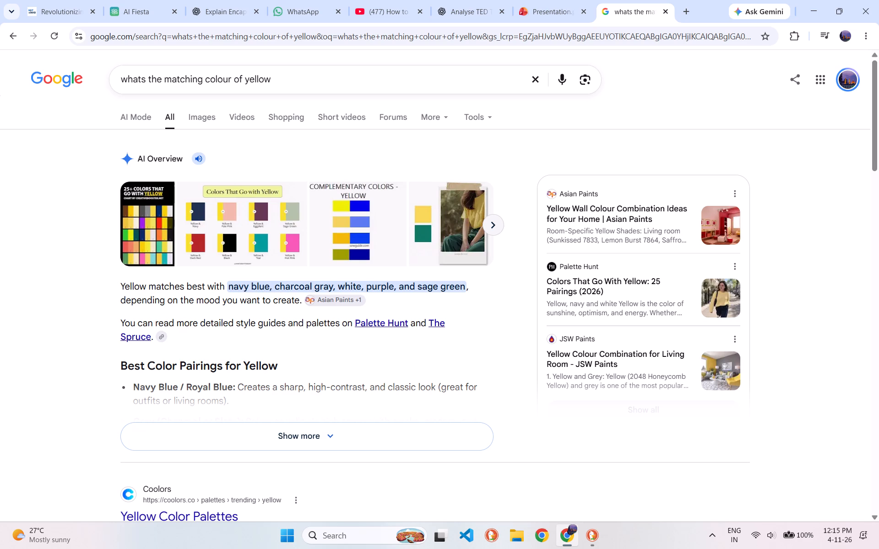
{"action": "left_click", "coordinate": [266, 435]}
Return to the PowerPoint presentation and give slide 9 a solid background in custom blue 321ee6.
{"action": "left_click", "coordinate": [563, 5]}
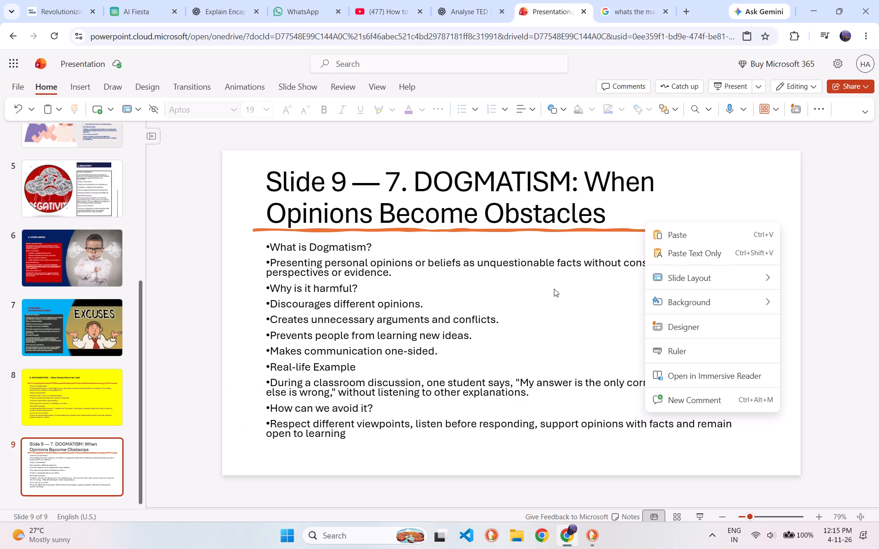
{"action": "left_click", "coordinate": [552, 289]}
{"action": "right_click", "coordinate": [716, 187]}
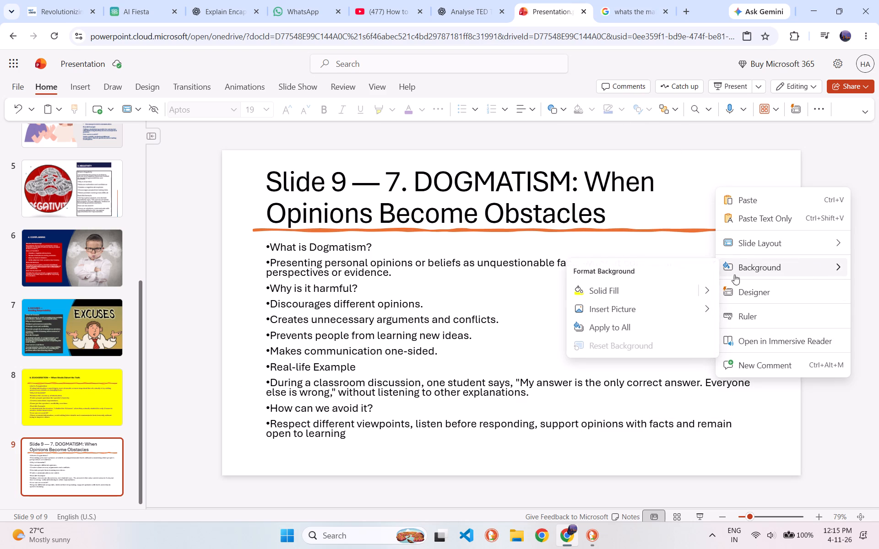
{"action": "left_click", "coordinate": [709, 293]}
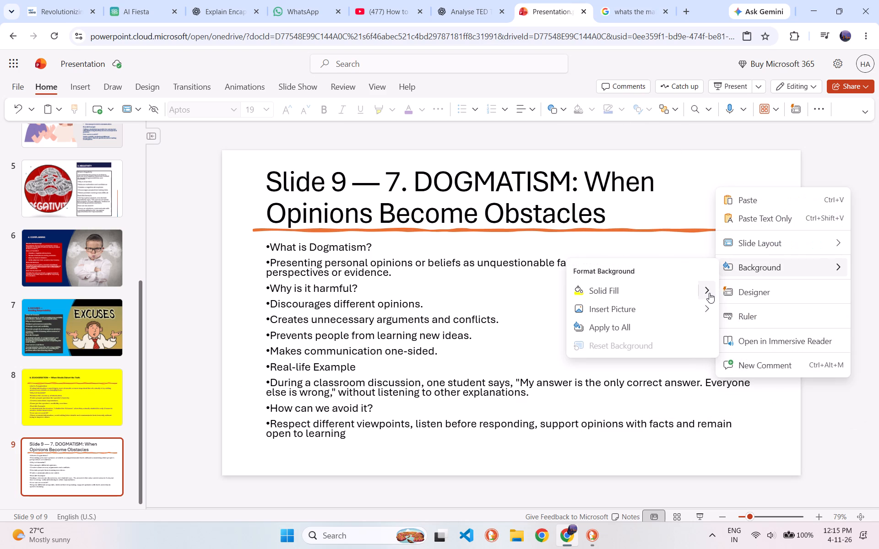
{"action": "left_click", "coordinate": [709, 293]}
{"action": "left_click", "coordinate": [749, 388]}
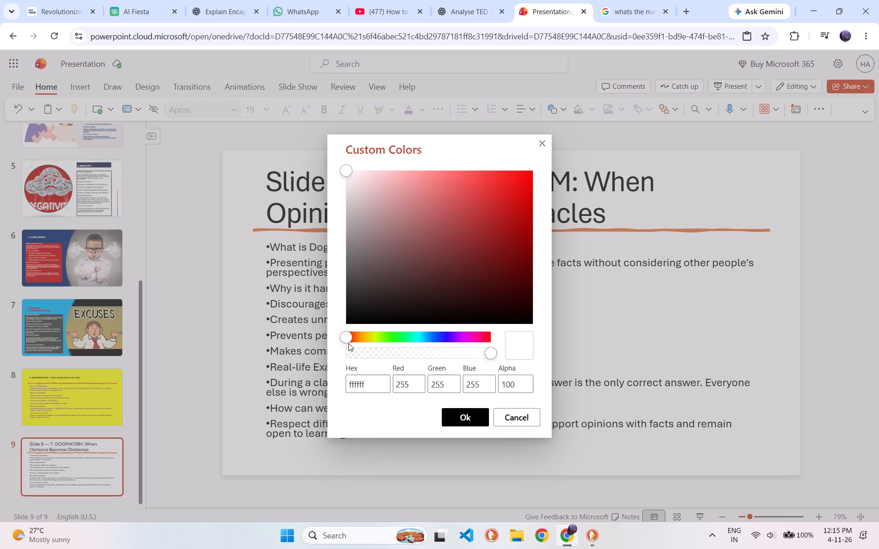
{"action": "left_click_drag", "start_coordinate": [348, 340], "coordinate": [389, 343]}
{"action": "left_click_drag", "start_coordinate": [339, 214], "coordinate": [435, 223]}
{"action": "left_click", "coordinate": [434, 225]}
{"action": "left_click_drag", "start_coordinate": [439, 225], "coordinate": [465, 297]}
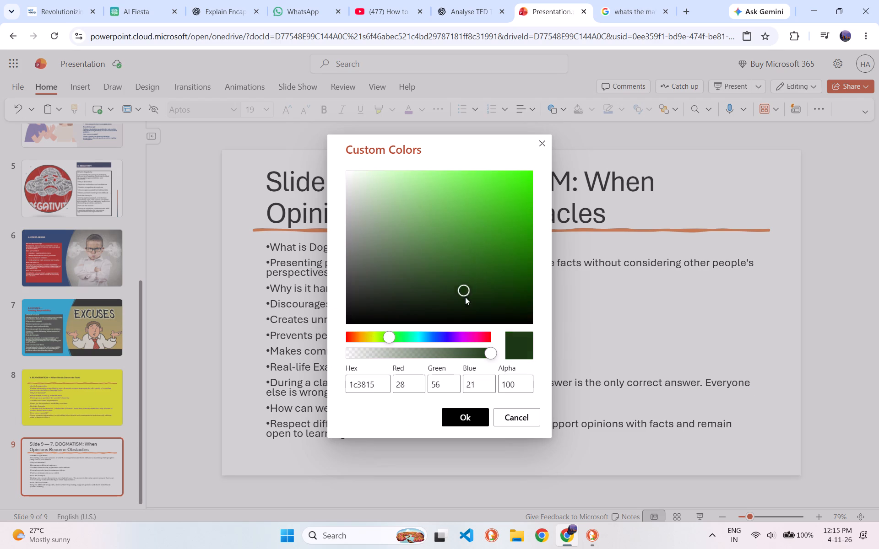
{"action": "left_click_drag", "start_coordinate": [465, 297], "coordinate": [439, 341]}
{"action": "left_click", "coordinate": [436, 339]}
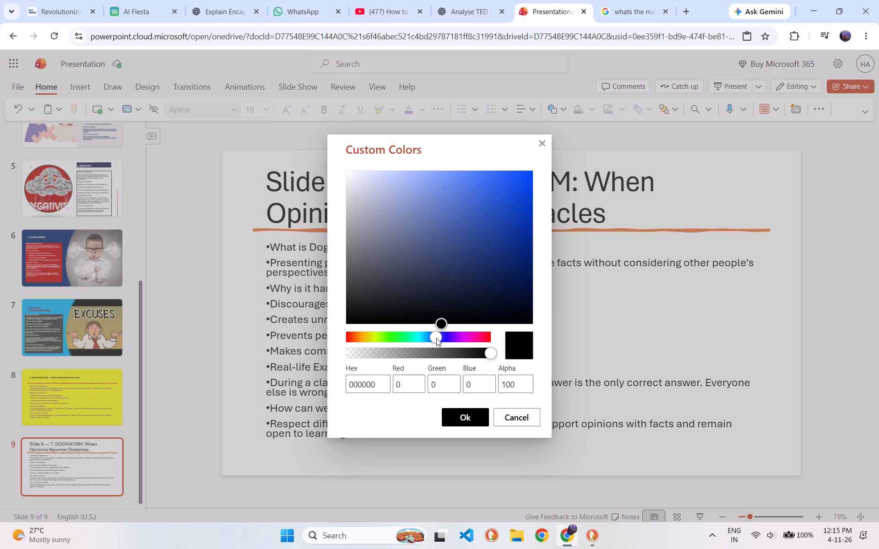
{"action": "left_click_drag", "start_coordinate": [436, 338], "coordinate": [432, 340]}
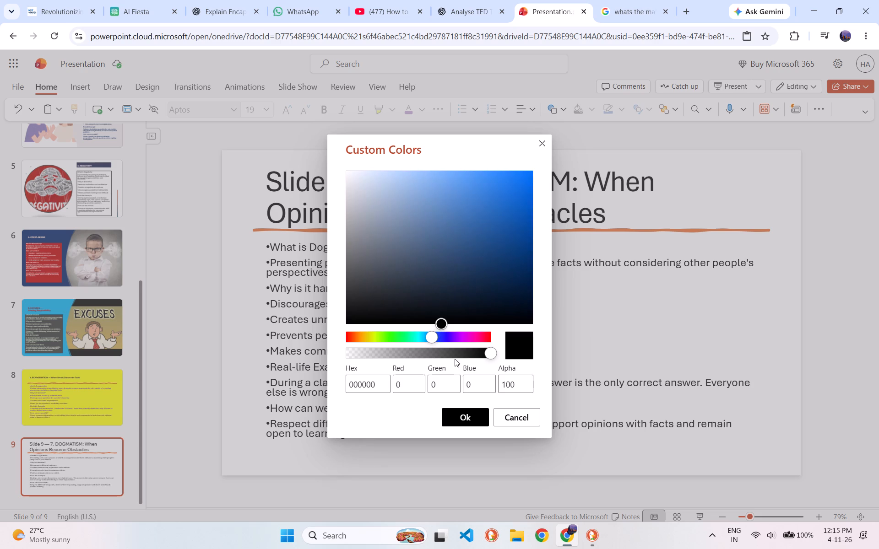
{"action": "left_click_drag", "start_coordinate": [429, 337], "coordinate": [445, 334]}
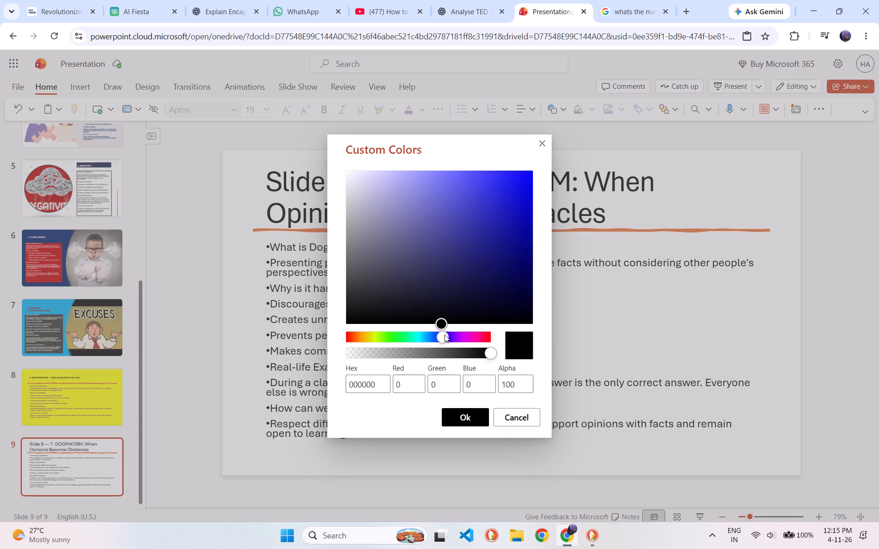
{"action": "left_click_drag", "start_coordinate": [445, 334], "coordinate": [445, 334]}
{"action": "left_click_drag", "start_coordinate": [440, 320], "coordinate": [513, 188]}
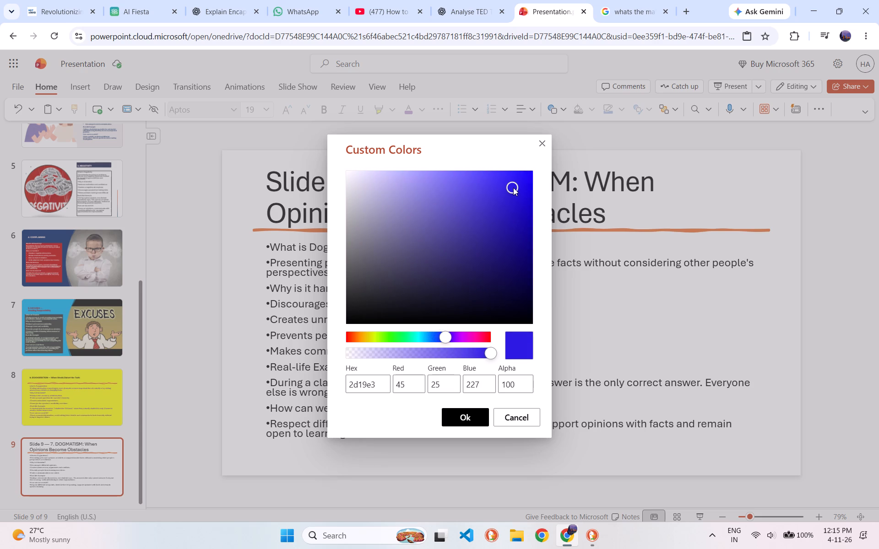
{"action": "left_click_drag", "start_coordinate": [513, 188], "coordinate": [509, 186]}
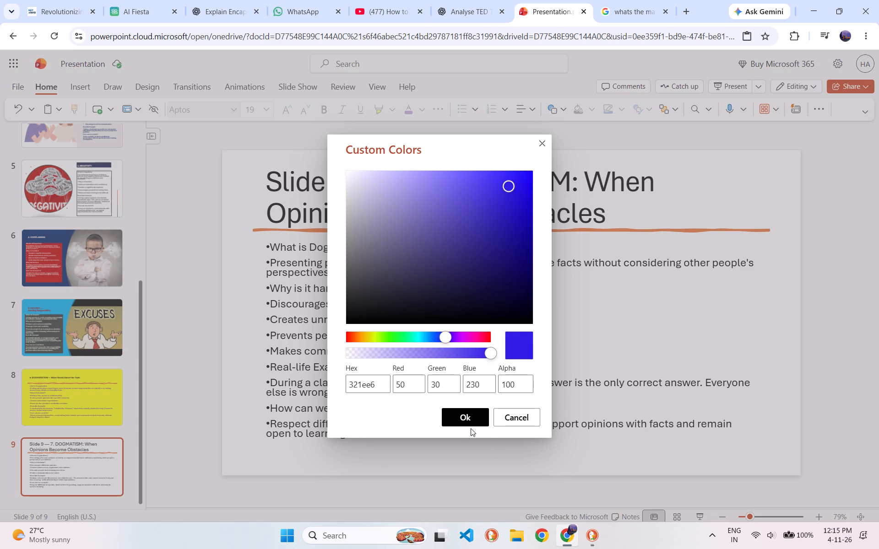
{"action": "left_click", "coordinate": [457, 418]}
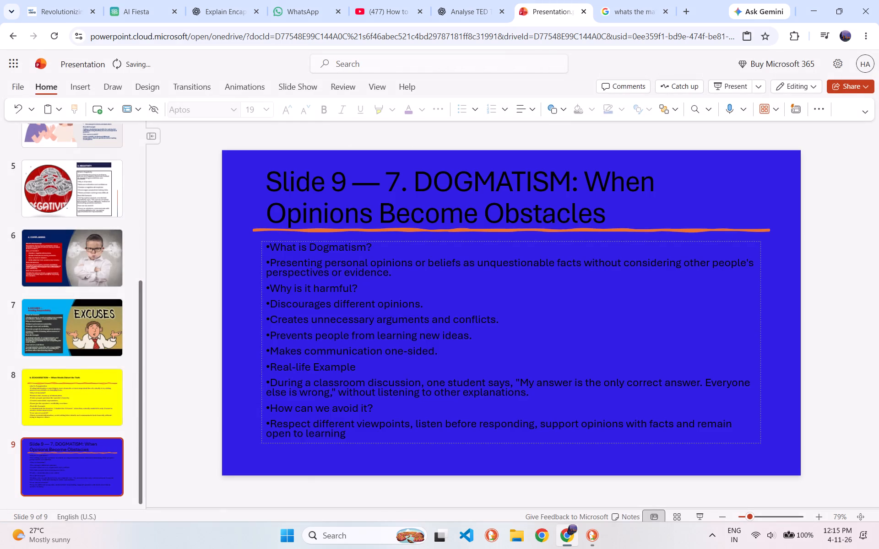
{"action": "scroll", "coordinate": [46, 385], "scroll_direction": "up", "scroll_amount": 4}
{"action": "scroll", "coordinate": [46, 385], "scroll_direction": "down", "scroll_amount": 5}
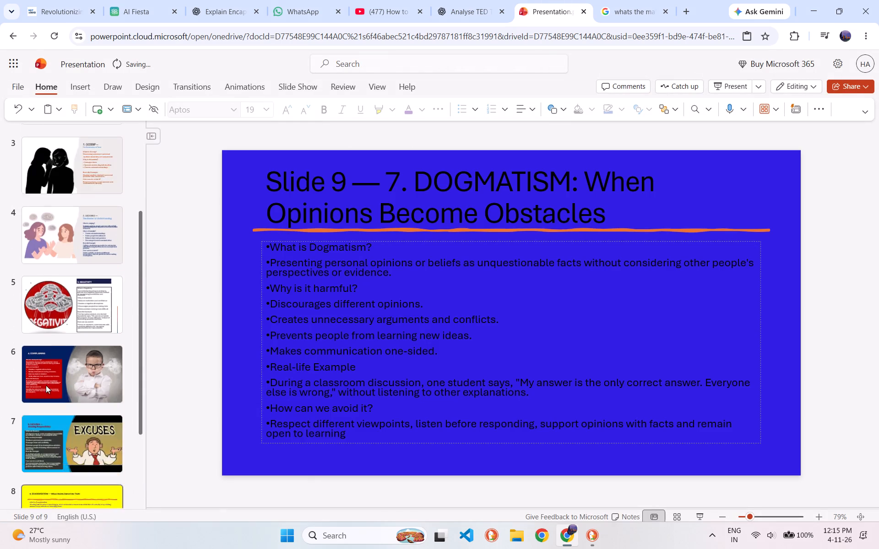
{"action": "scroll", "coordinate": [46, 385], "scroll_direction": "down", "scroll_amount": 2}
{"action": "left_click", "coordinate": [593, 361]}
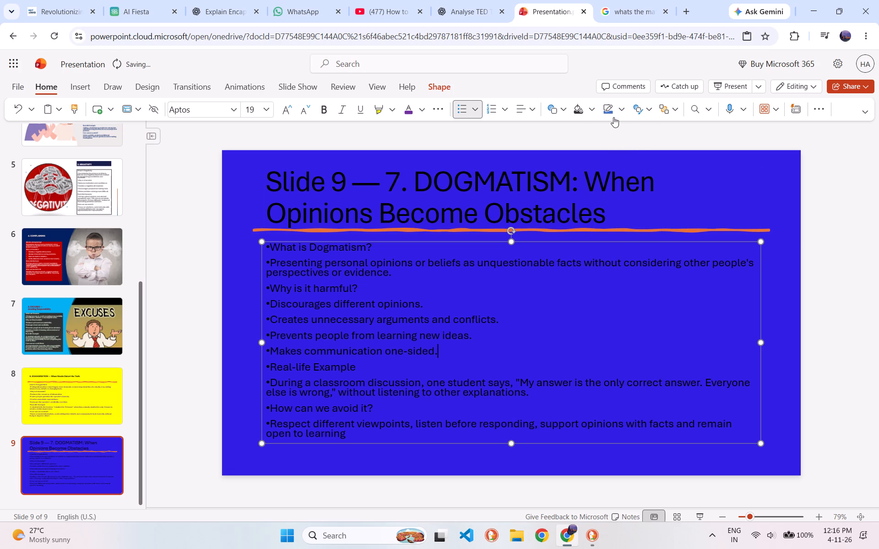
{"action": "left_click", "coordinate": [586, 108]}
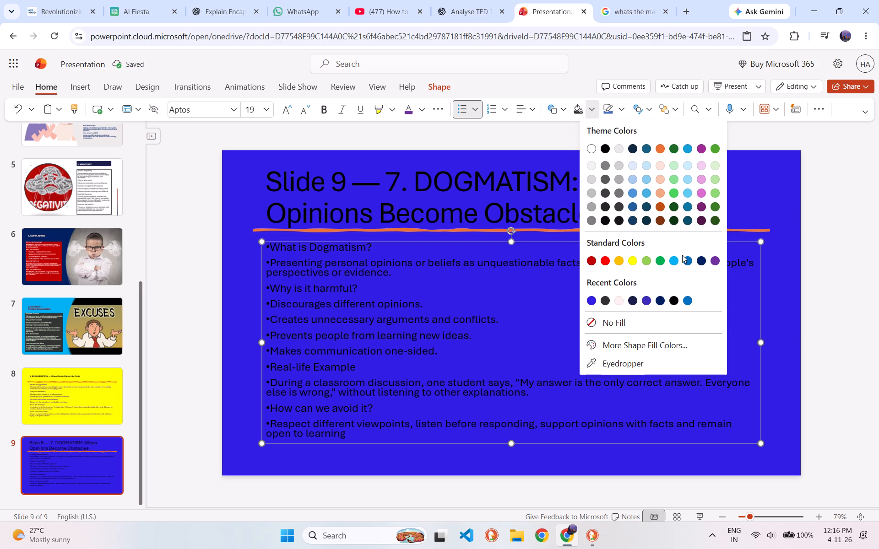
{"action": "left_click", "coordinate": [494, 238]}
Set slide 9's whole title to font size 22 and make it bold.
{"action": "left_click", "coordinate": [499, 209]}
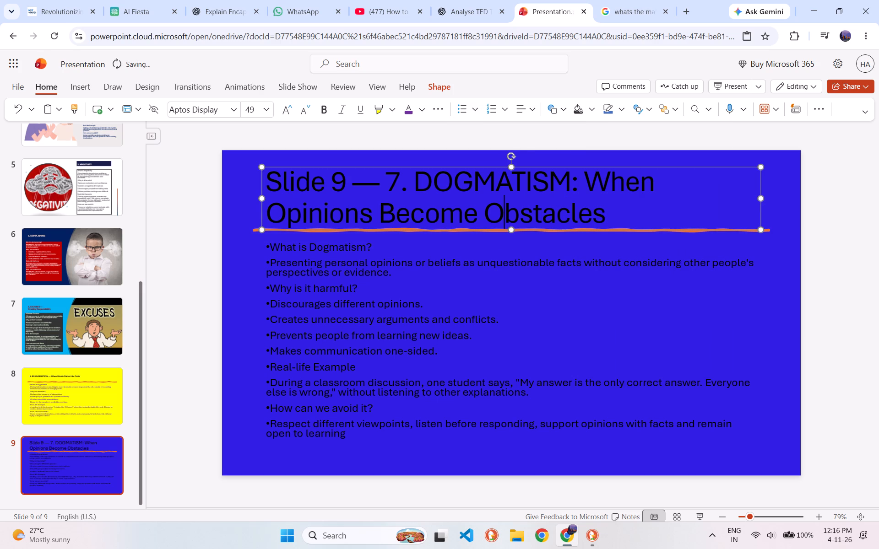
{"action": "key", "text": "ctrl+a"}
{"action": "right_click", "coordinate": [499, 209]}
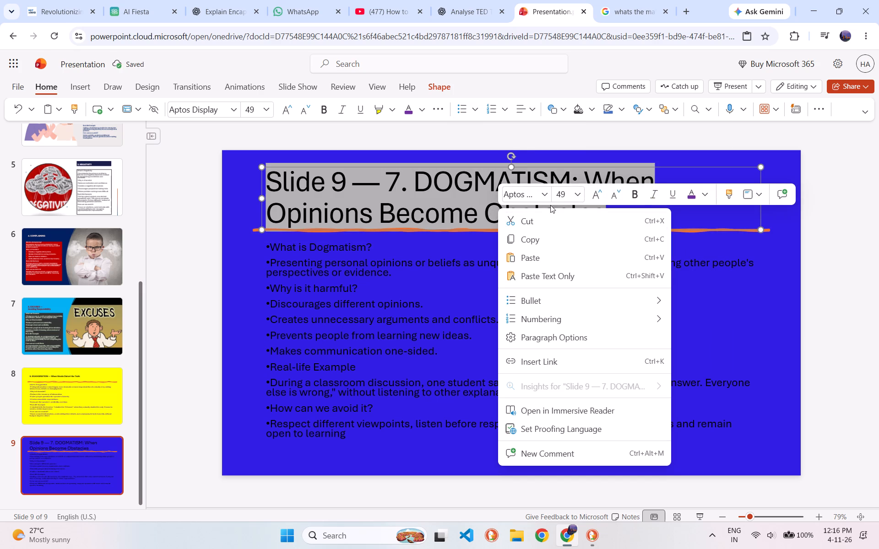
{"action": "left_click", "coordinate": [563, 195]}
{"action": "key", "text": "2"}
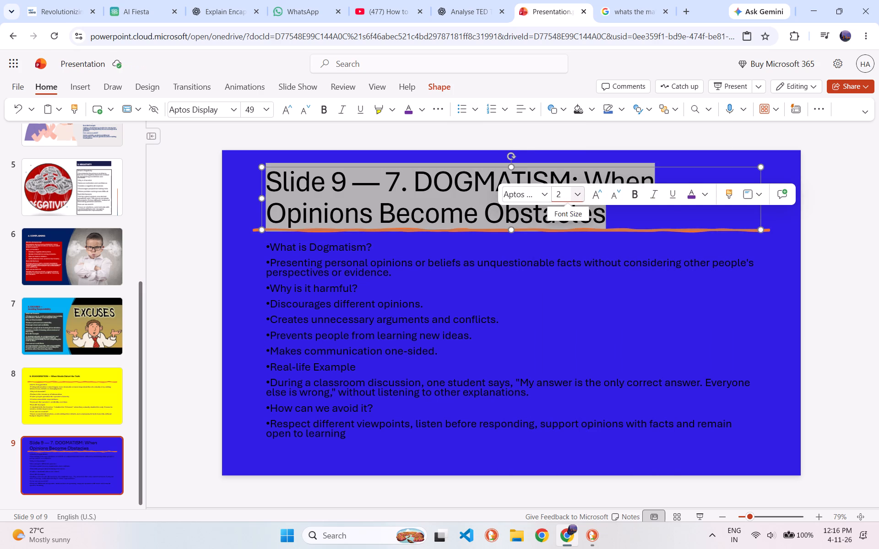
{"action": "key", "text": "2"}
{"action": "left_click", "coordinate": [636, 193]}
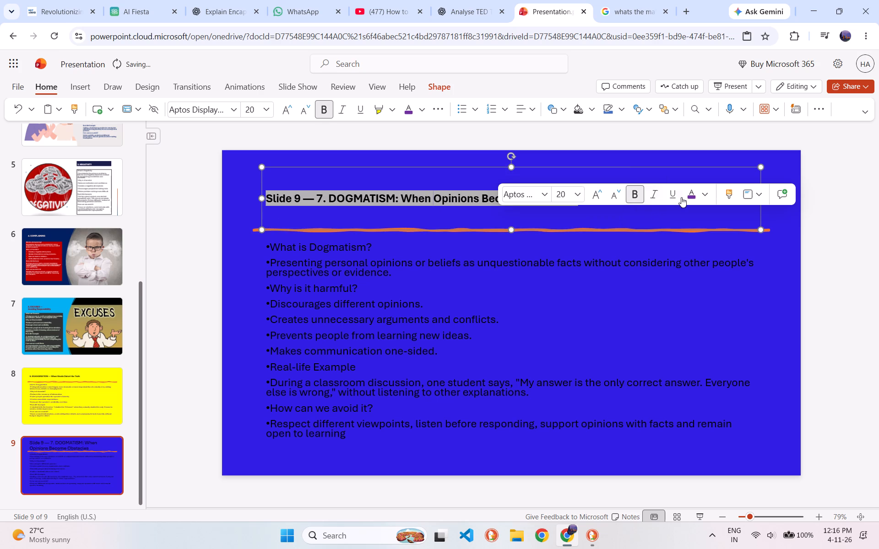
{"action": "left_click", "coordinate": [443, 222]}
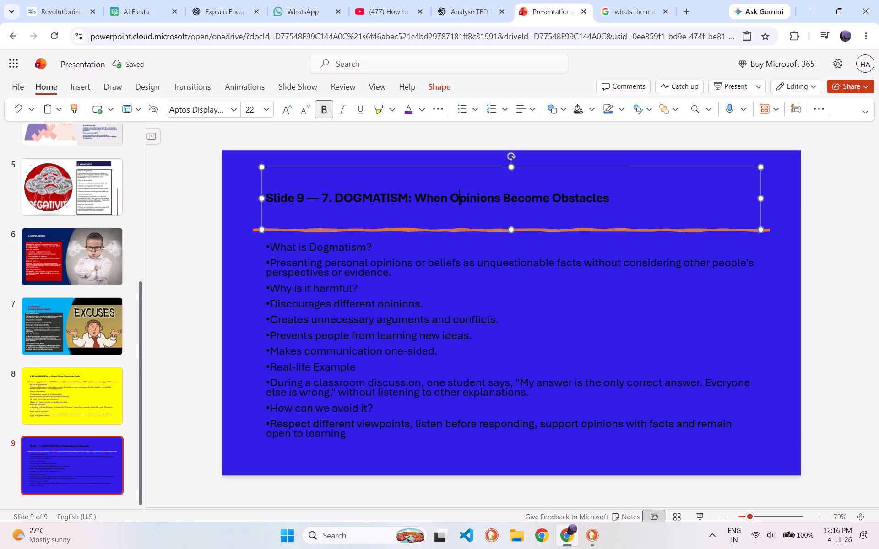
Recolour slide 9's title text with the near-white shade directly below white in the theme colours.
{"action": "left_click_drag", "start_coordinate": [636, 202], "coordinate": [269, 198]}
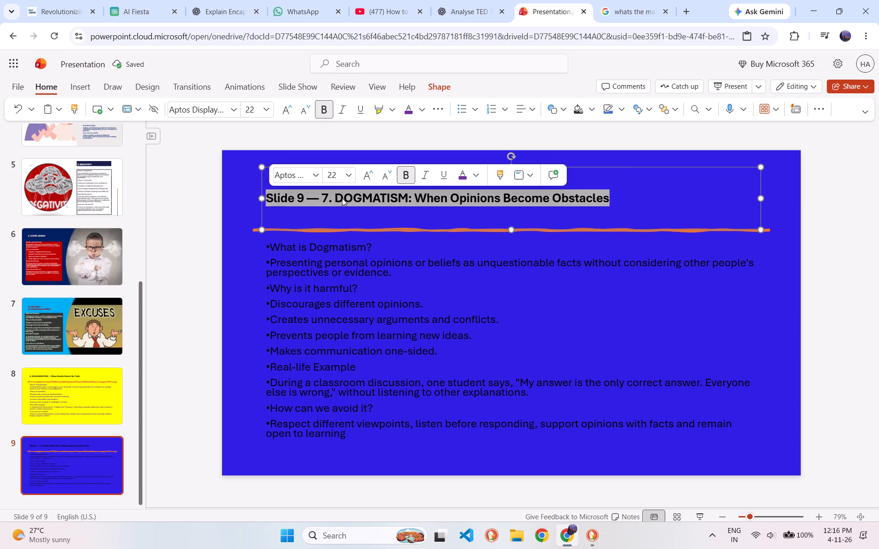
{"action": "left_click", "coordinate": [477, 175]}
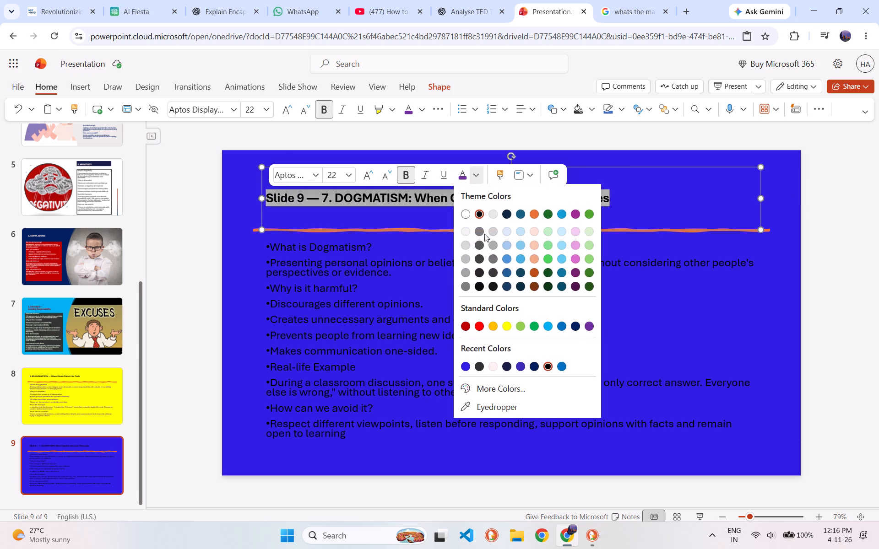
{"action": "left_click", "coordinate": [464, 229]}
{"action": "left_click", "coordinate": [472, 217]}
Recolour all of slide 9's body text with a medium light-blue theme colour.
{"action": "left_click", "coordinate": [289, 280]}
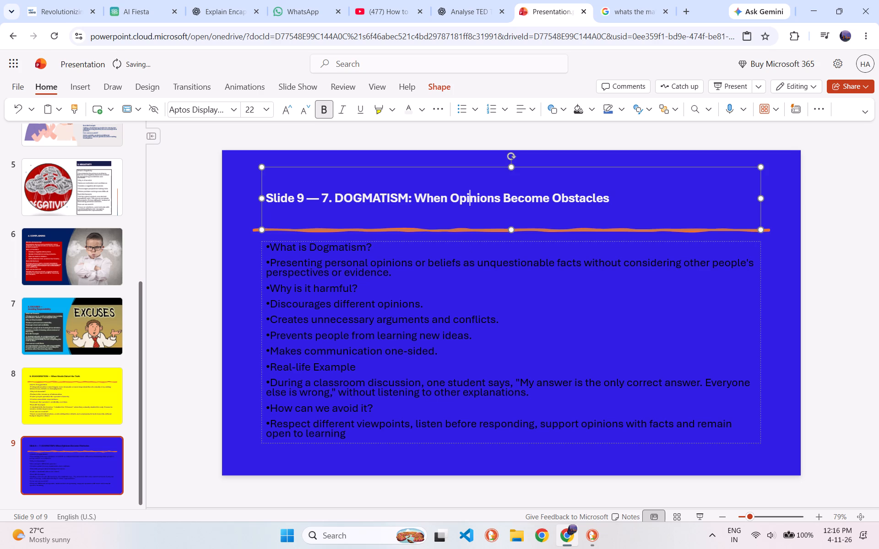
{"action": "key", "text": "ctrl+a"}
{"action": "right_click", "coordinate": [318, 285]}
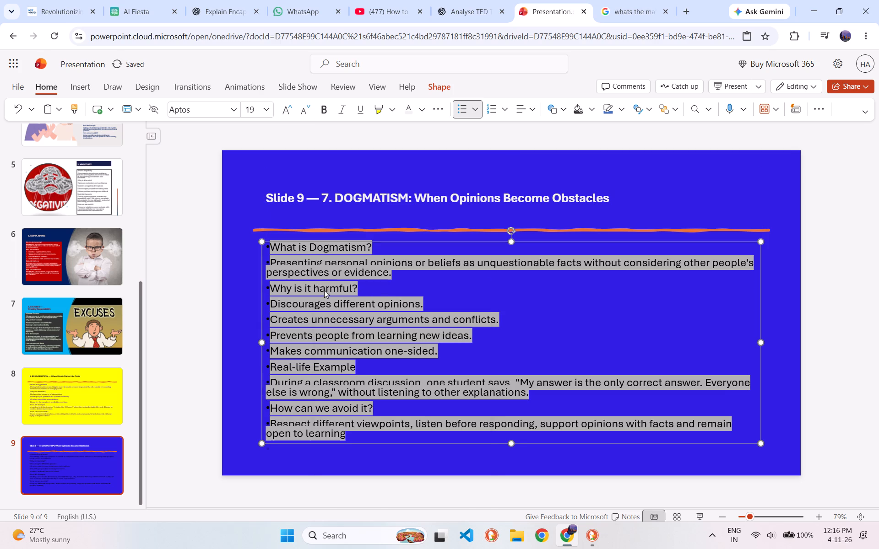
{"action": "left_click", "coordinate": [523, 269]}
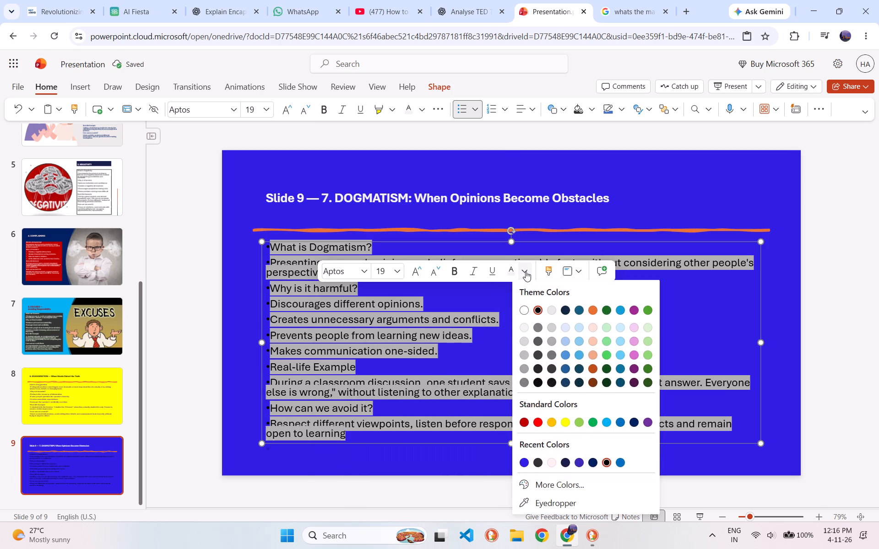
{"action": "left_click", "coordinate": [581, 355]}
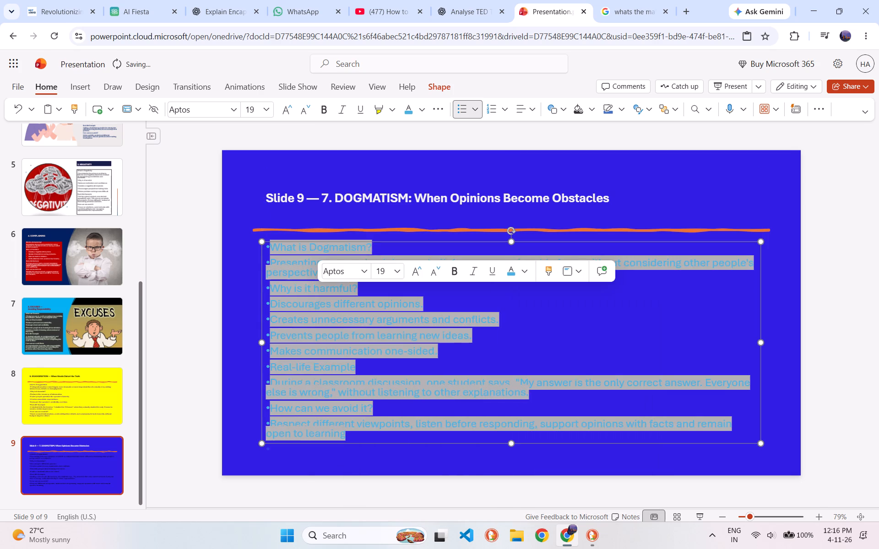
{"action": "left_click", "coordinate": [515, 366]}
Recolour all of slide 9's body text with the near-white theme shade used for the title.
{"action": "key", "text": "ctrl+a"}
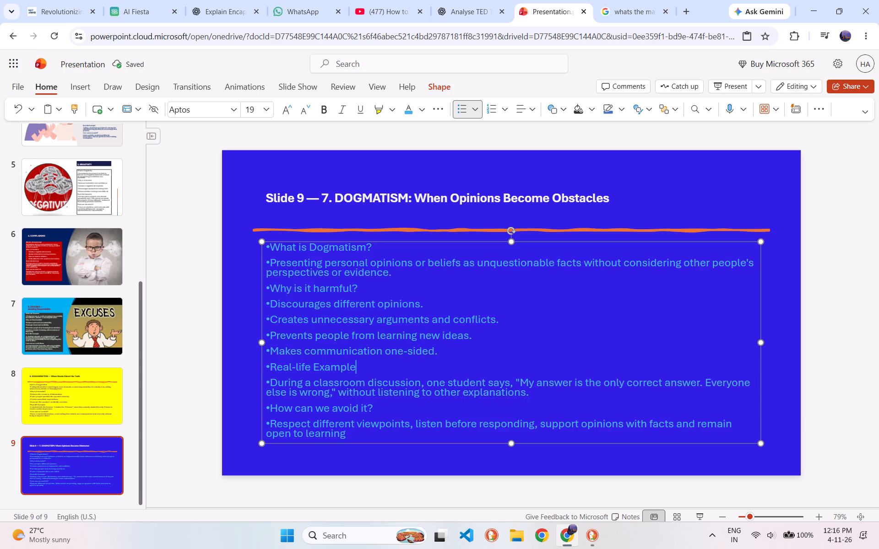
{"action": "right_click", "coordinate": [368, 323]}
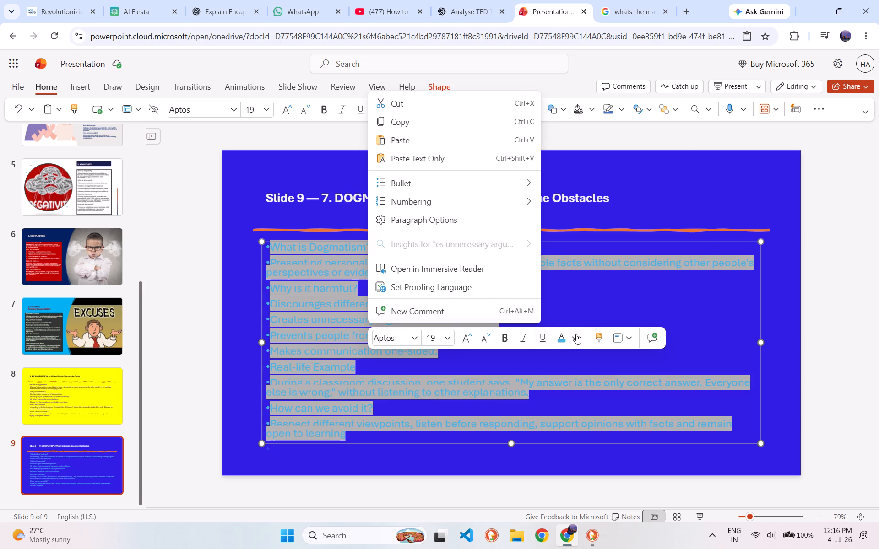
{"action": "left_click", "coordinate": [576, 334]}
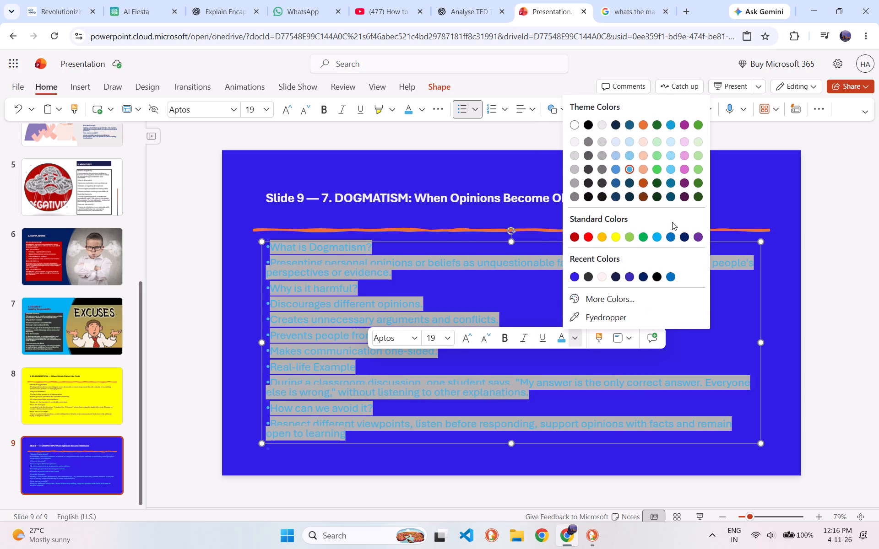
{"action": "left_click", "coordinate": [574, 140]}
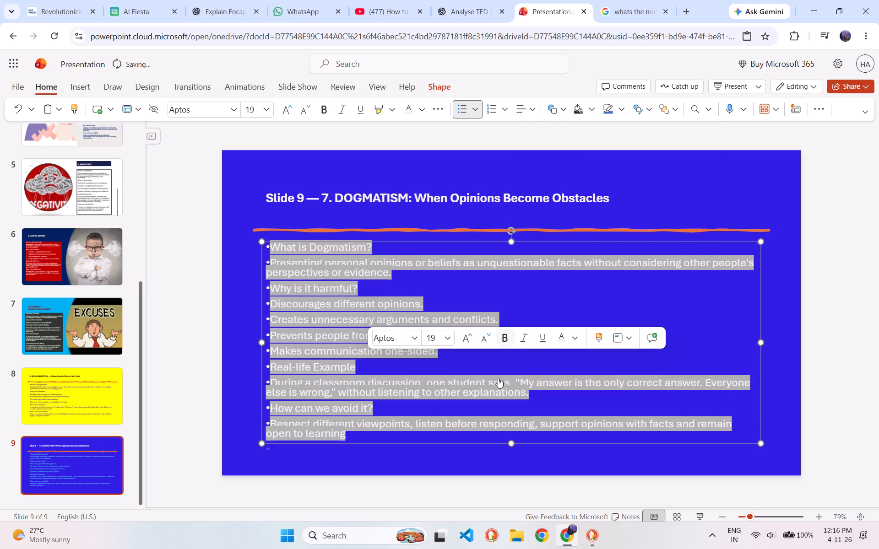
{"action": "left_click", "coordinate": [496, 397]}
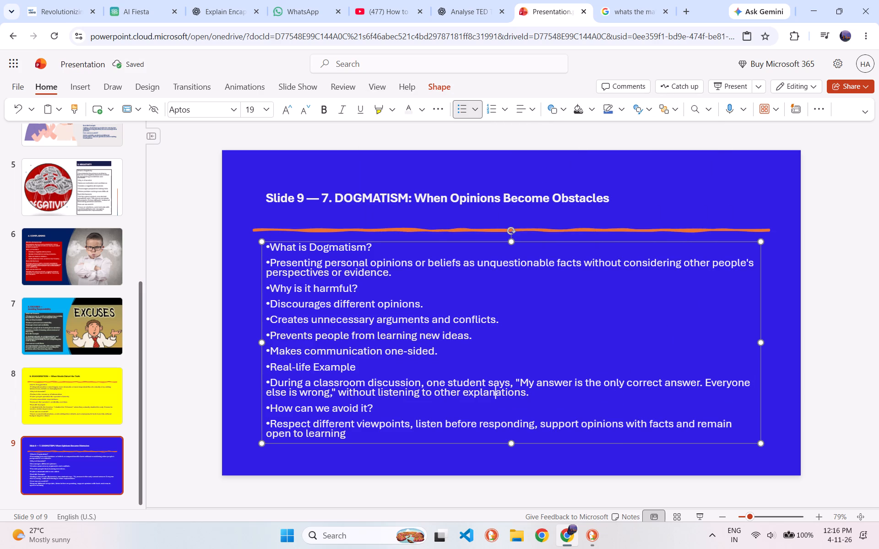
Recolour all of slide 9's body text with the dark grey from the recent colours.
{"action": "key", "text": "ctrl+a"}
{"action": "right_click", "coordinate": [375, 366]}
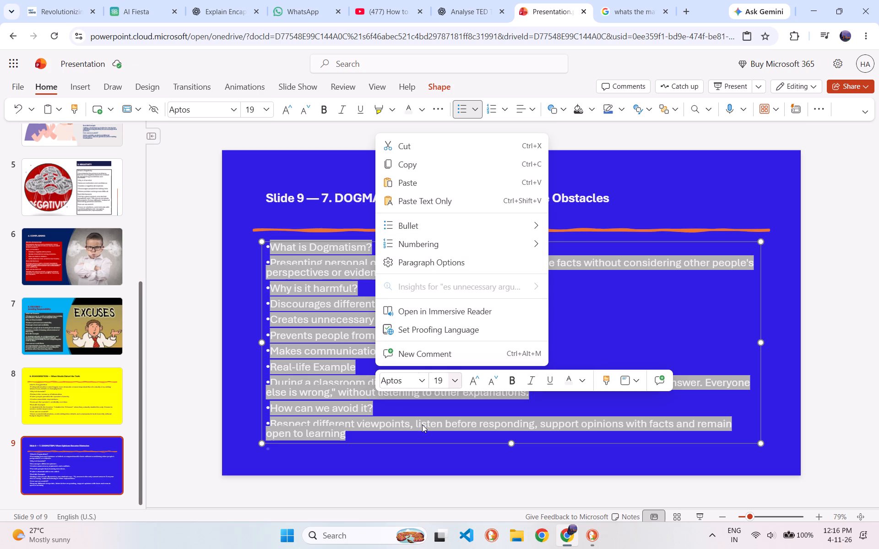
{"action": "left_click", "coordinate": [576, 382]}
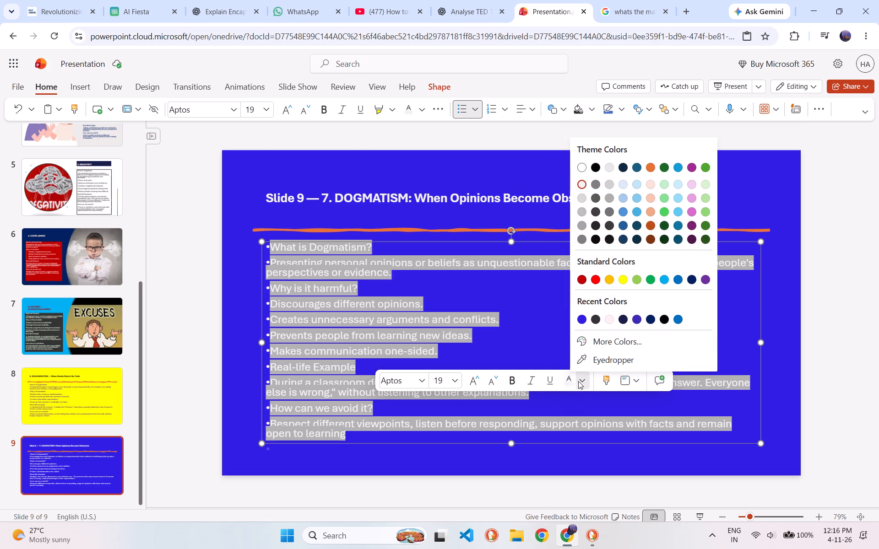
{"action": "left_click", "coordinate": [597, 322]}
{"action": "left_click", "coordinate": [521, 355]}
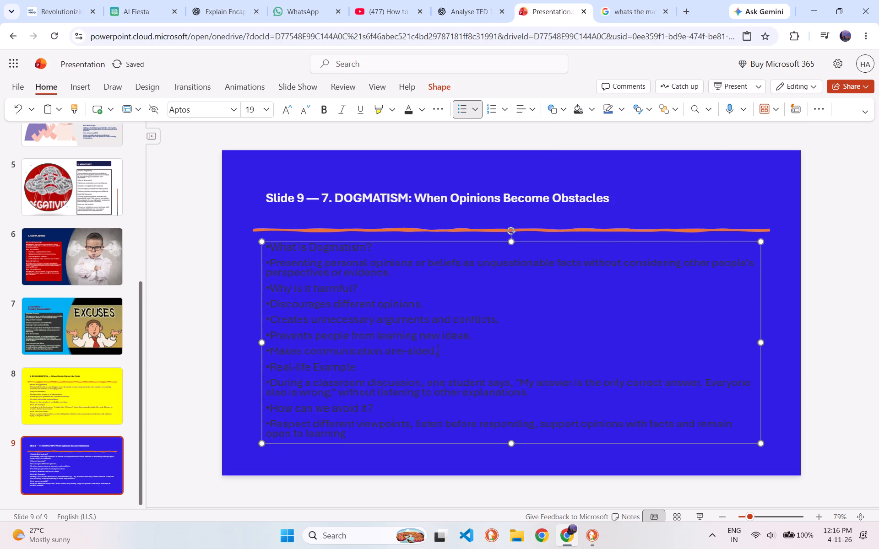
Move slide 9's body text box slightly left and up, keeping it just below the orange line.
{"action": "left_click_drag", "start_coordinate": [411, 445], "coordinate": [384, 409]}
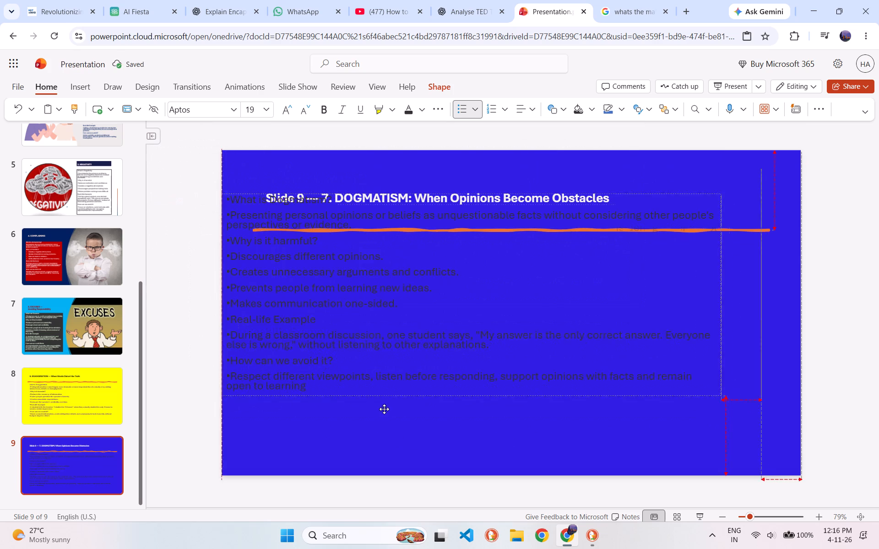
{"action": "left_click_drag", "start_coordinate": [384, 409], "coordinate": [395, 441]}
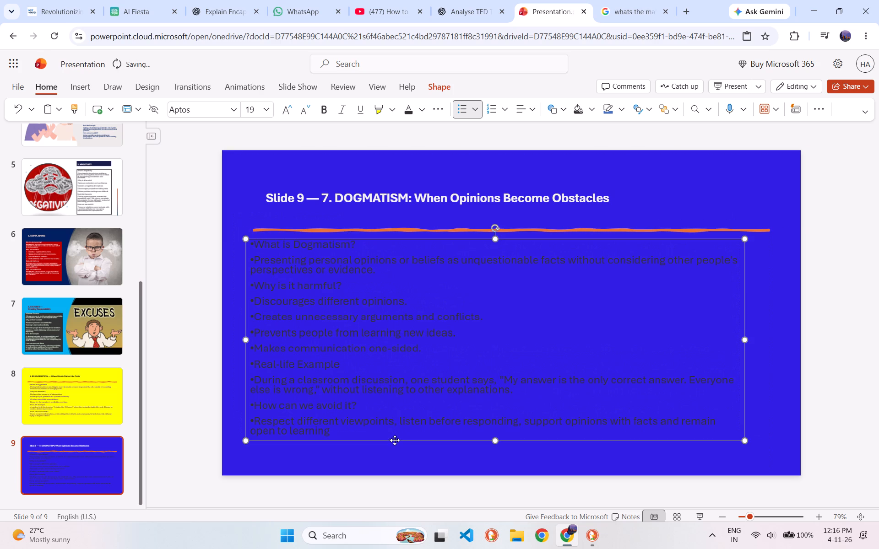
Recolour all of slide 9's body text with the standard light green.
{"action": "left_click_drag", "start_coordinate": [372, 432], "coordinate": [250, 243]}
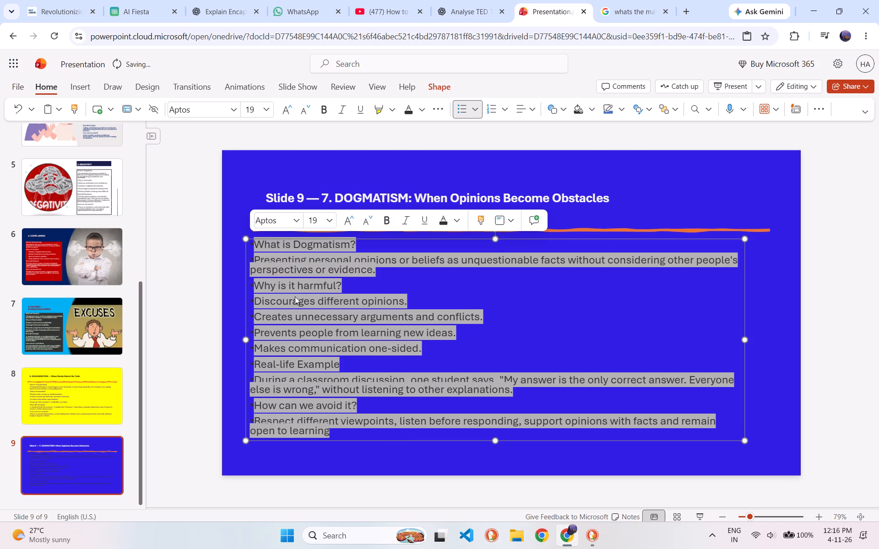
{"action": "right_click", "coordinate": [299, 302]}
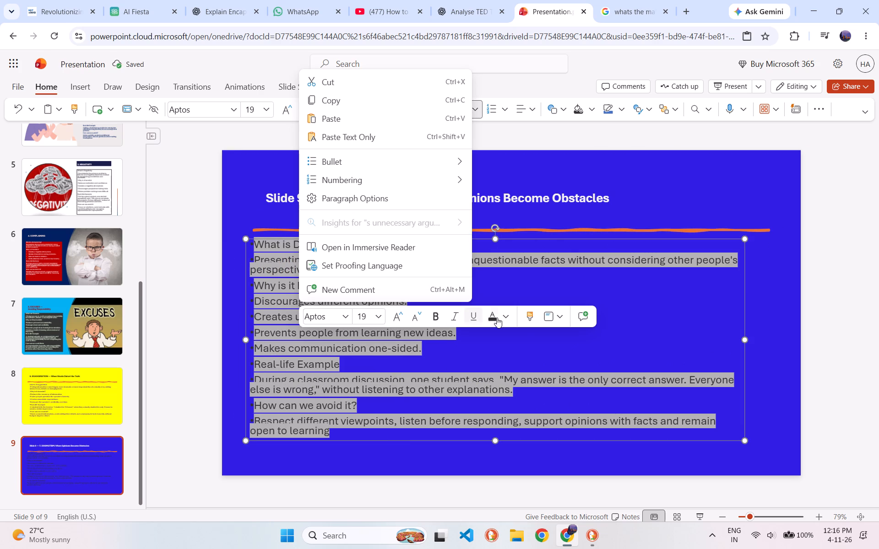
{"action": "left_click", "coordinate": [502, 317]}
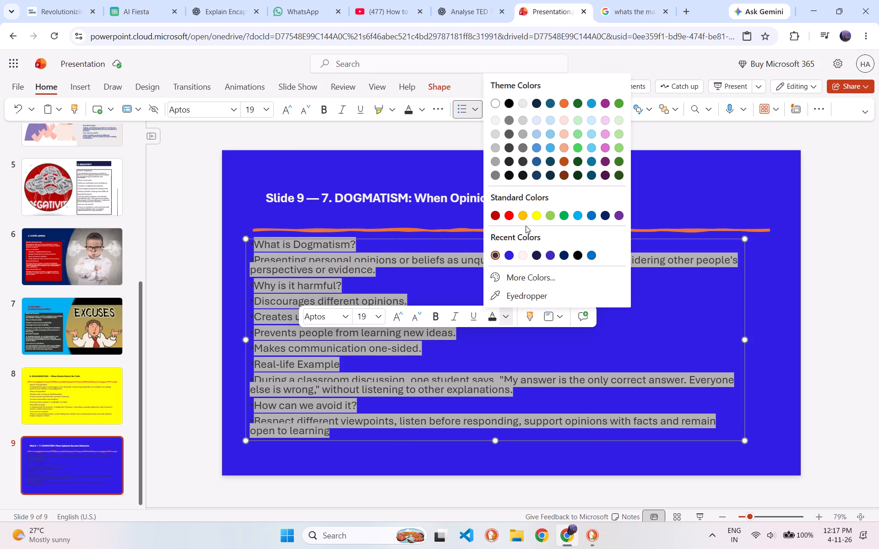
{"action": "left_click", "coordinate": [547, 216]}
{"action": "left_click", "coordinate": [454, 387]}
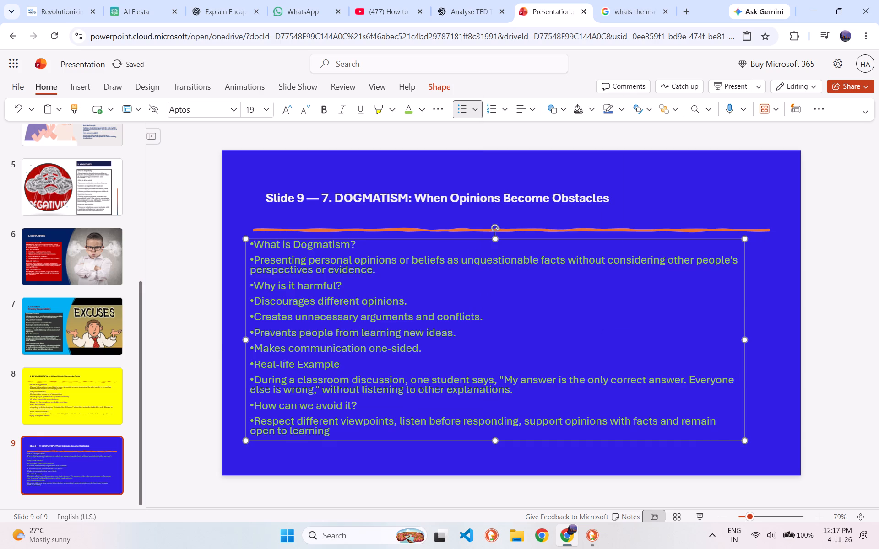
Remove the bullet from the "What is Dogmatism?" line in slide 9's body.
{"action": "left_click", "coordinate": [253, 248]}
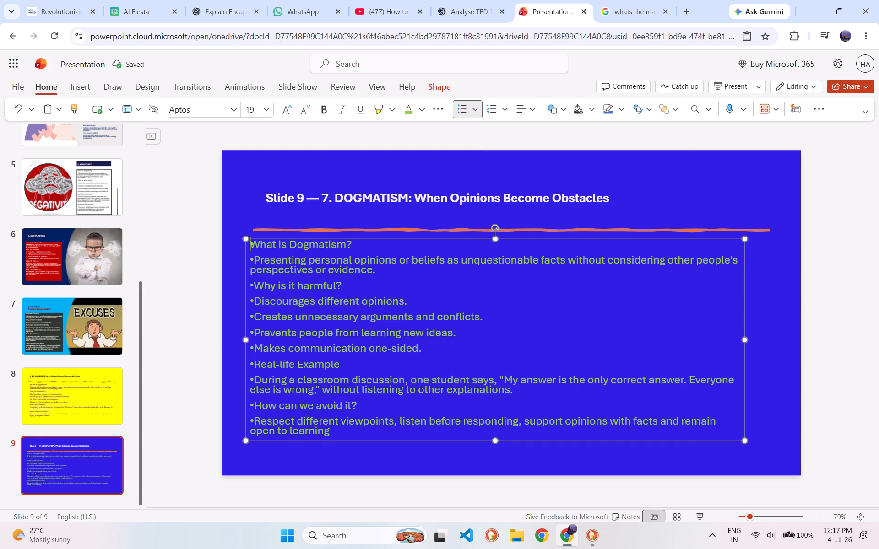
{"action": "key", "text": "BackSpace"}
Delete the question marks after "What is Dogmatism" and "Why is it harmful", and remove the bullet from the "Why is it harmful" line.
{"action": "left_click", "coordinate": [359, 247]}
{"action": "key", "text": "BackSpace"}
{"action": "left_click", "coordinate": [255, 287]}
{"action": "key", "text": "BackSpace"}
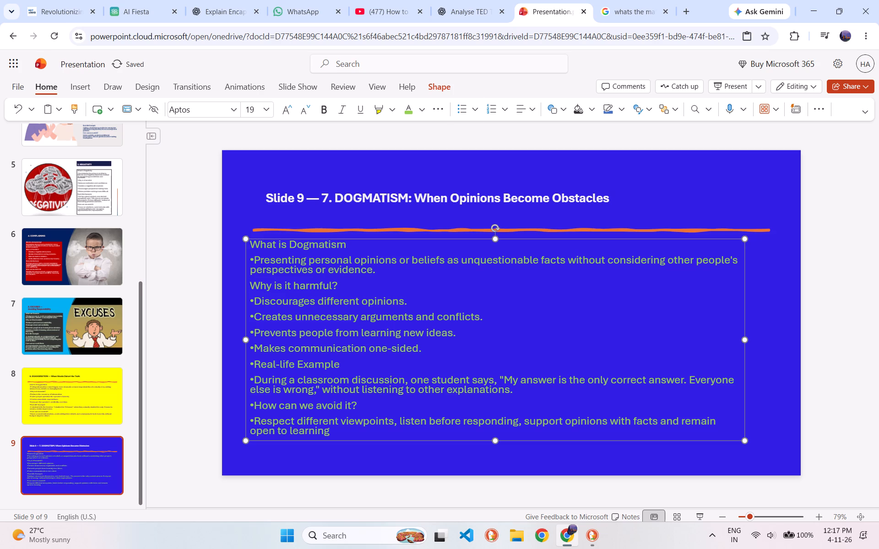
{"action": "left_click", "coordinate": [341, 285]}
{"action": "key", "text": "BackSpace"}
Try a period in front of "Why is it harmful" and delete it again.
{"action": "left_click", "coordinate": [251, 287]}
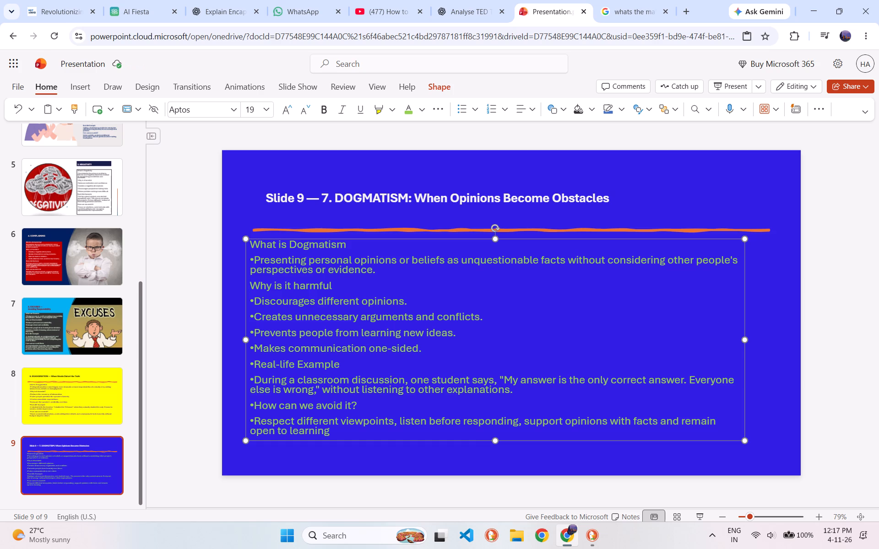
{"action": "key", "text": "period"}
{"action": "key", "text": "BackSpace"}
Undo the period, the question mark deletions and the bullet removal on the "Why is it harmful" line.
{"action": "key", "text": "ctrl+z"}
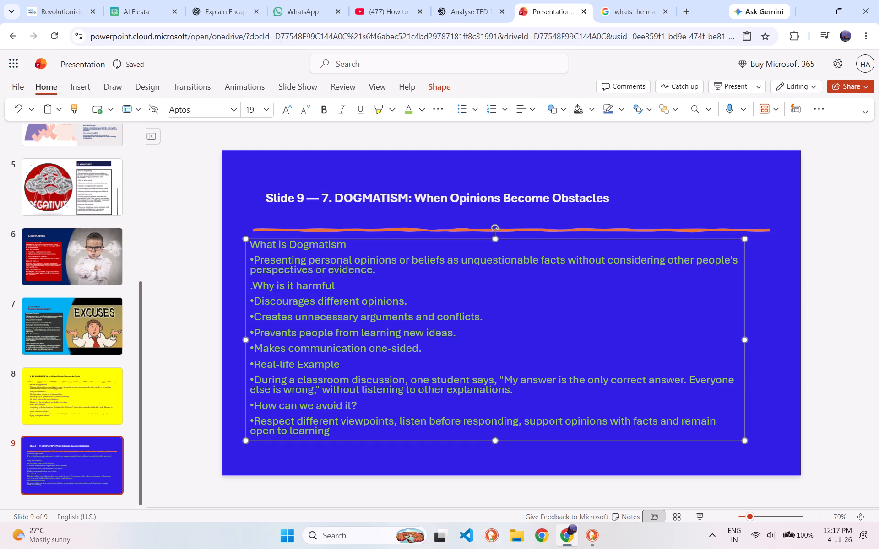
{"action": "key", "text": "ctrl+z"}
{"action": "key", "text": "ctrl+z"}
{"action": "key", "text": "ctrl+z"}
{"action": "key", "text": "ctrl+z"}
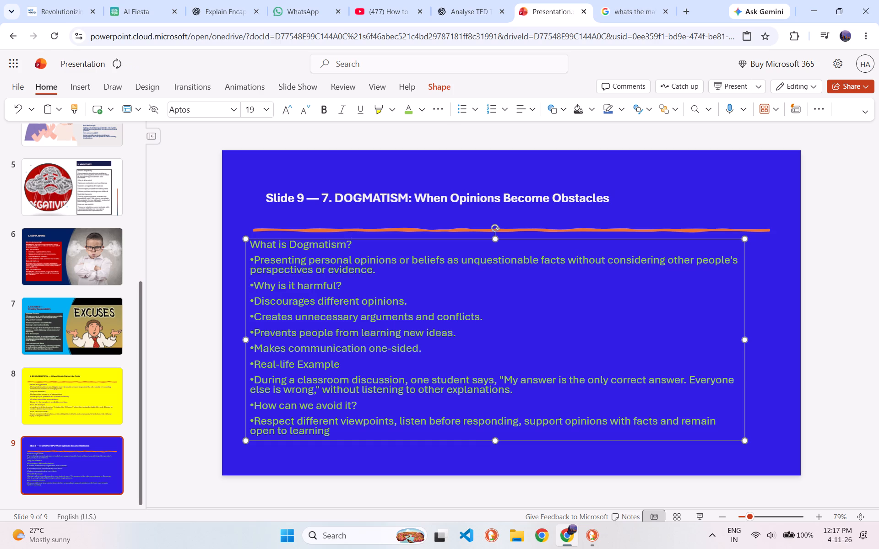
Delete the question marks after "Why is it harmful" and "What is Dogmatism" in slide 9's body.
{"action": "left_click", "coordinate": [348, 285]}
{"action": "key", "text": "BackSpace"}
{"action": "left_click", "coordinate": [353, 244]}
{"action": "key", "text": "BackSpace"}
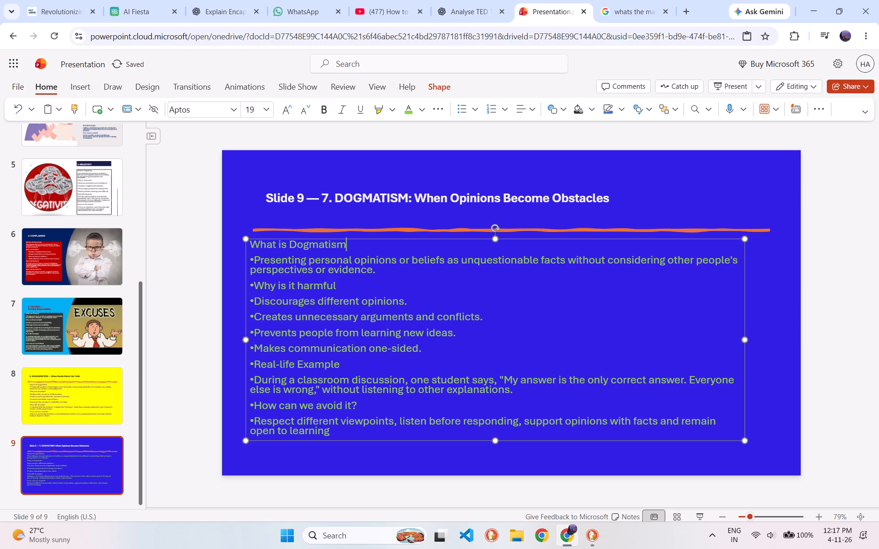
Remove the bullets from the "Real-life Example" and "How can we avoid it?" lines in slide 9's body.
{"action": "left_click", "coordinate": [256, 365]}
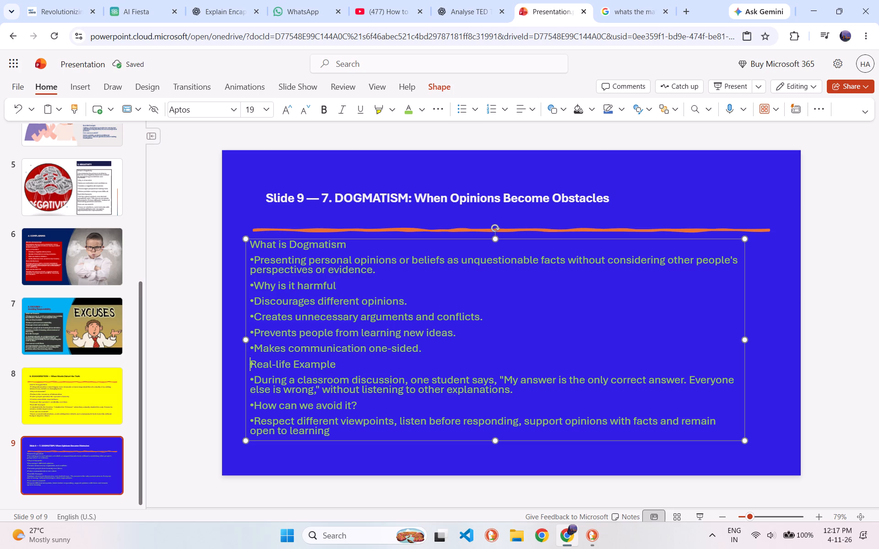
{"action": "key", "text": "BackSpace"}
{"action": "left_click", "coordinate": [256, 406]}
{"action": "key", "text": "BackSpace"}
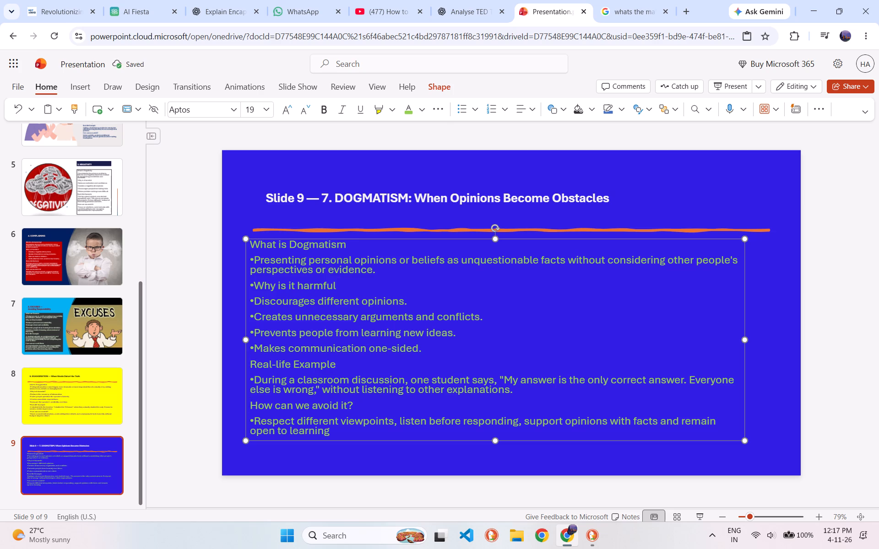
Make all of slide 9's body text bold.
{"action": "left_click", "coordinate": [500, 345]}
{"action": "key", "text": "ctrl+a"}
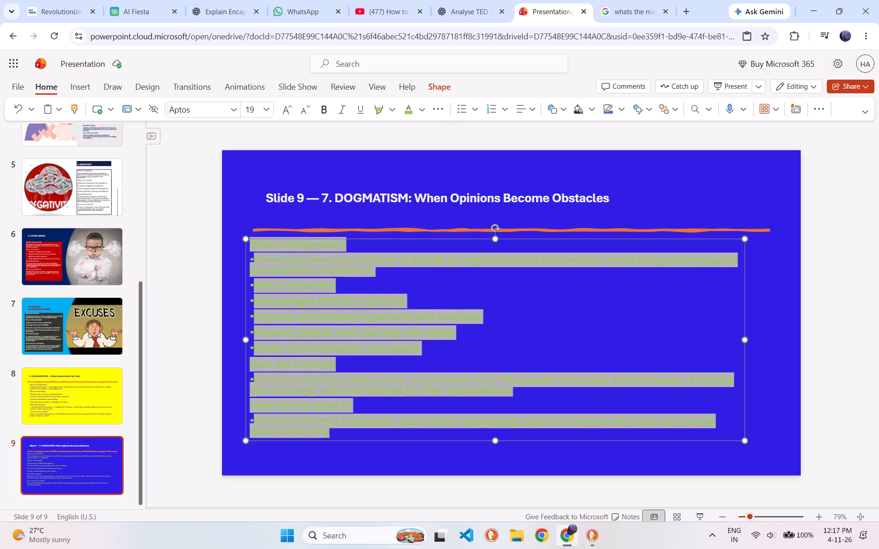
{"action": "right_click", "coordinate": [349, 330]}
{"action": "left_click", "coordinate": [483, 345]}
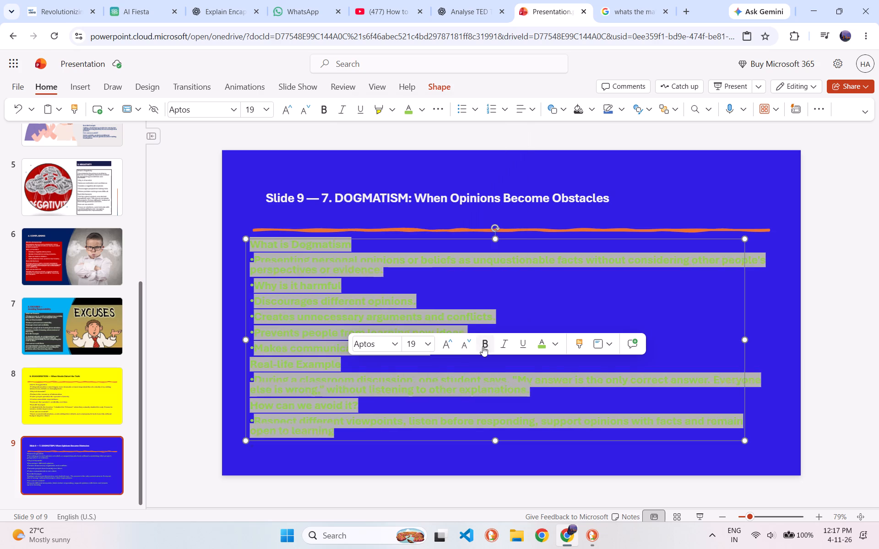
{"action": "left_click", "coordinate": [483, 382]}
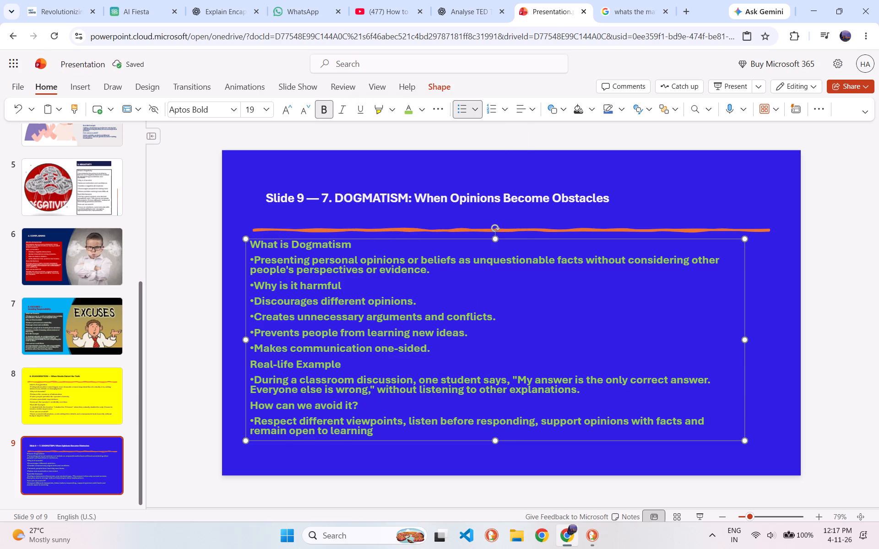
{"action": "left_click", "coordinate": [405, 369]}
{"action": "left_click", "coordinate": [620, 203]}
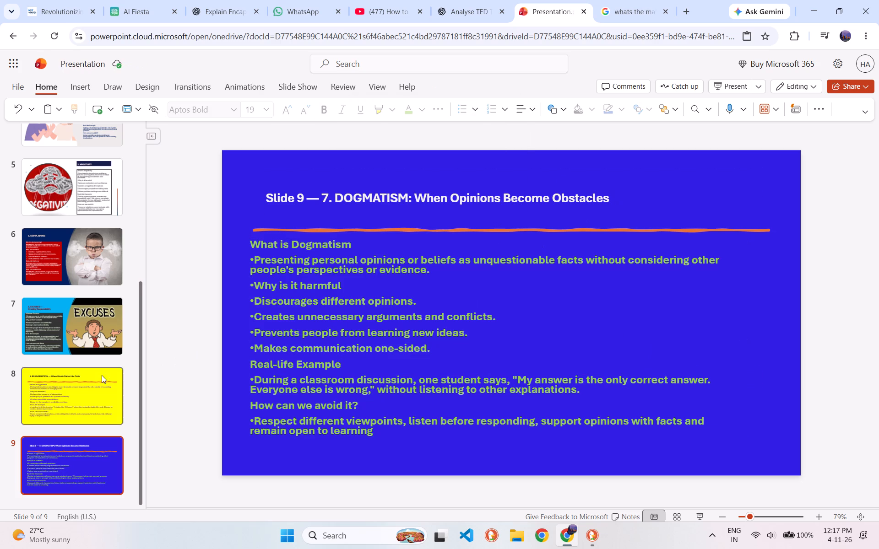
{"action": "scroll", "coordinate": [87, 345], "scroll_direction": "down", "scroll_amount": 4}
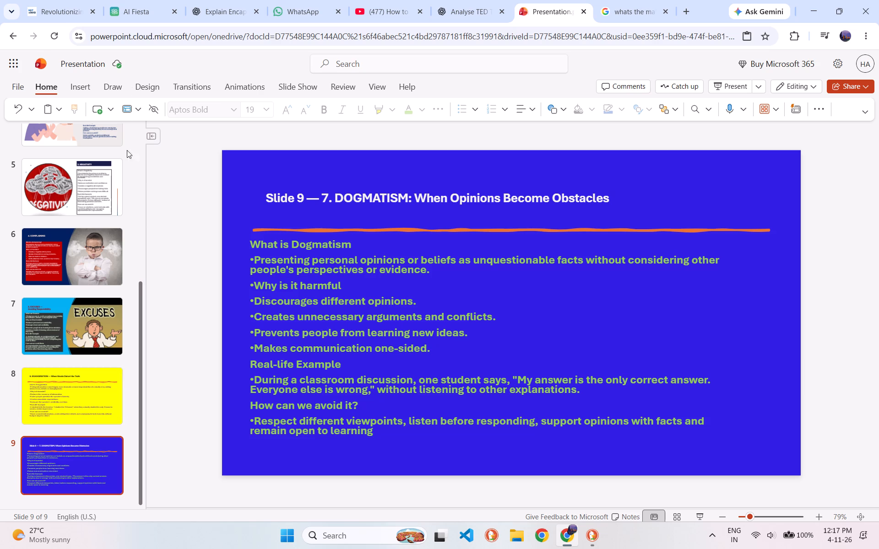
{"action": "left_click", "coordinate": [110, 109]}
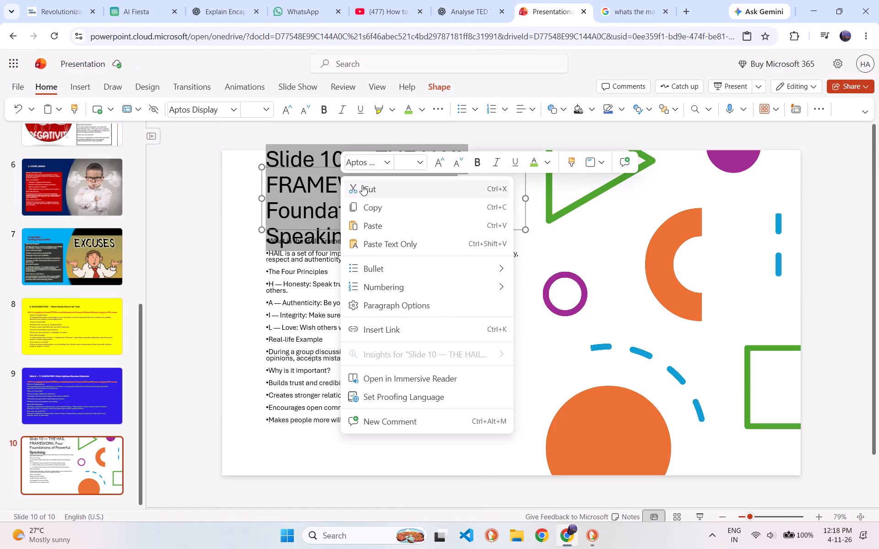
{"action": "left_click", "coordinate": [398, 158]}
{"action": "type", "text": "22"}
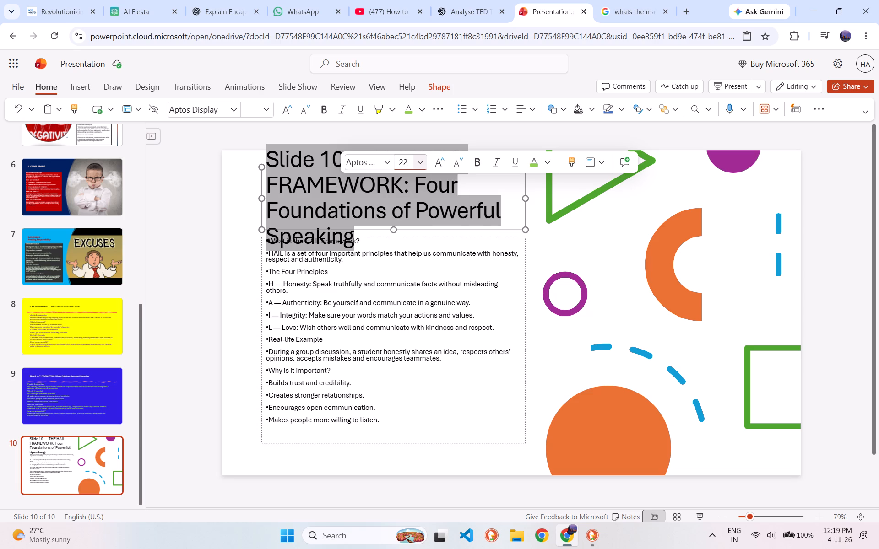
{"action": "left_click", "coordinate": [472, 165]}
Select all of slide 10's body text and apply font size 16 to it.
{"action": "left_click", "coordinate": [463, 248]}
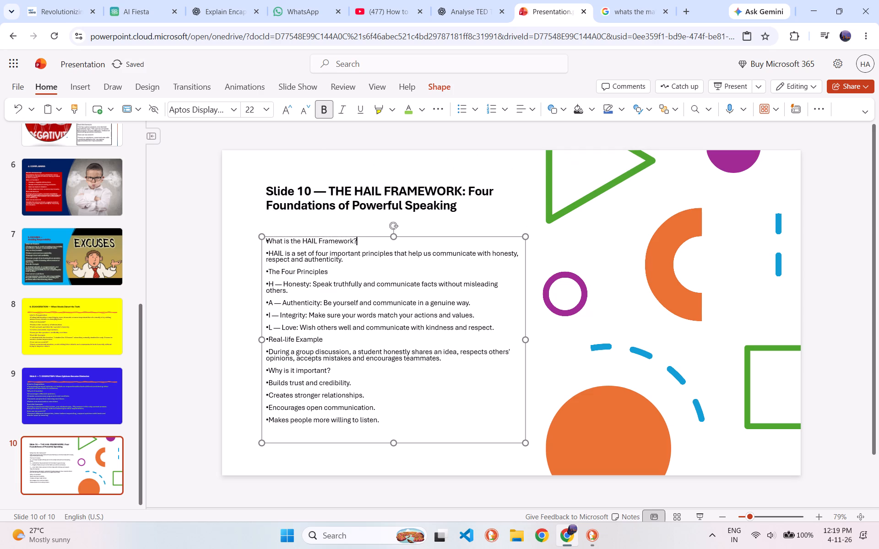
{"action": "key", "text": "ctrl+a"}
{"action": "right_click", "coordinate": [288, 298]}
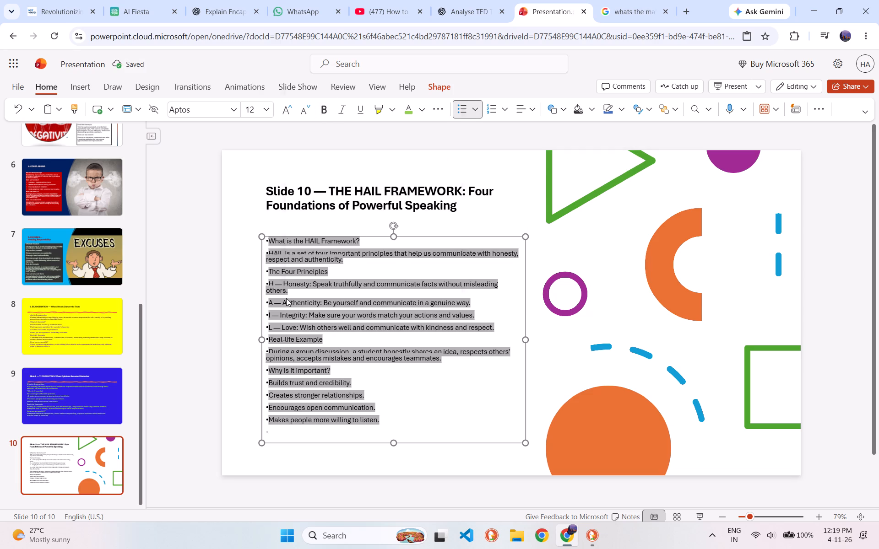
{"action": "left_click", "coordinate": [365, 314]}
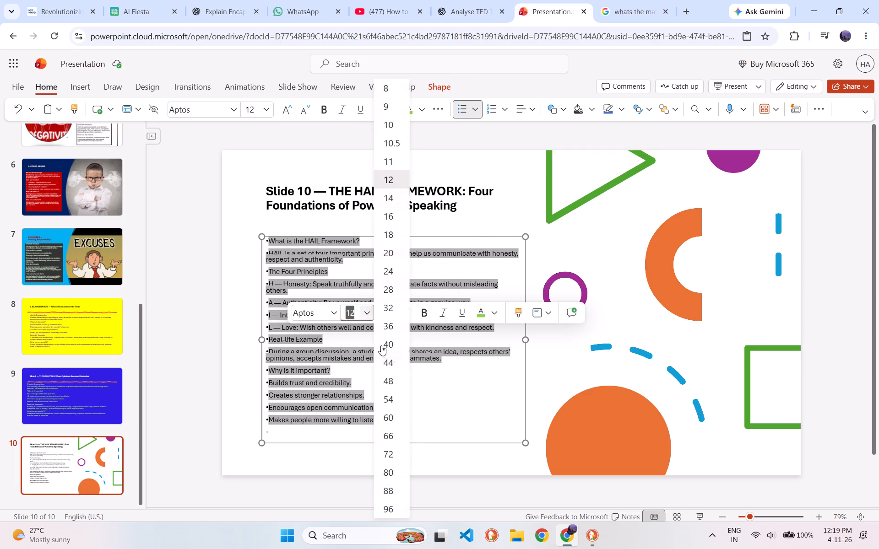
{"action": "left_click", "coordinate": [388, 210]}
{"action": "left_click", "coordinate": [417, 373]}
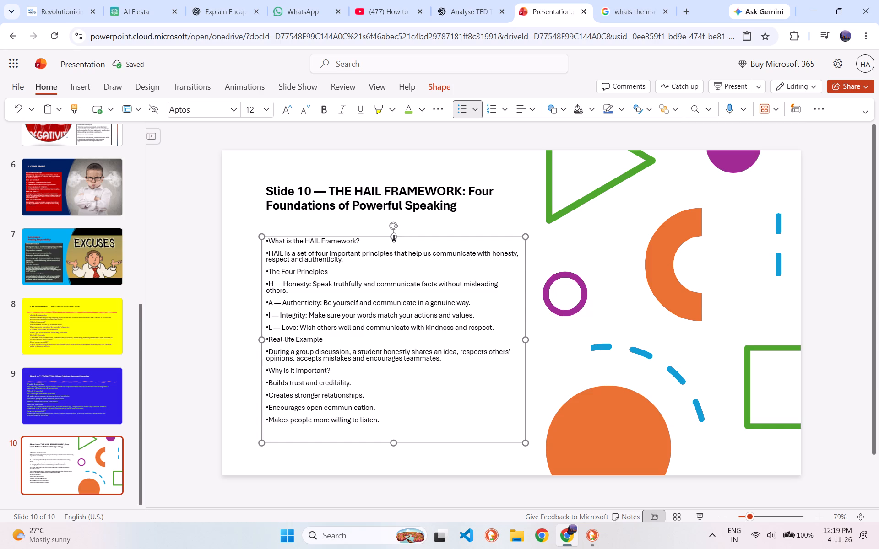
Enlarge the body text box so it runs from just below the title to near the slide's lower edge.
{"action": "left_click_drag", "start_coordinate": [394, 237], "coordinate": [392, 220]}
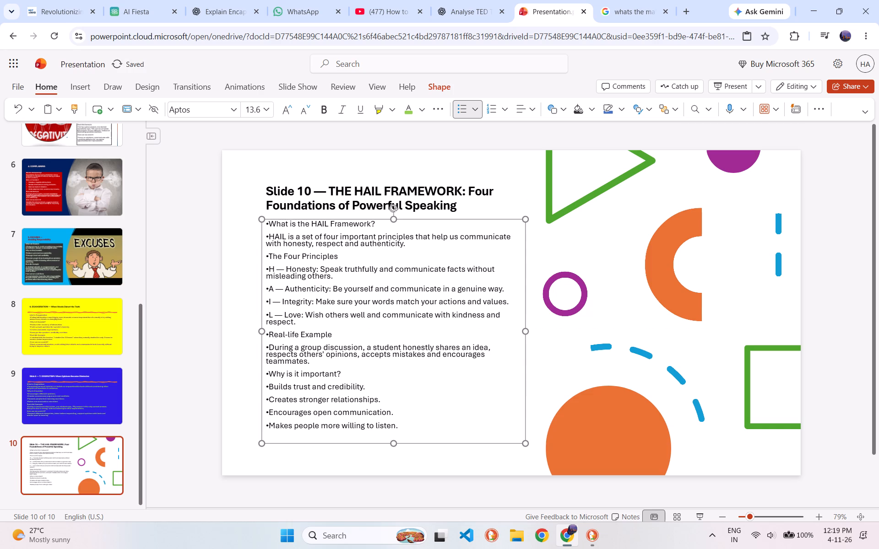
{"action": "left_click_drag", "start_coordinate": [395, 442], "coordinate": [395, 458]}
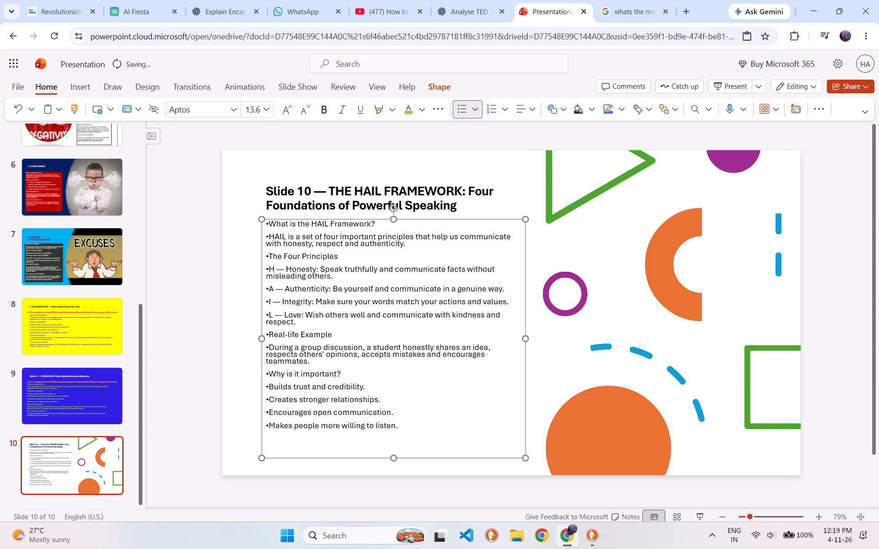
{"action": "left_click_drag", "start_coordinate": [526, 333], "coordinate": [531, 333]}
{"action": "left_click", "coordinate": [428, 341]}
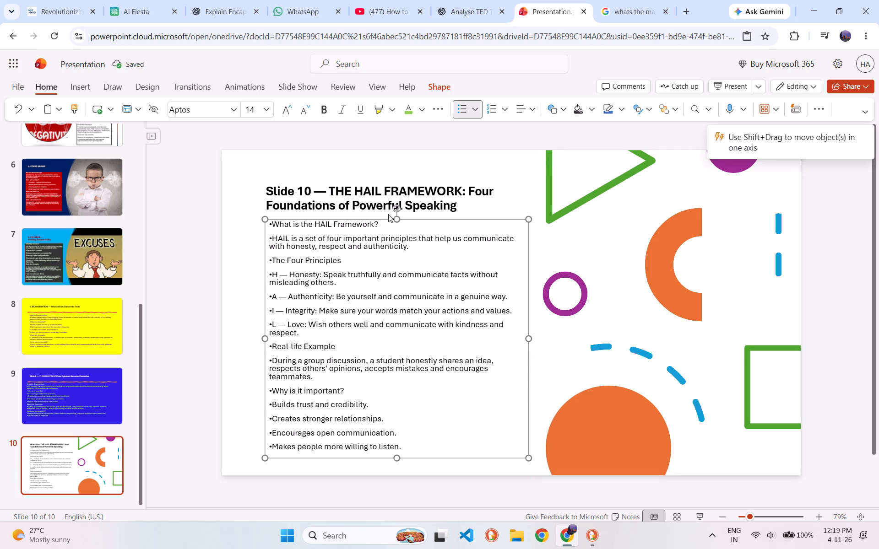
{"action": "left_click_drag", "start_coordinate": [396, 218], "coordinate": [396, 227]}
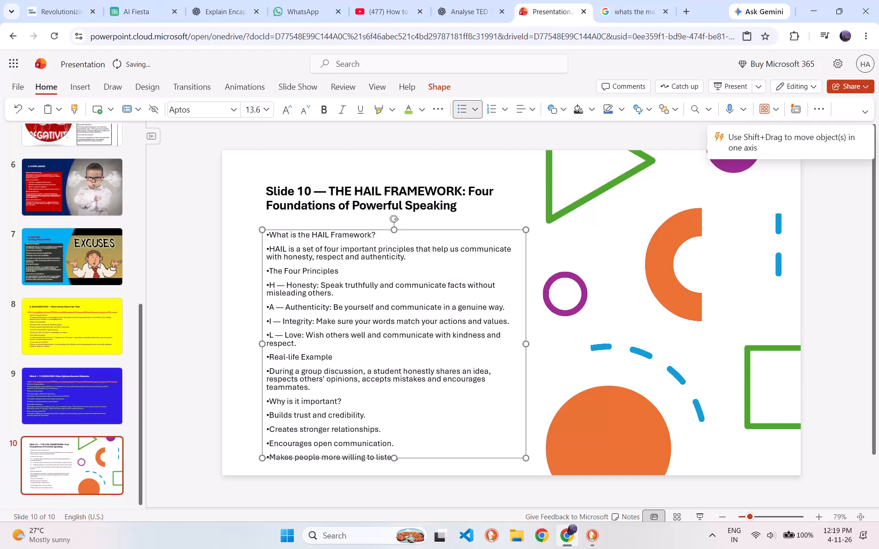
{"action": "left_click", "coordinate": [392, 366]}
{"action": "left_click", "coordinate": [407, 422]}
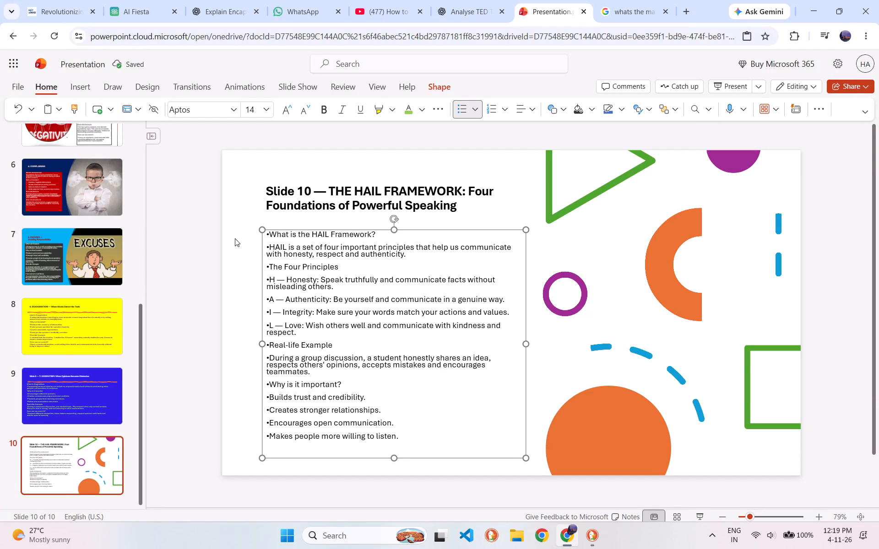
Remove the bullets from the headings "What is the HAIL Framework?", "The Four Principles" and "Real-life Example".
{"action": "left_click", "coordinate": [268, 234]}
{"action": "key", "text": "BackSpace"}
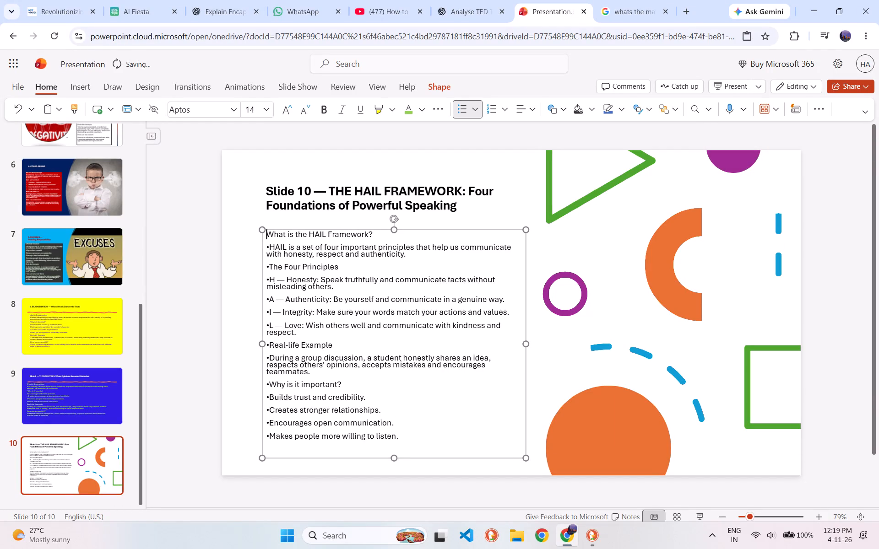
{"action": "left_click", "coordinate": [269, 267]}
{"action": "key", "text": "BackSpace"}
{"action": "left_click", "coordinate": [270, 344]}
{"action": "key", "text": "BackSpace"}
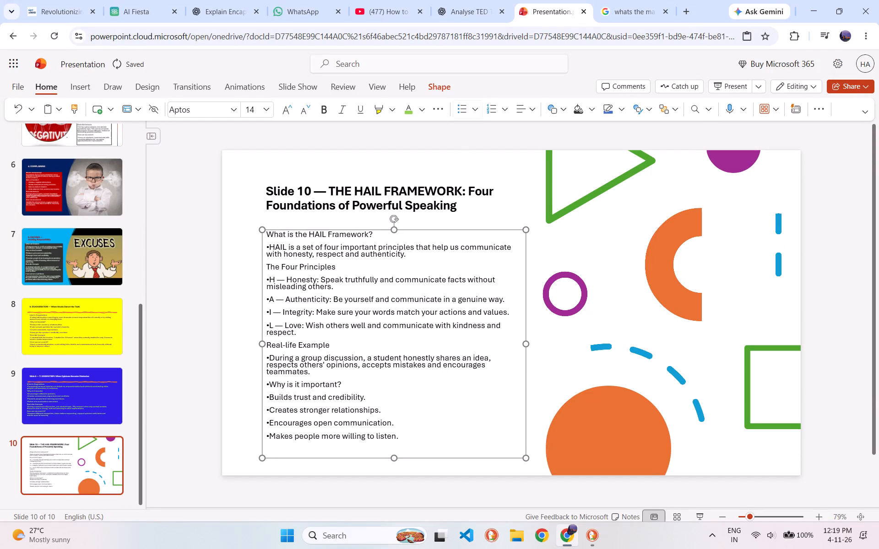
Delete the question marks ending the headings "Why is it important?" and "What is the HAIL Framework?".
{"action": "left_click", "coordinate": [347, 385]}
{"action": "key", "text": "BackSpace"}
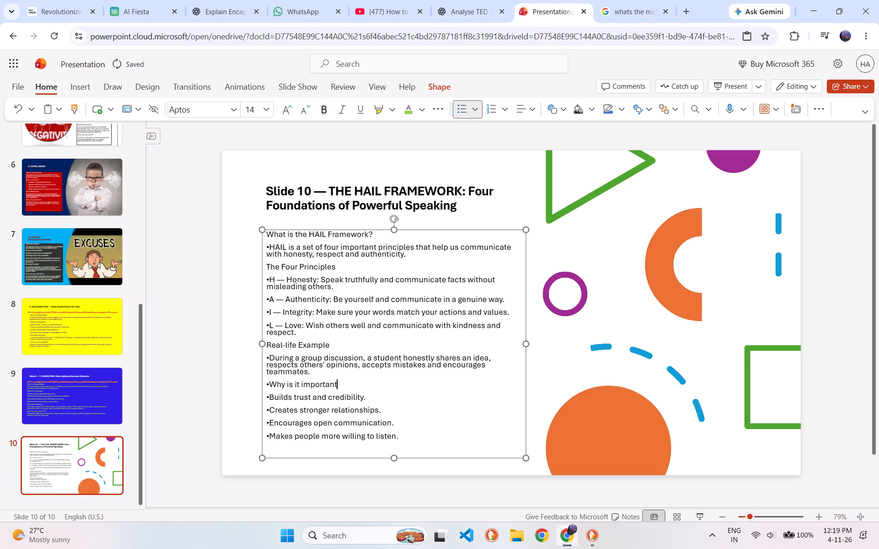
{"action": "left_click", "coordinate": [374, 236]}
{"action": "key", "text": "BackSpace"}
Recolour all of slide 10's body text with the recently used blue.
{"action": "key", "text": "ctrl+a"}
{"action": "right_click", "coordinate": [291, 363]}
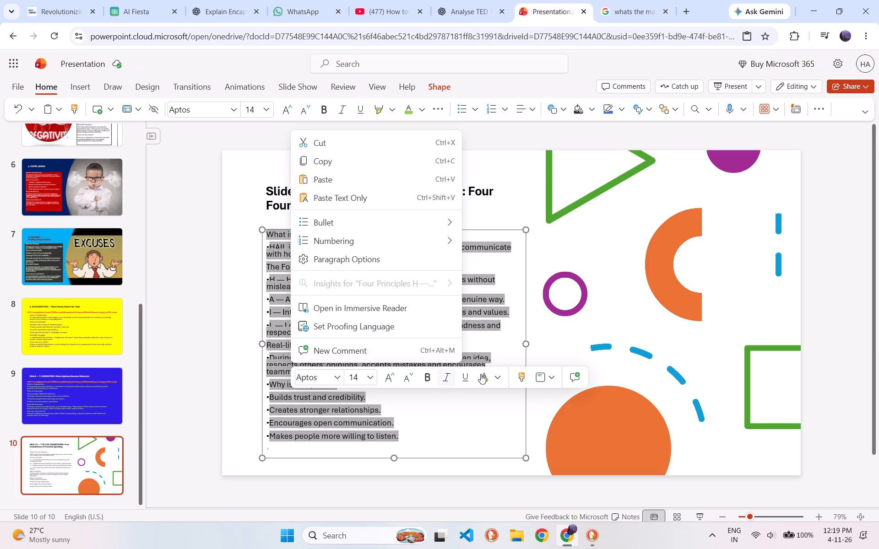
{"action": "left_click", "coordinate": [495, 384]}
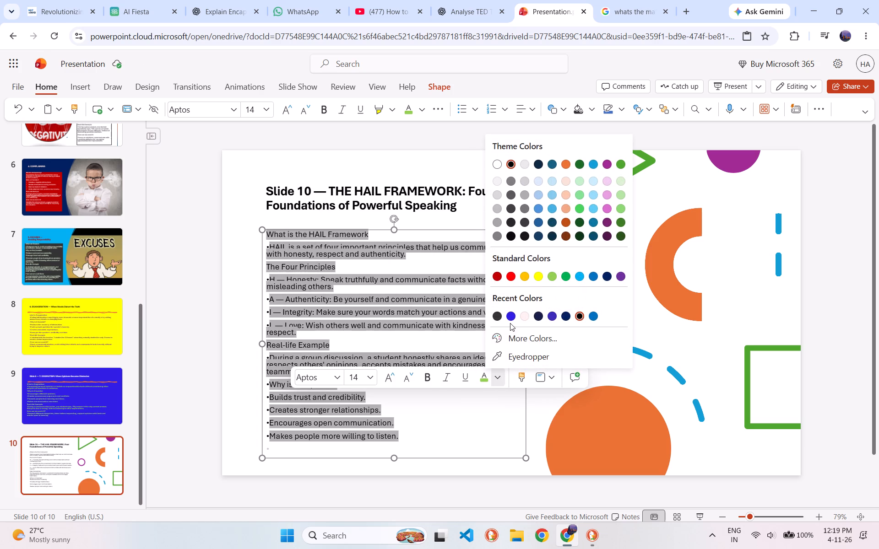
{"action": "left_click", "coordinate": [510, 318]}
{"action": "left_click", "coordinate": [467, 429]}
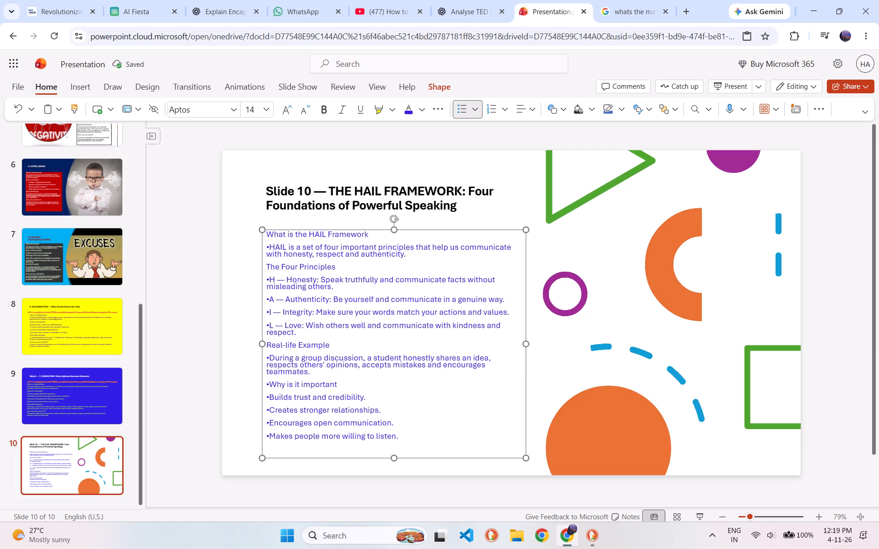
Colour the word "Speaking" in slide 10's title red.
{"action": "left_click", "coordinate": [421, 207]}
{"action": "right_click", "coordinate": [421, 207]}
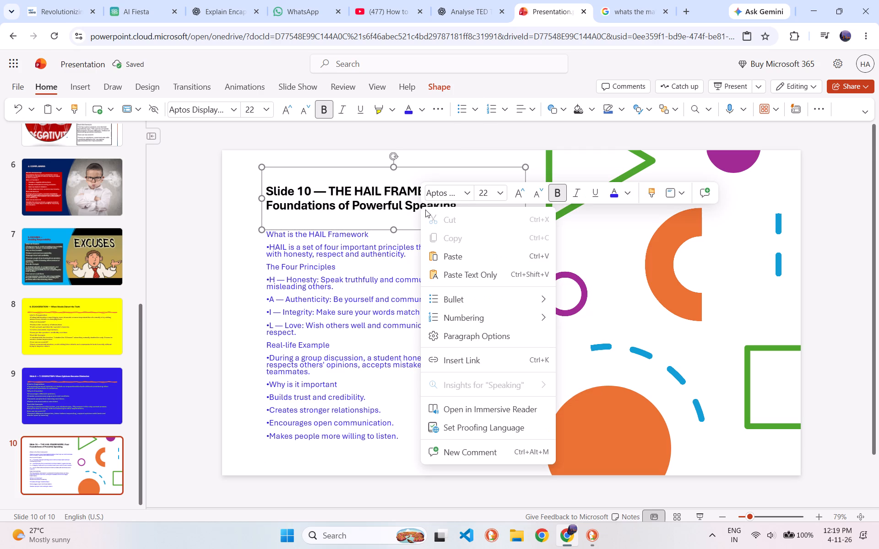
{"action": "left_click", "coordinate": [626, 193]}
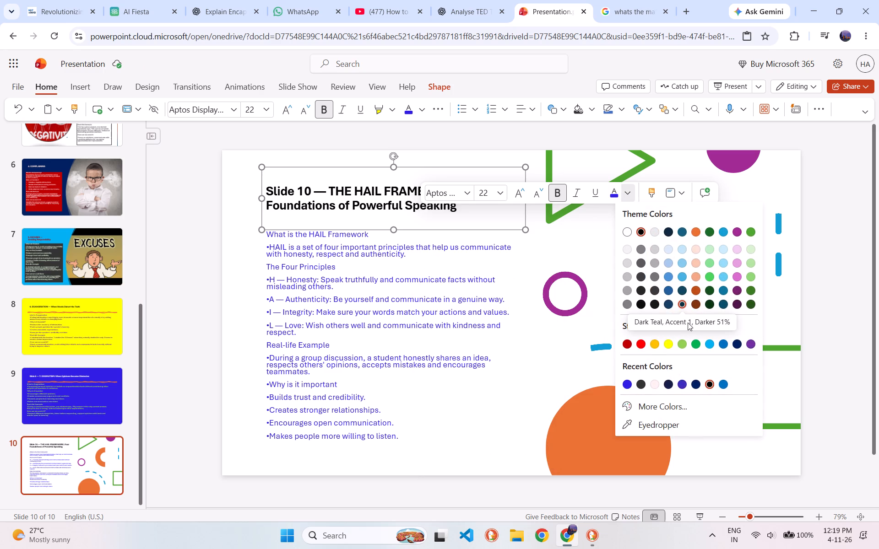
{"action": "left_click", "coordinate": [640, 343]}
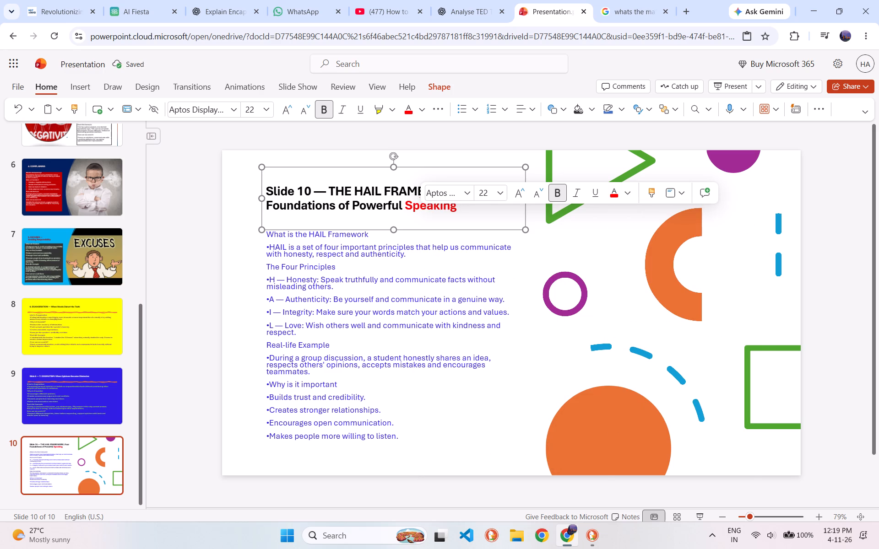
{"action": "left_click", "coordinate": [430, 216]}
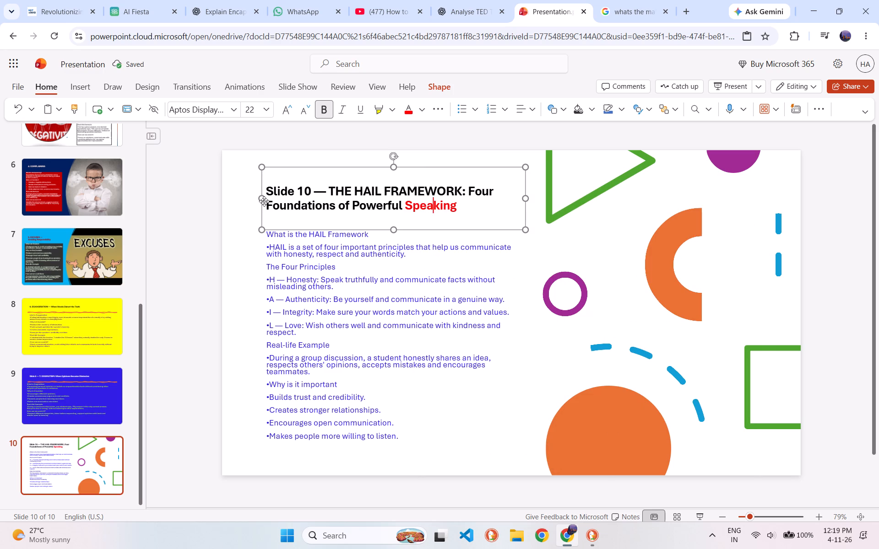
Delete the "Slide 10 —" prefix from the title.
{"action": "left_click_drag", "start_coordinate": [297, 190], "coordinate": [271, 188]}
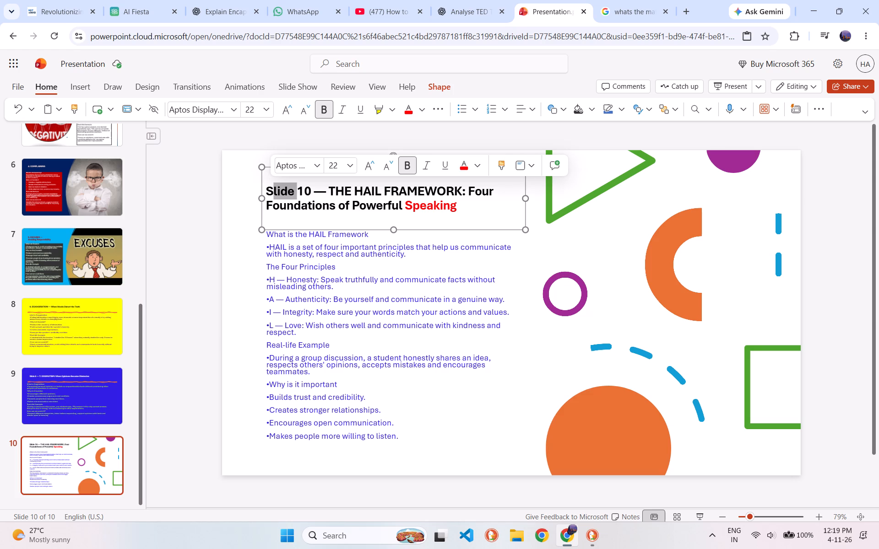
{"action": "left_click_drag", "start_coordinate": [316, 193], "coordinate": [267, 193]}
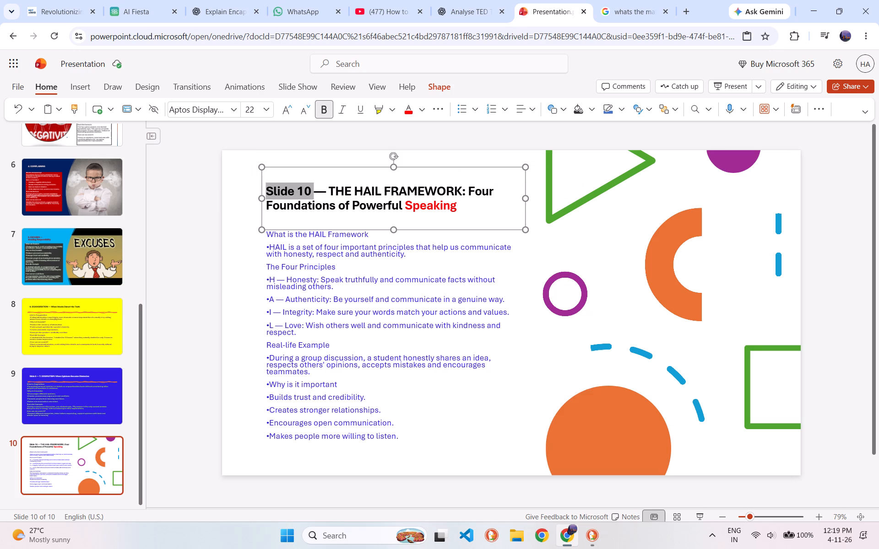
{"action": "left_click_drag", "start_coordinate": [267, 193], "coordinate": [266, 193]}
{"action": "key", "text": "BackSpace"}
{"action": "left_click", "coordinate": [278, 192]}
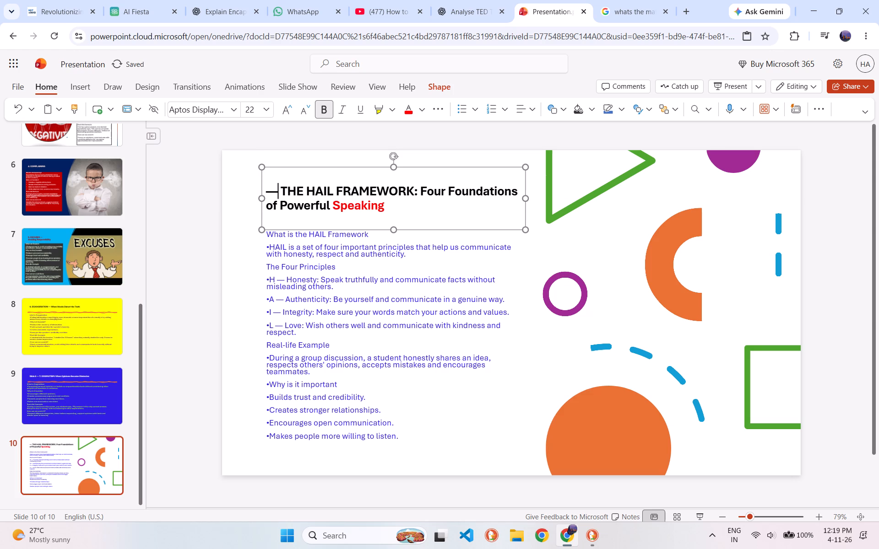
{"action": "key", "text": "BackSpace"}
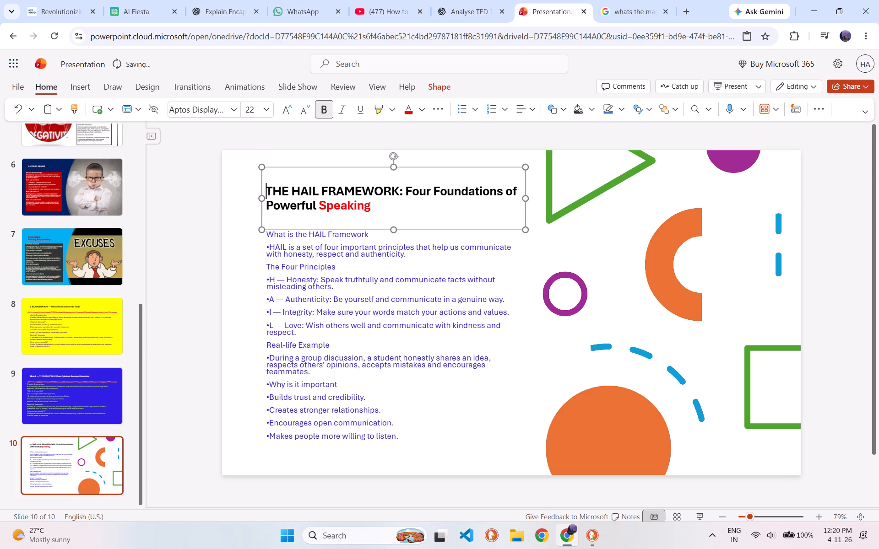
Break the title after "THE HAIL FRAMEWORK:" so "Four Foundations of Powerful Speaking" starts on its own line.
{"action": "left_click", "coordinate": [405, 190]}
{"action": "key", "text": "Return"}
{"action": "left_click", "coordinate": [402, 192]}
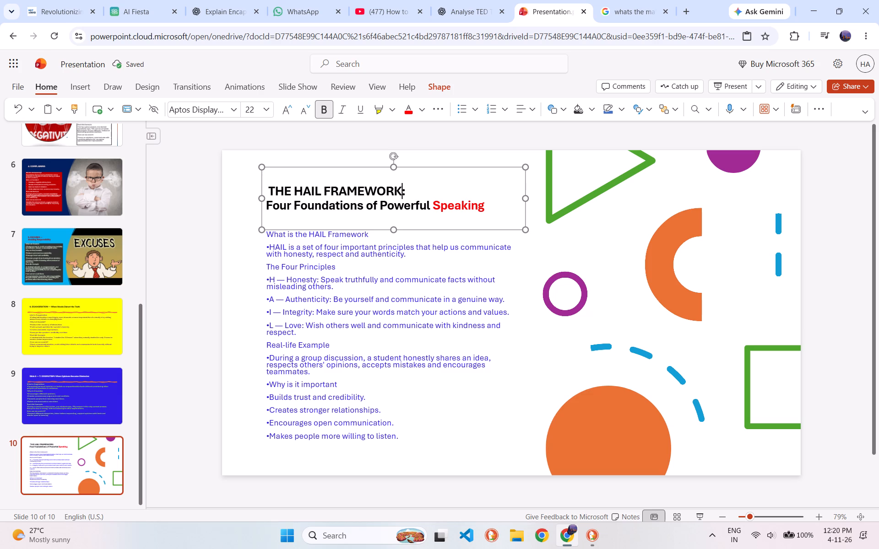
Recolour the whole HAIL Framework title on slide 10, including the word "Speaking", in the standard Dark Red.
{"action": "left_click_drag", "start_coordinate": [481, 206], "coordinate": [419, 211]}
{"action": "left_click", "coordinate": [486, 207]}
{"action": "key", "text": "ctrl+a"}
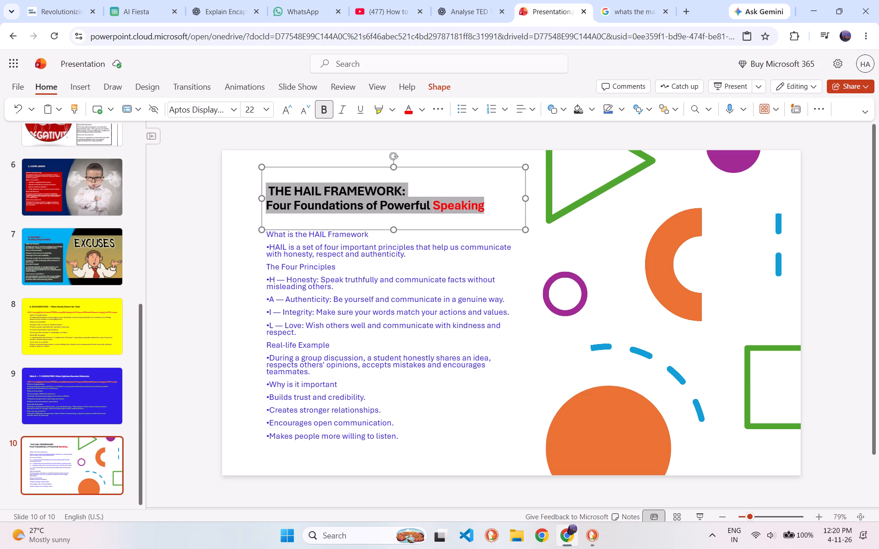
{"action": "right_click", "coordinate": [348, 196]}
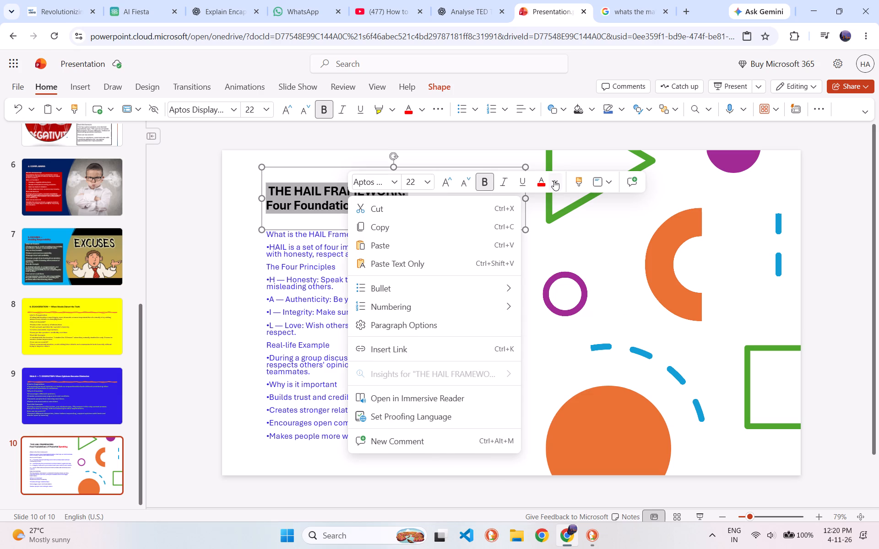
{"action": "left_click", "coordinate": [554, 180]}
{"action": "left_click", "coordinate": [552, 333]}
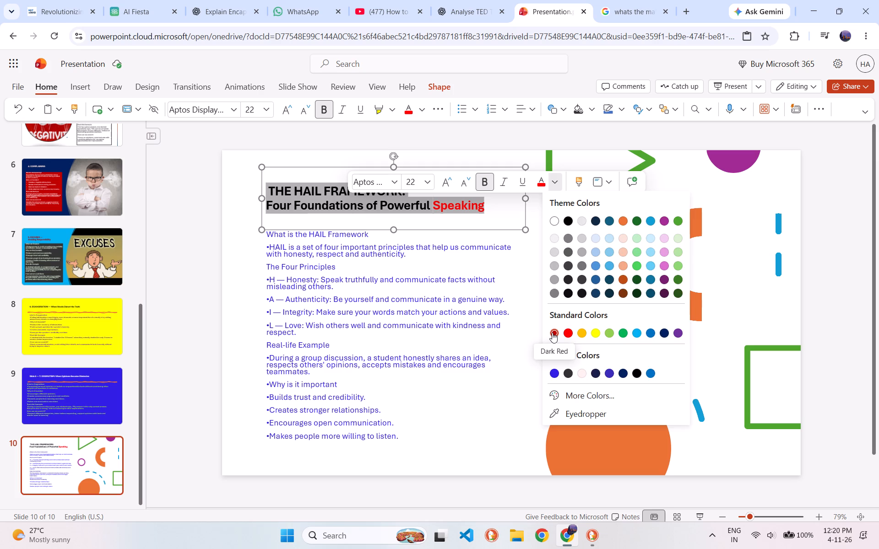
{"action": "left_click", "coordinate": [463, 224]}
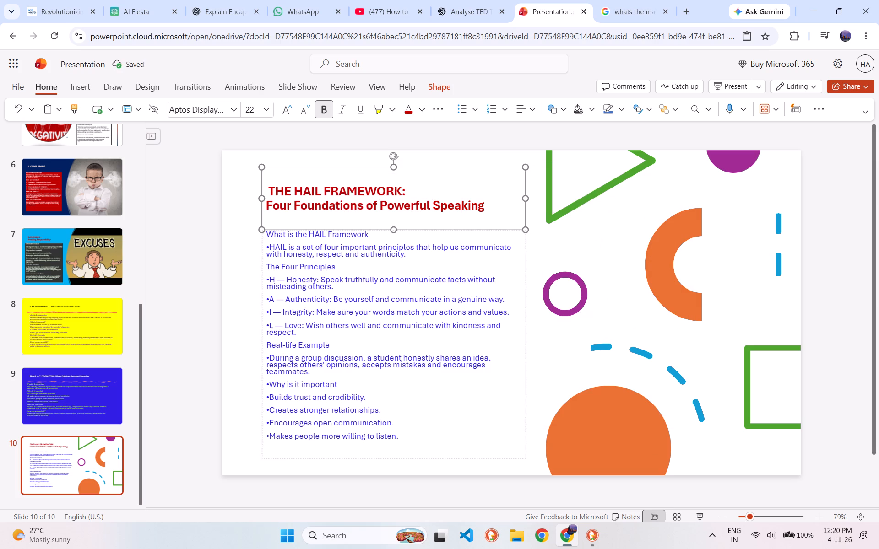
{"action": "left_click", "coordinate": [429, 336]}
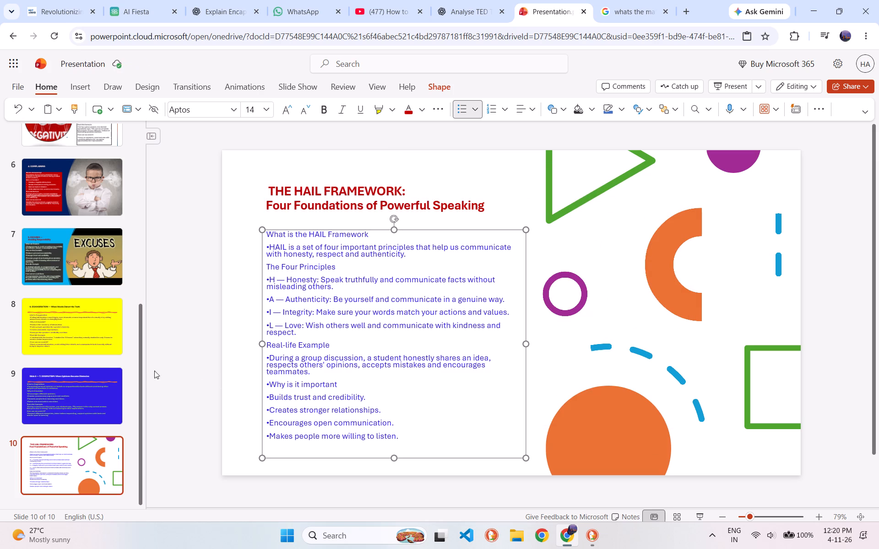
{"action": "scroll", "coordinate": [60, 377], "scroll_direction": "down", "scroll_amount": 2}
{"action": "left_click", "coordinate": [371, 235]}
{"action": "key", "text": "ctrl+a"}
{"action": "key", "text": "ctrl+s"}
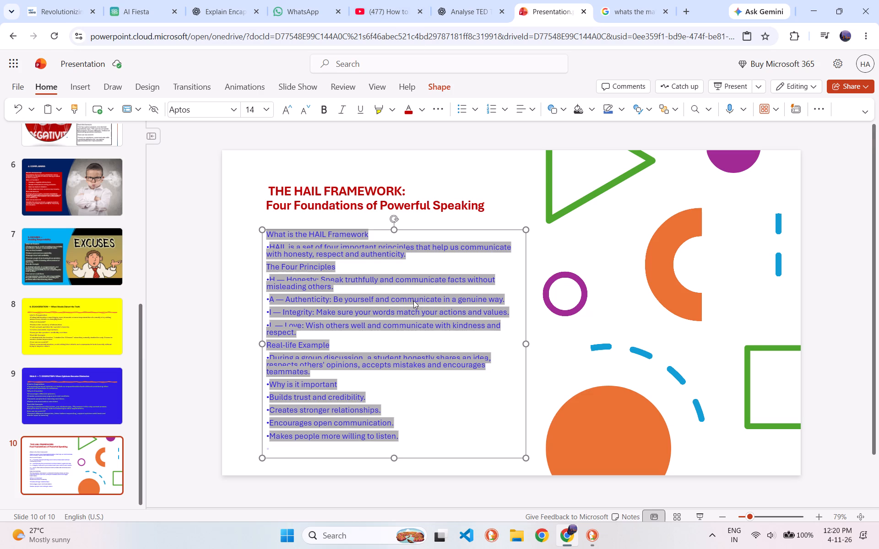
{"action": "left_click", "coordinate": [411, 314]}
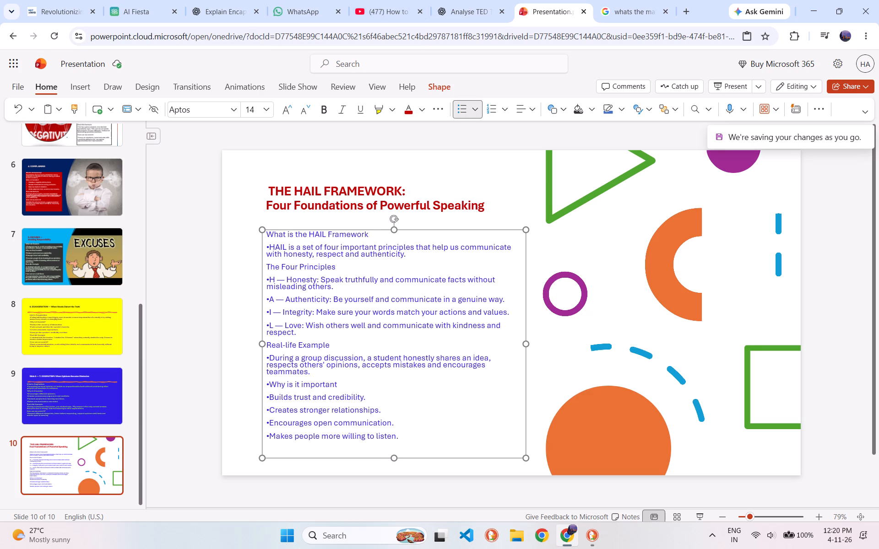
Review slides 6 and 7 and check the font colour options for slide 7's body text.
{"action": "scroll", "coordinate": [84, 288], "scroll_direction": "up", "scroll_amount": 2}
{"action": "left_click", "coordinate": [84, 288]}
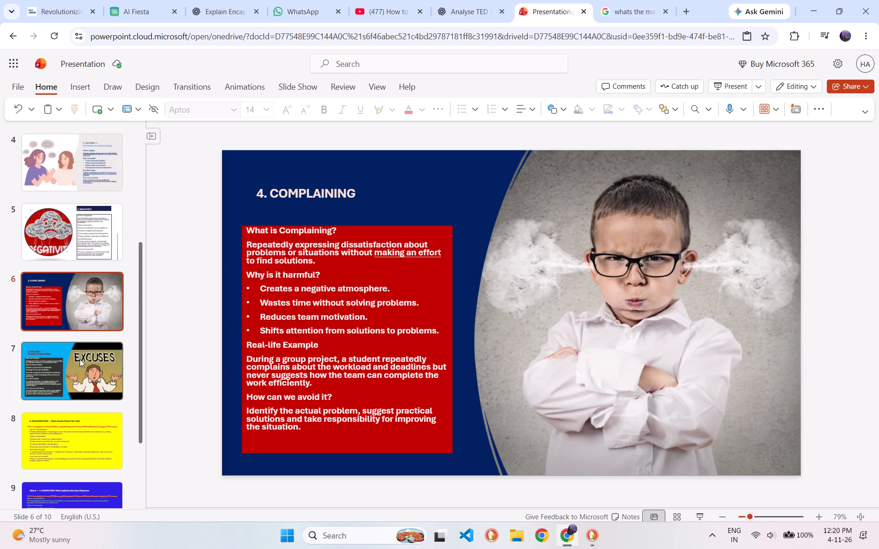
{"action": "left_click", "coordinate": [80, 363]}
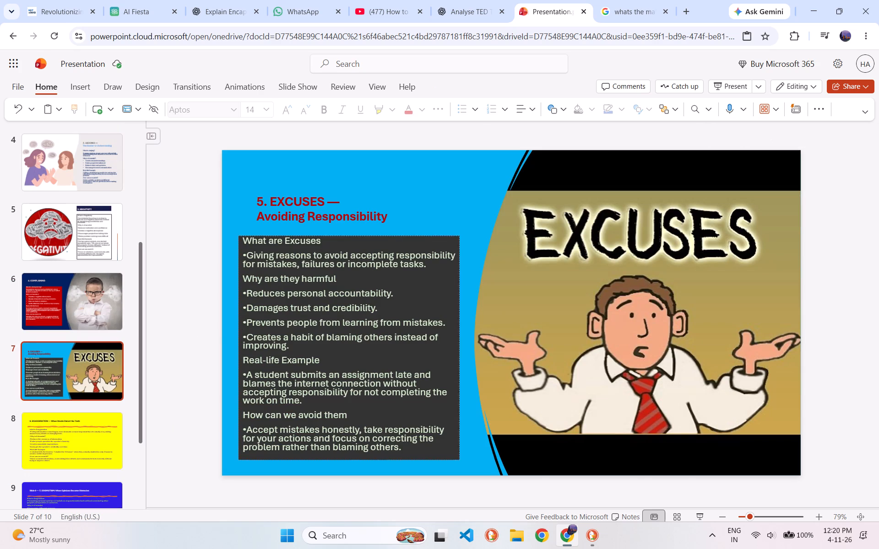
{"action": "left_click", "coordinate": [289, 335]}
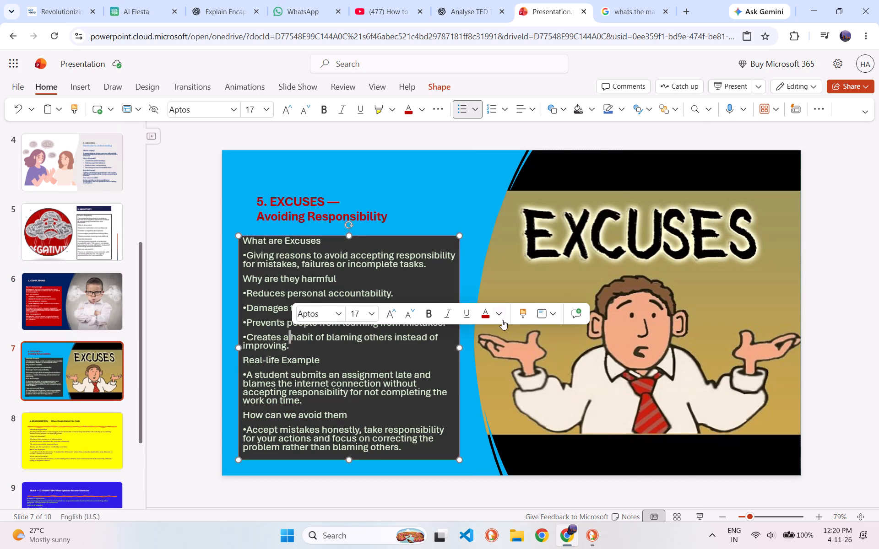
{"action": "left_click", "coordinate": [500, 317]}
{"action": "left_click", "coordinate": [396, 408]}
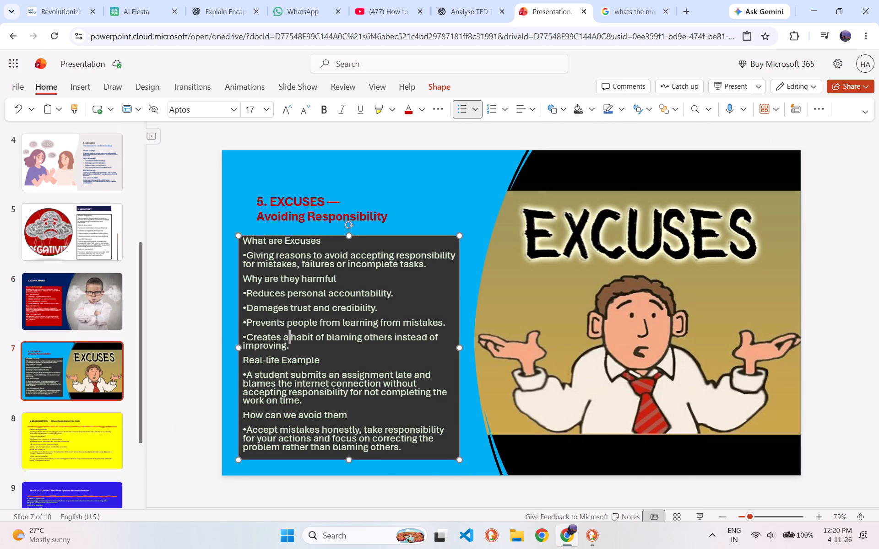
{"action": "right_click", "coordinate": [401, 275]}
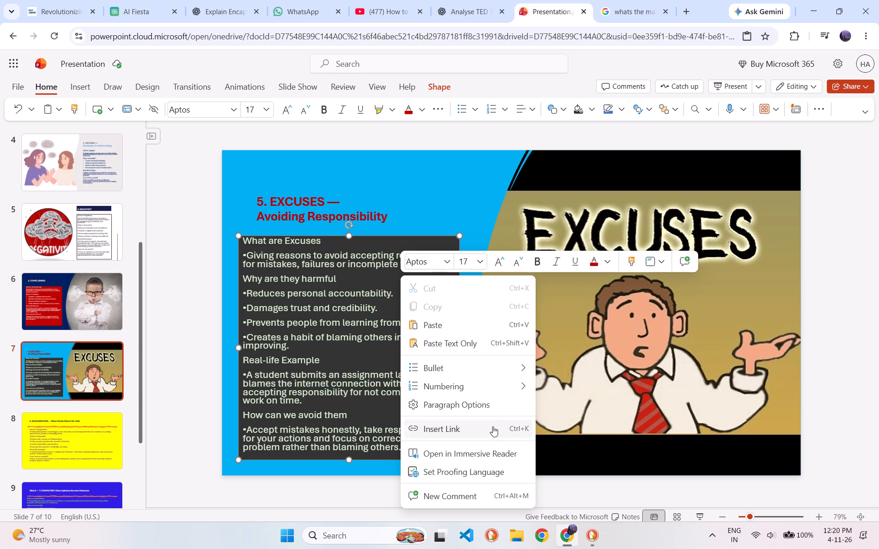
{"action": "left_click", "coordinate": [337, 342]}
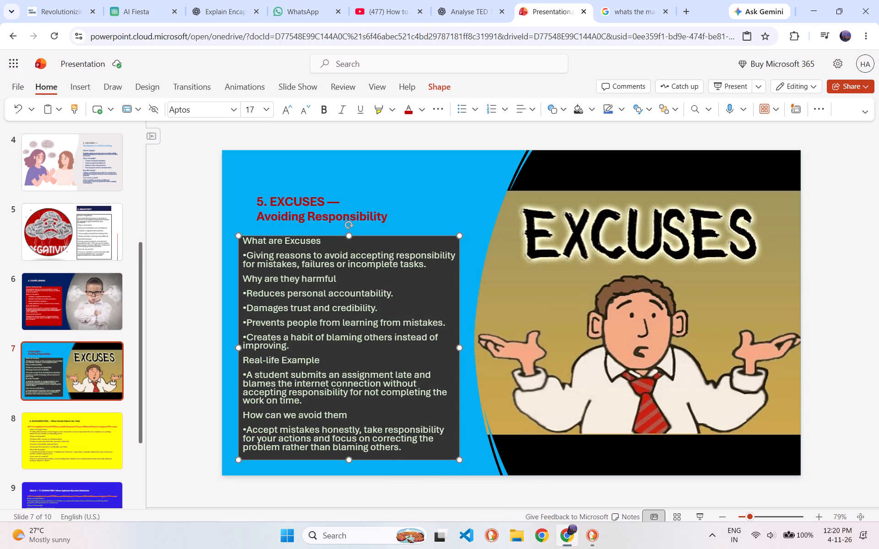
{"action": "right_click", "coordinate": [425, 280]}
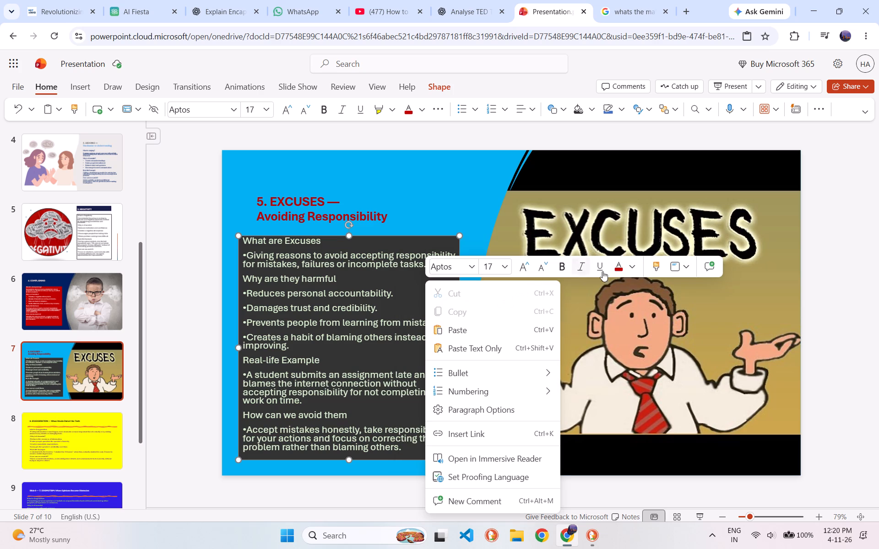
{"action": "left_click", "coordinate": [631, 271]}
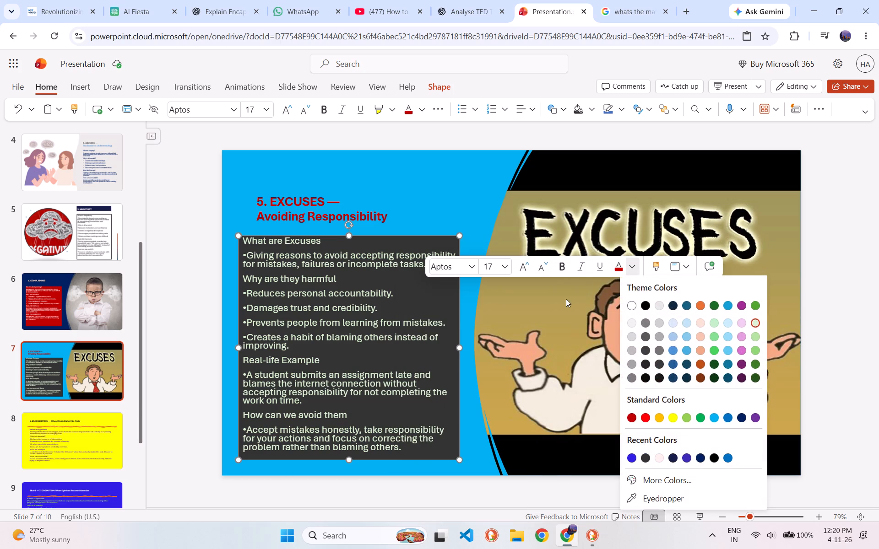
{"action": "left_click", "coordinate": [360, 345]}
{"action": "right_click", "coordinate": [360, 345]}
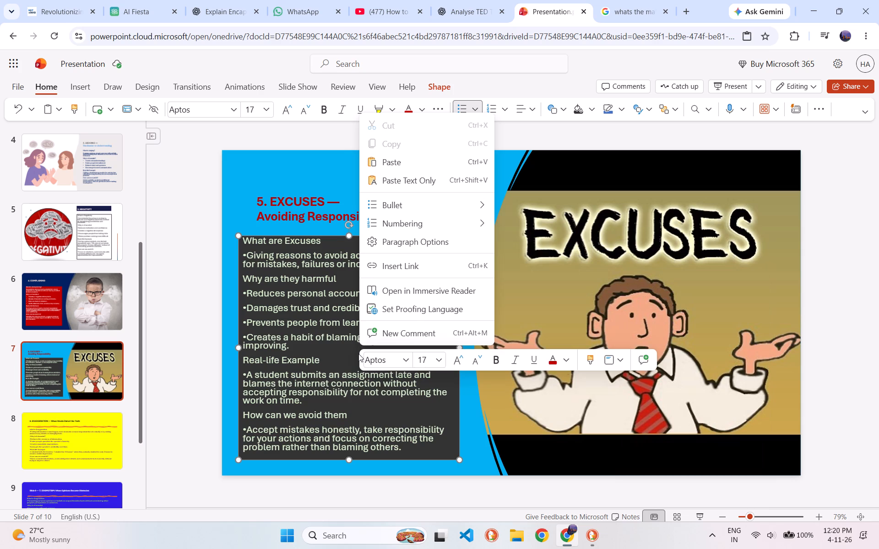
{"action": "left_click", "coordinate": [331, 376]}
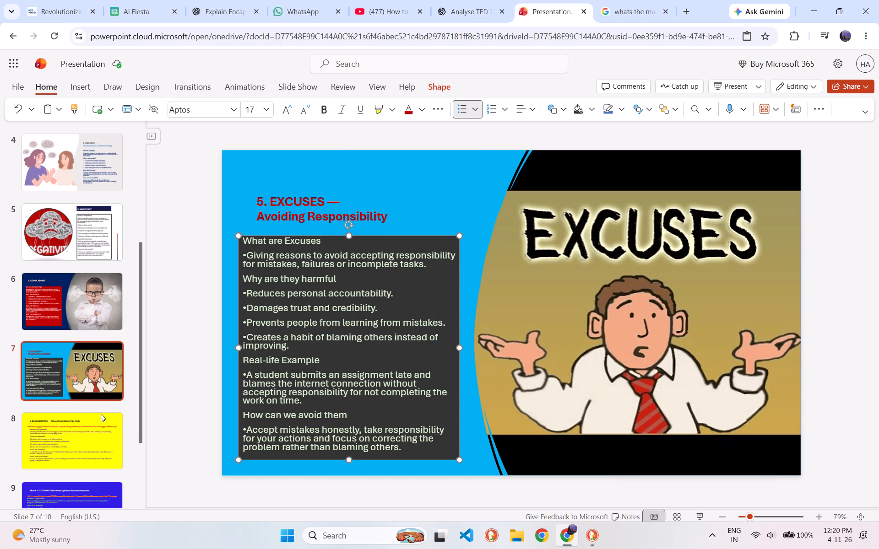
{"action": "scroll", "coordinate": [71, 453], "scroll_direction": "up", "scroll_amount": 1}
{"action": "scroll", "coordinate": [71, 453], "scroll_direction": "down", "scroll_amount": 3}
{"action": "scroll", "coordinate": [71, 453], "scroll_direction": "up", "scroll_amount": 1}
{"action": "scroll", "coordinate": [71, 453], "scroll_direction": "down", "scroll_amount": 1}
{"action": "left_click", "coordinate": [68, 481]}
{"action": "scroll", "coordinate": [104, 345], "scroll_direction": "down", "scroll_amount": 4}
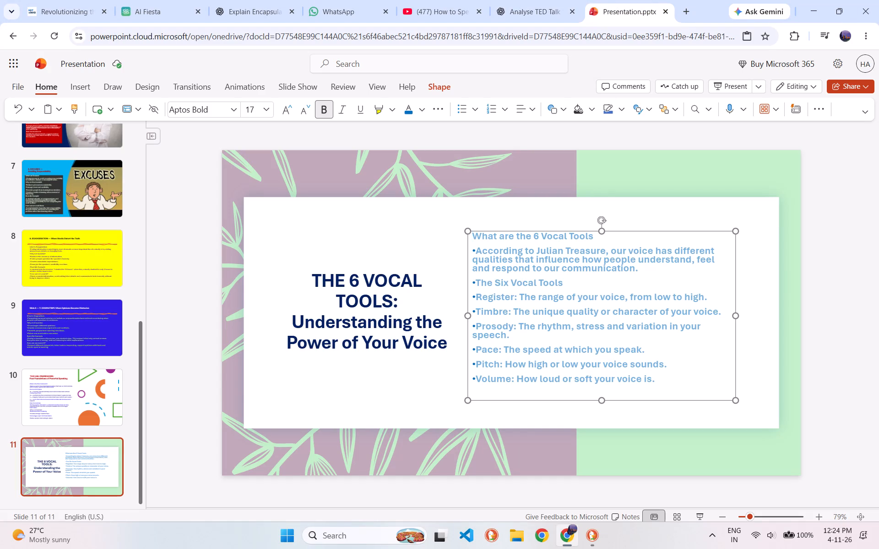
{"action": "left_click", "coordinate": [560, 0]}
{"action": "left_click", "coordinate": [624, 0]}
Insert a five-point star shape about 1.00" by 0.99" over the body text, just below the Register bullet.
{"action": "left_click", "coordinate": [473, 297]}
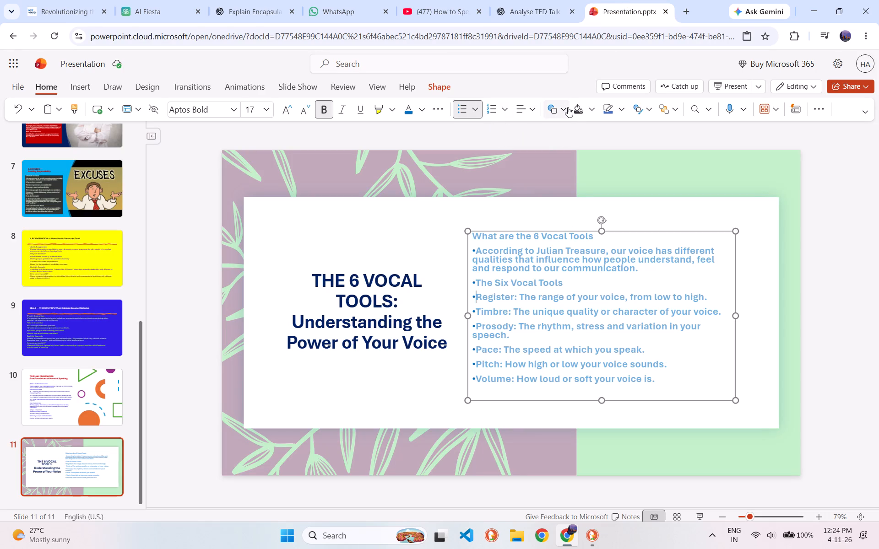
{"action": "left_click", "coordinate": [562, 109]}
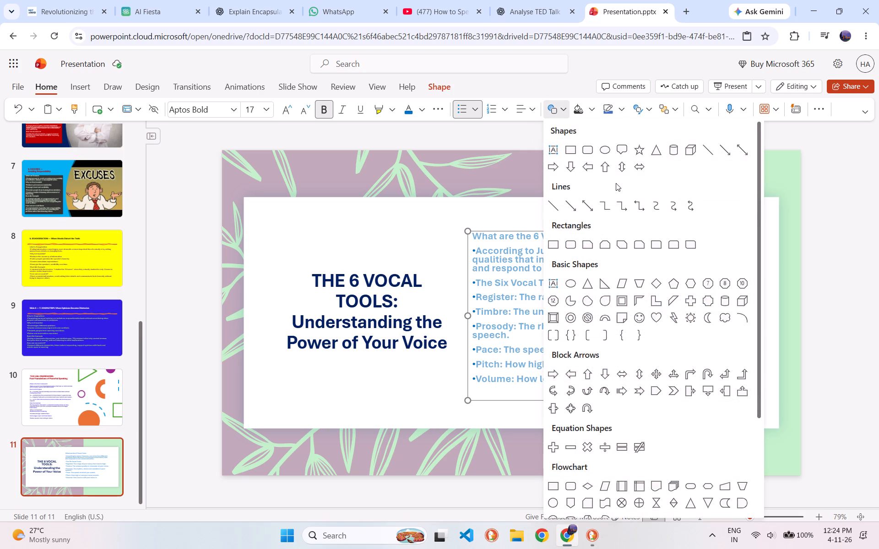
{"action": "scroll", "coordinate": [601, 334], "scroll_direction": "down", "scroll_amount": 2}
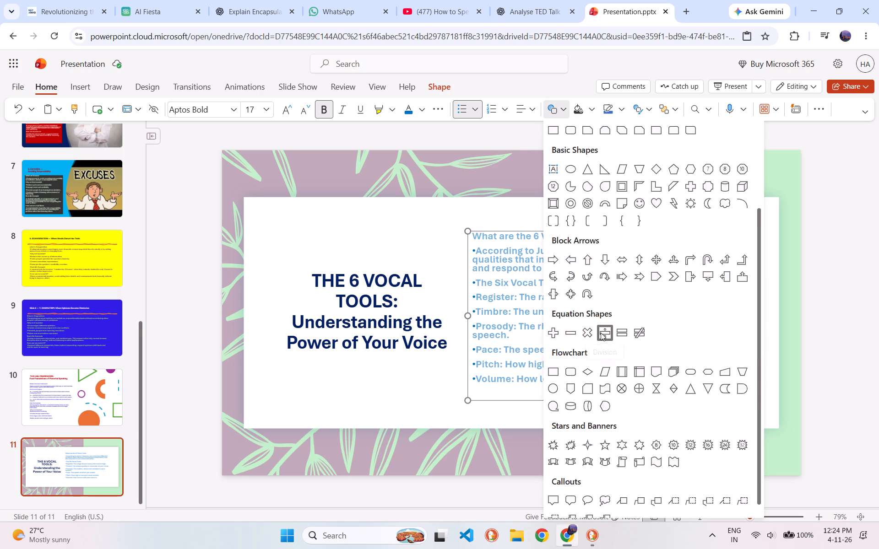
{"action": "scroll", "coordinate": [601, 333], "scroll_direction": "down", "scroll_amount": 2}
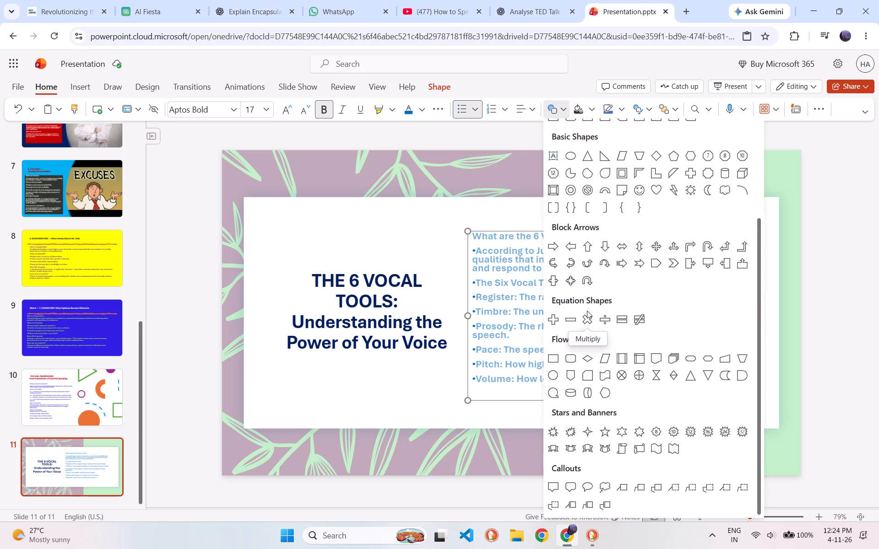
{"action": "scroll", "coordinate": [587, 311], "scroll_direction": "down", "scroll_amount": 4}
{"action": "scroll", "coordinate": [585, 315], "scroll_direction": "up", "scroll_amount": 2}
{"action": "scroll", "coordinate": [585, 315], "scroll_direction": "down", "scroll_amount": 3}
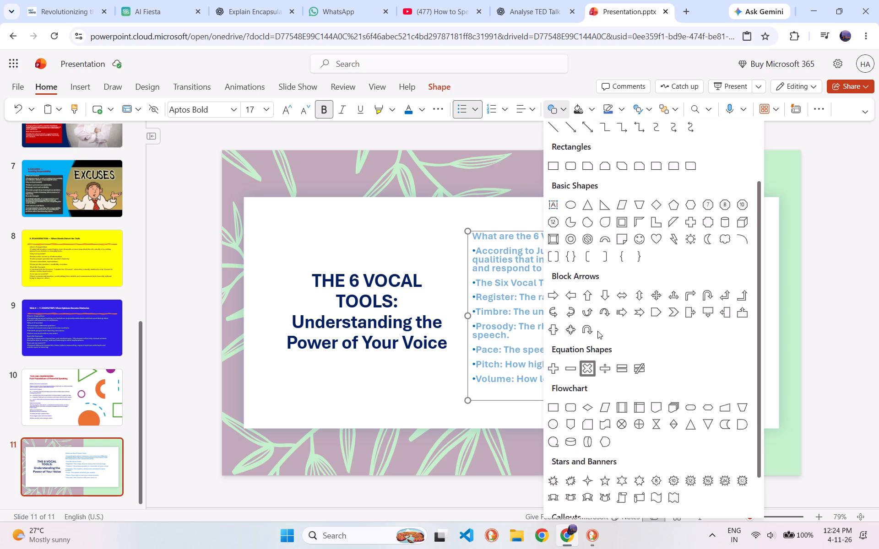
{"action": "left_click", "coordinate": [600, 434]}
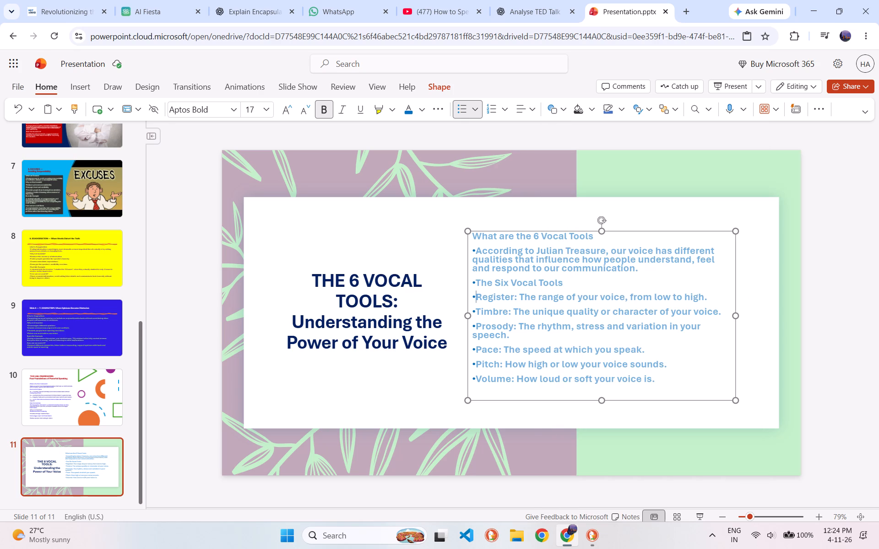
{"action": "left_click", "coordinate": [475, 299]}
Shrink the star to bullet size, about 0.16" wide and 0.17" high.
{"action": "left_click_drag", "start_coordinate": [498, 299], "coordinate": [495, 312]}
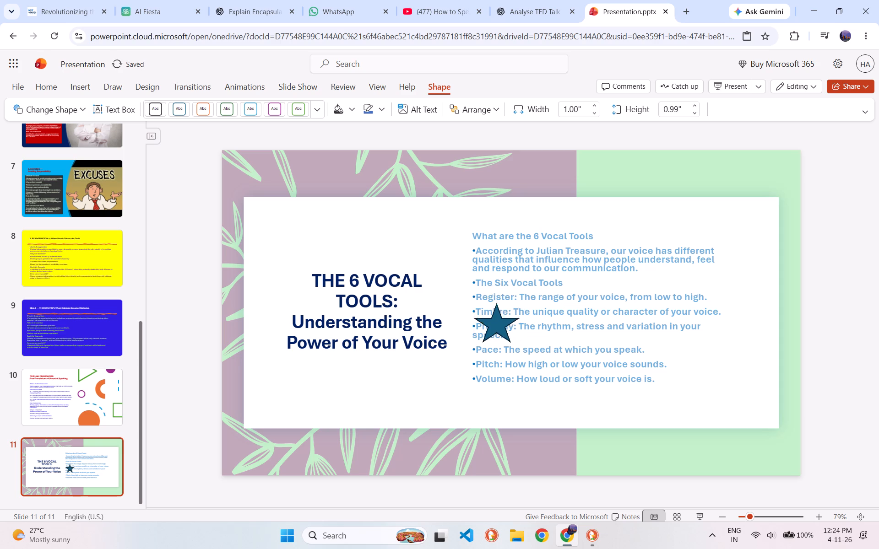
{"action": "left_click_drag", "start_coordinate": [495, 312], "coordinate": [495, 326]}
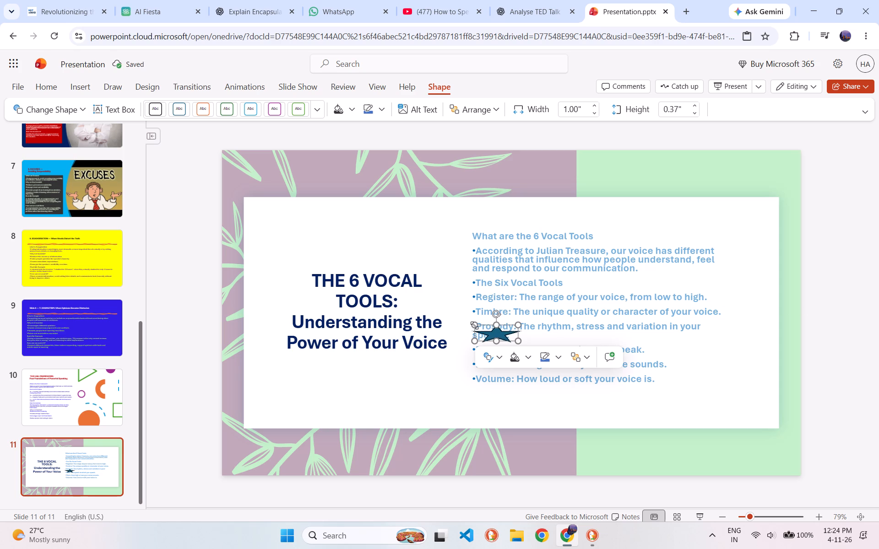
{"action": "left_click_drag", "start_coordinate": [474, 325], "coordinate": [480, 331]}
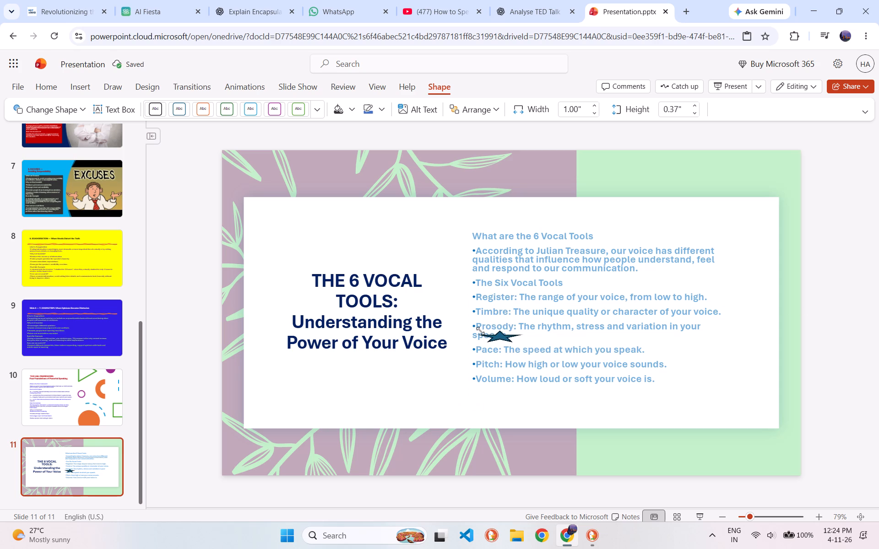
{"action": "left_click_drag", "start_coordinate": [517, 339], "coordinate": [494, 338]}
{"action": "left_click_drag", "start_coordinate": [494, 338], "coordinate": [487, 337]}
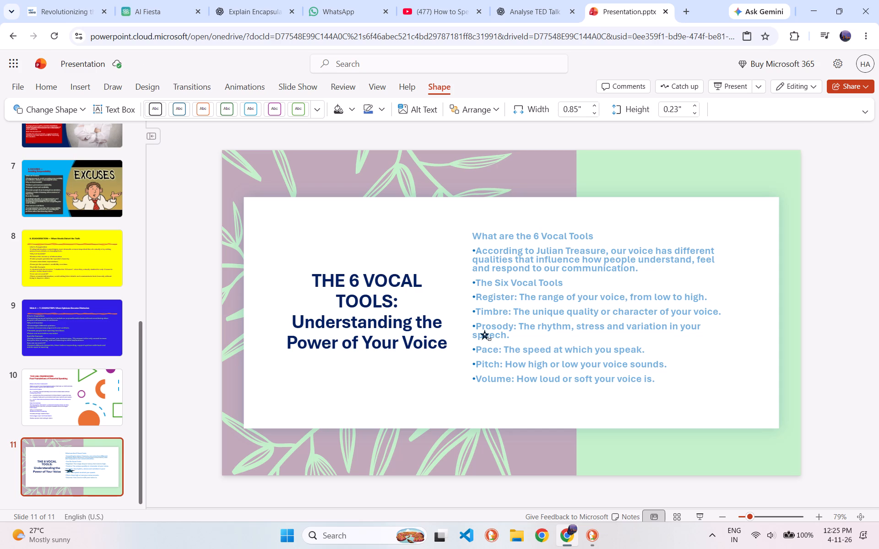
{"action": "left_click", "coordinate": [528, 358]}
Move the small star onto the bullet at the start of the Register line.
{"action": "left_click_drag", "start_coordinate": [485, 336], "coordinate": [468, 316]}
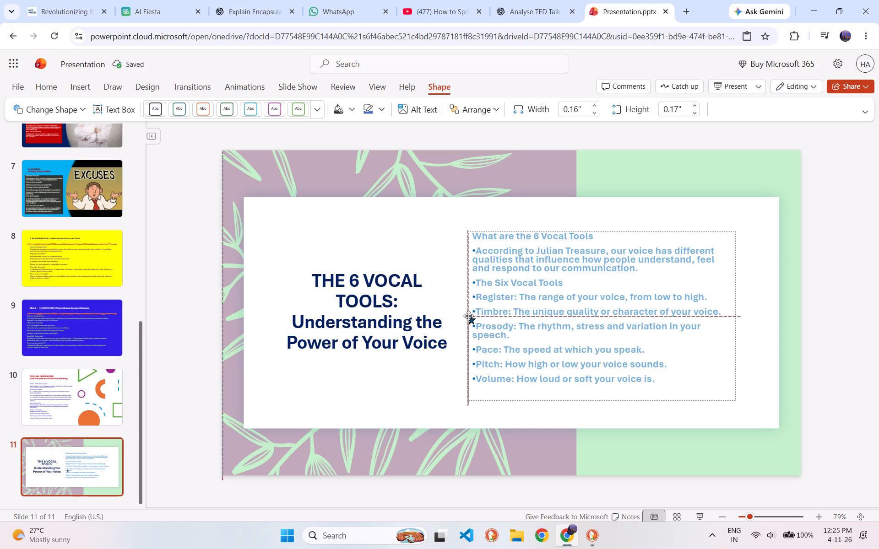
{"action": "left_click_drag", "start_coordinate": [468, 316], "coordinate": [477, 298]}
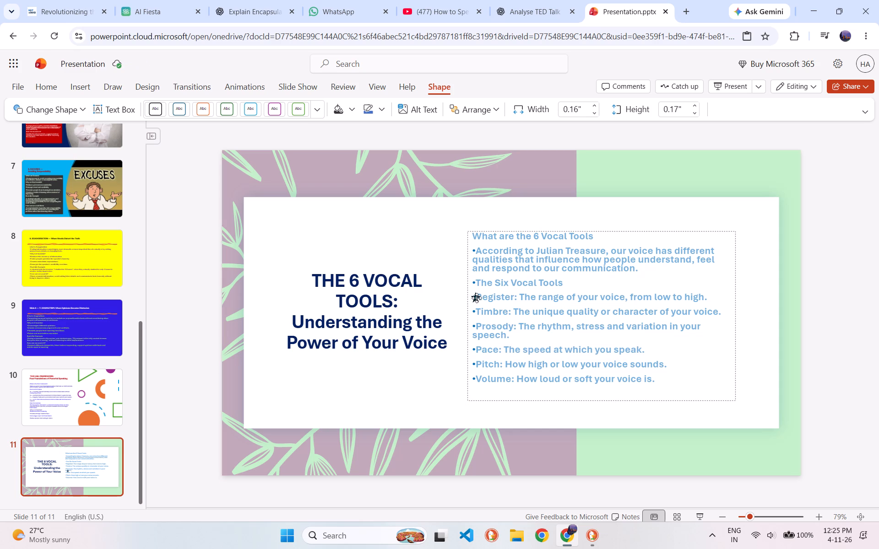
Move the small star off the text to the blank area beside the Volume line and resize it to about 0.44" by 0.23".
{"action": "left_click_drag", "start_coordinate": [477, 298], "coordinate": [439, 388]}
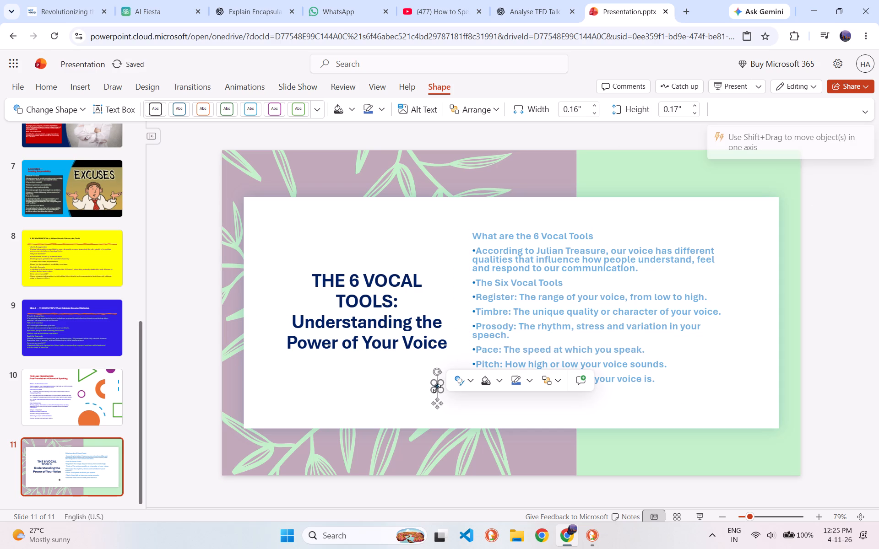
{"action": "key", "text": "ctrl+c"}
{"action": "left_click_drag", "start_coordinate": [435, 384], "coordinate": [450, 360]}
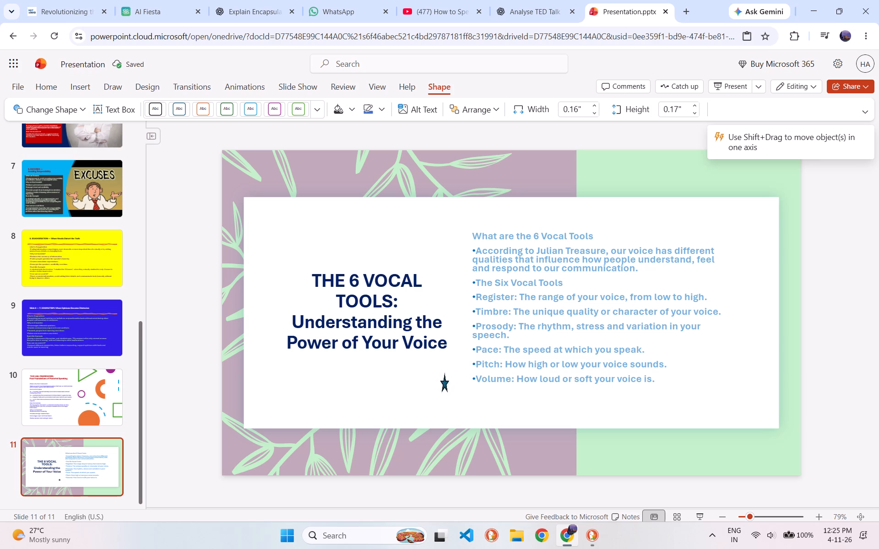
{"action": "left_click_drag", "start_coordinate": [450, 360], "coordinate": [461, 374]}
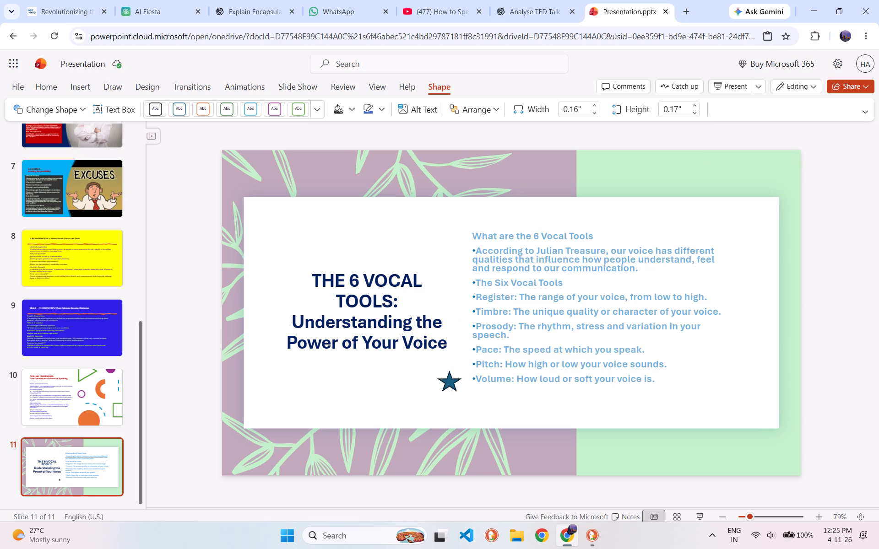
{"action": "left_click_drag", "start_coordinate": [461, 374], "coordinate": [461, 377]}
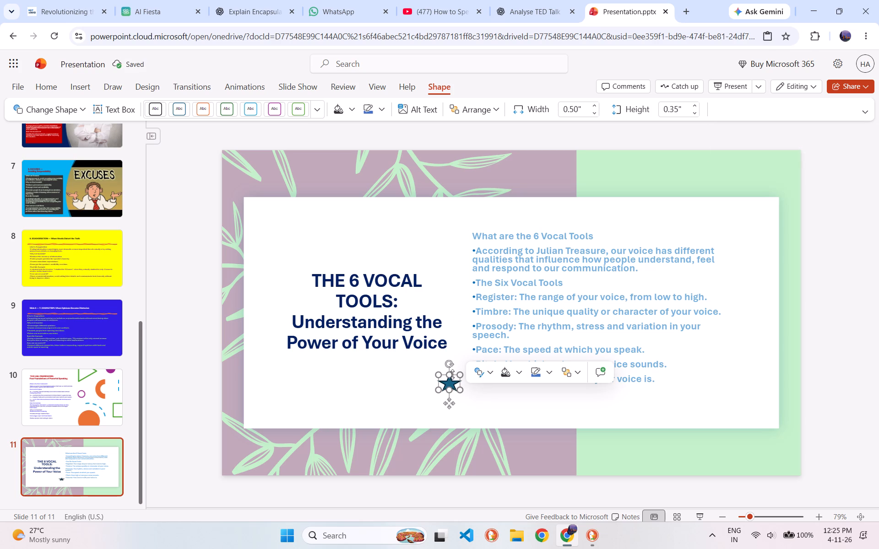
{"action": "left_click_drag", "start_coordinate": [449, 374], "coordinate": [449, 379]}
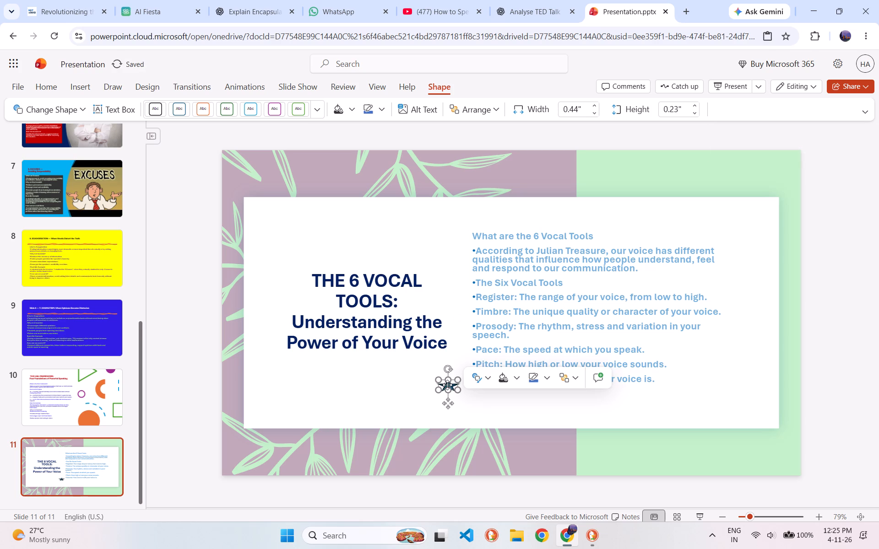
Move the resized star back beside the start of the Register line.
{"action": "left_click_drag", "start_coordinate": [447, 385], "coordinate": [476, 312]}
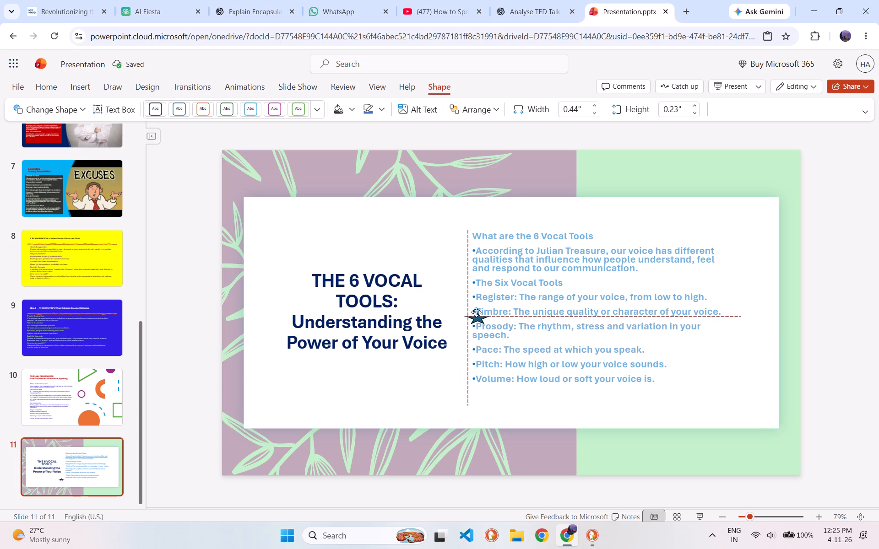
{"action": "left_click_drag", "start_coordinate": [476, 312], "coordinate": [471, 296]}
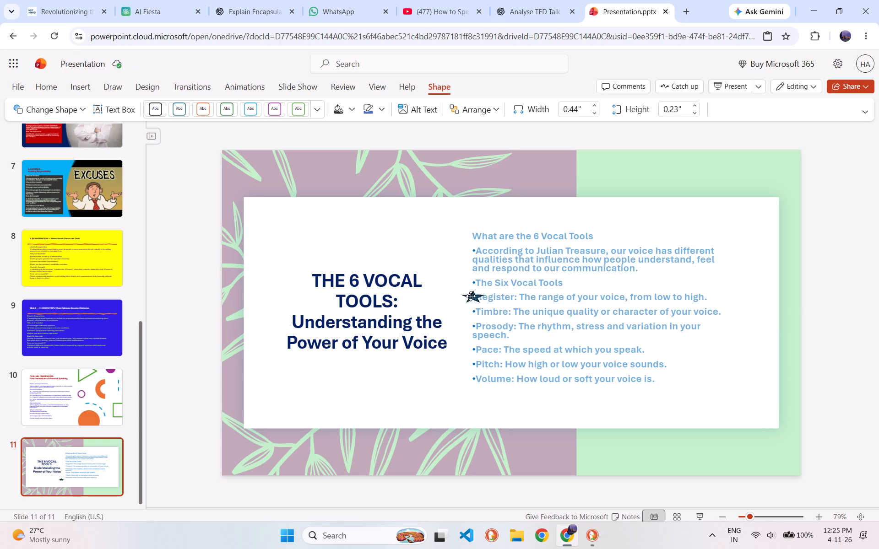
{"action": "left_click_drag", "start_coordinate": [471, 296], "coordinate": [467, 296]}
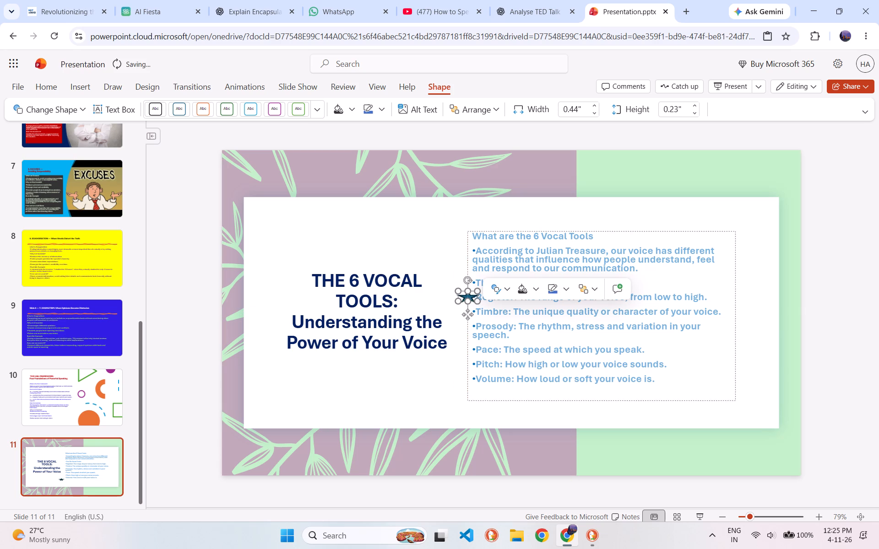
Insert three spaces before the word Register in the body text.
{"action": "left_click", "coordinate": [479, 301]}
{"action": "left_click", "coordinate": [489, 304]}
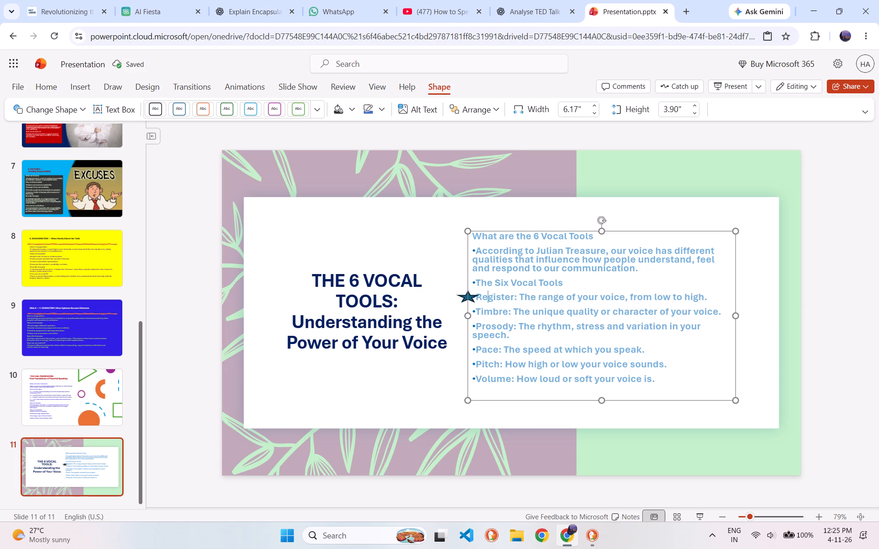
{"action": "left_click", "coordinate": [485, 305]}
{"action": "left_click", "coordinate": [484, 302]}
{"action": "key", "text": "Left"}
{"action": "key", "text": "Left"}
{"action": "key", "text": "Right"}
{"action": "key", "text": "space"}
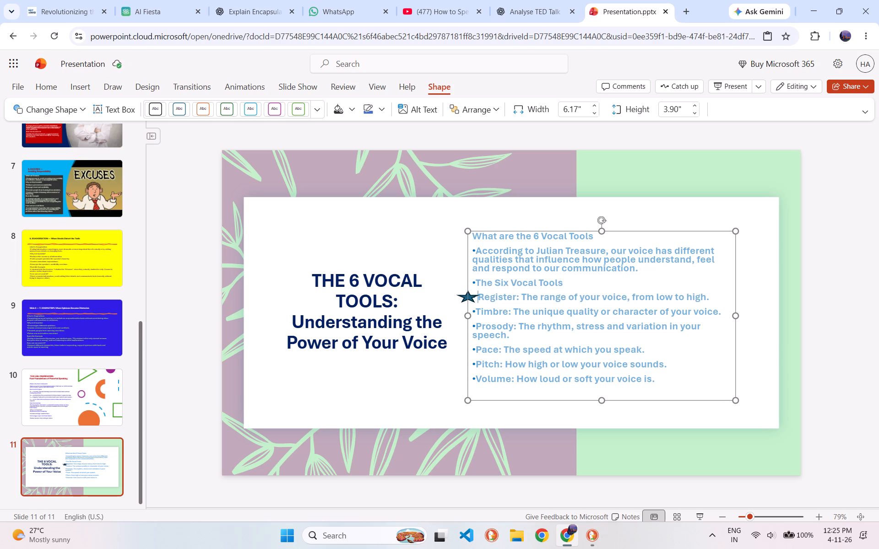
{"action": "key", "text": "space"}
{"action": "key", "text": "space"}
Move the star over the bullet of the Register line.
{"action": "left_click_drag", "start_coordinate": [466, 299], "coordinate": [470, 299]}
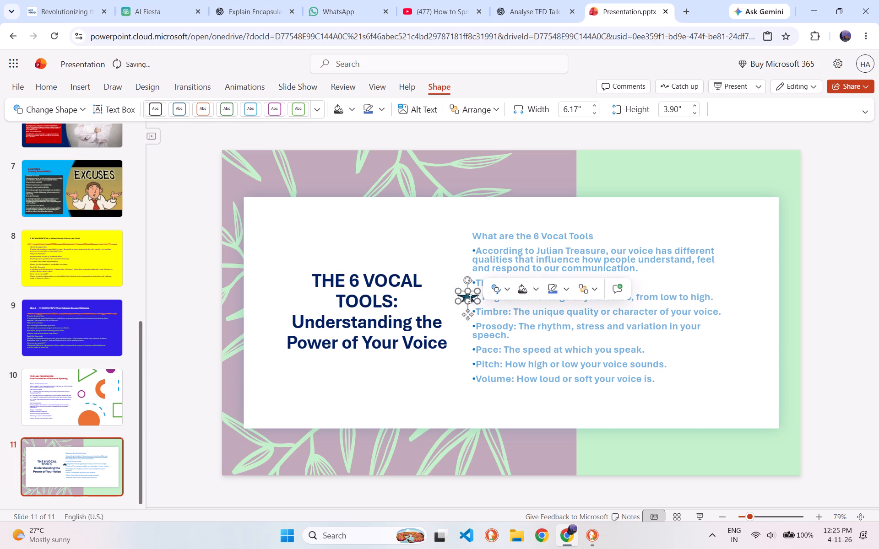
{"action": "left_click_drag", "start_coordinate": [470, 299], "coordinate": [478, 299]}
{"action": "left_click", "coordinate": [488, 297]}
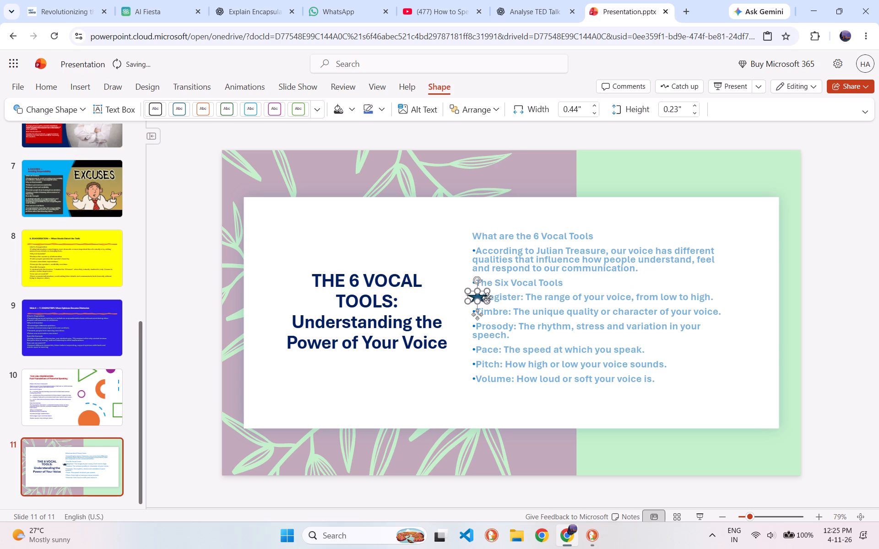
Resize the star on the Register bullet to about 0.36" wide and 0.18" high.
{"action": "left_click_drag", "start_coordinate": [486, 290], "coordinate": [482, 291]}
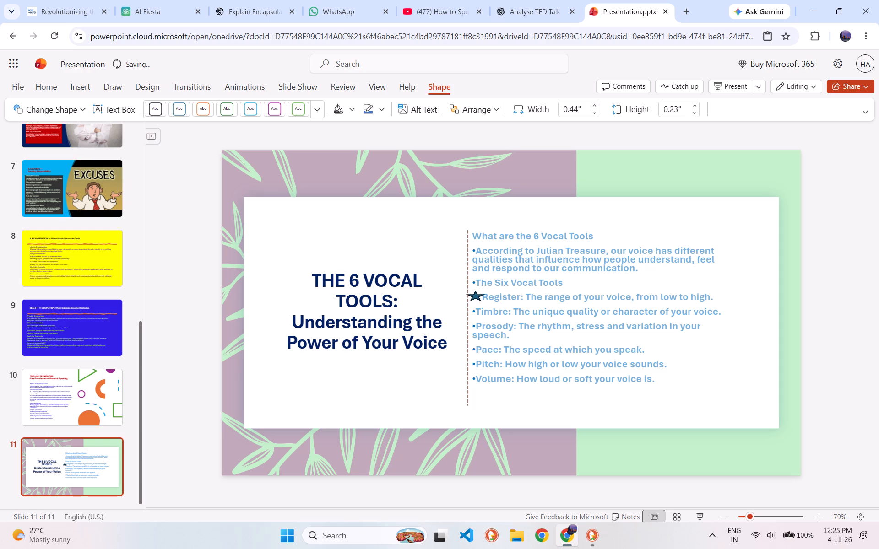
{"action": "left_click_drag", "start_coordinate": [482, 291], "coordinate": [479, 293]}
{"action": "left_click_drag", "start_coordinate": [468, 294], "coordinate": [471, 298]}
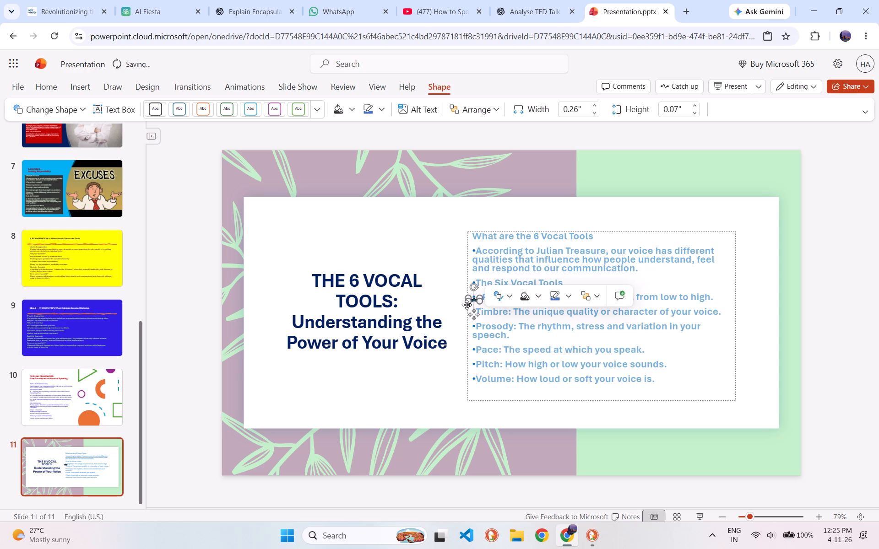
{"action": "left_click", "coordinate": [469, 300]}
{"action": "left_click", "coordinate": [470, 301]}
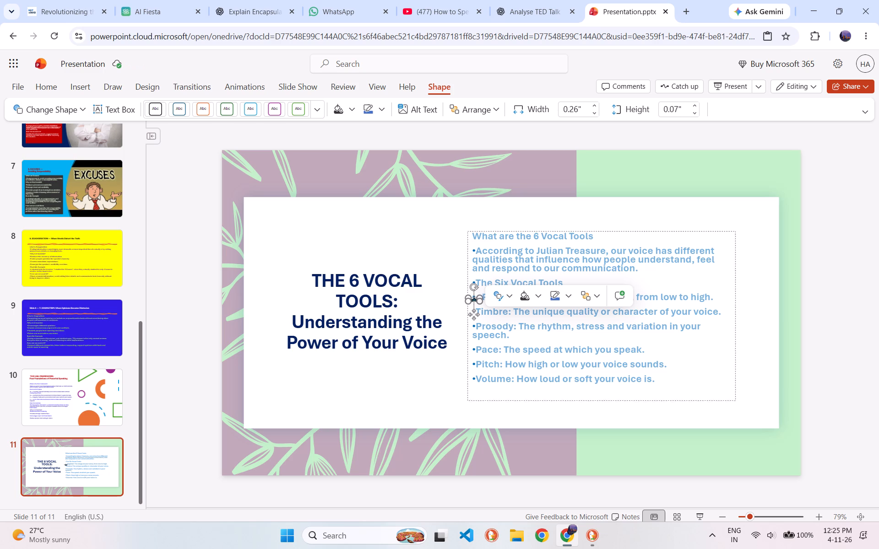
{"action": "left_click_drag", "start_coordinate": [480, 296], "coordinate": [483, 291]}
{"action": "left_click", "coordinate": [477, 296]}
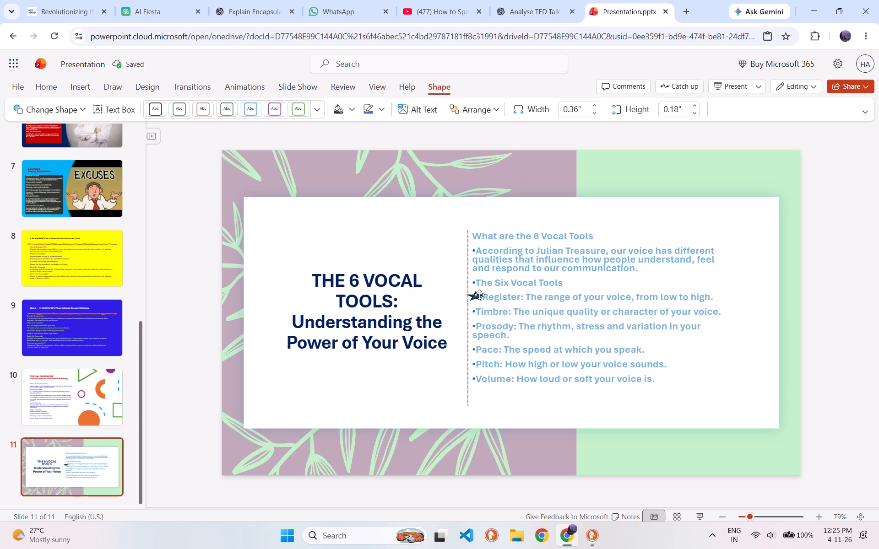
{"action": "left_click", "coordinate": [473, 310]}
{"action": "left_click", "coordinate": [459, 335]}
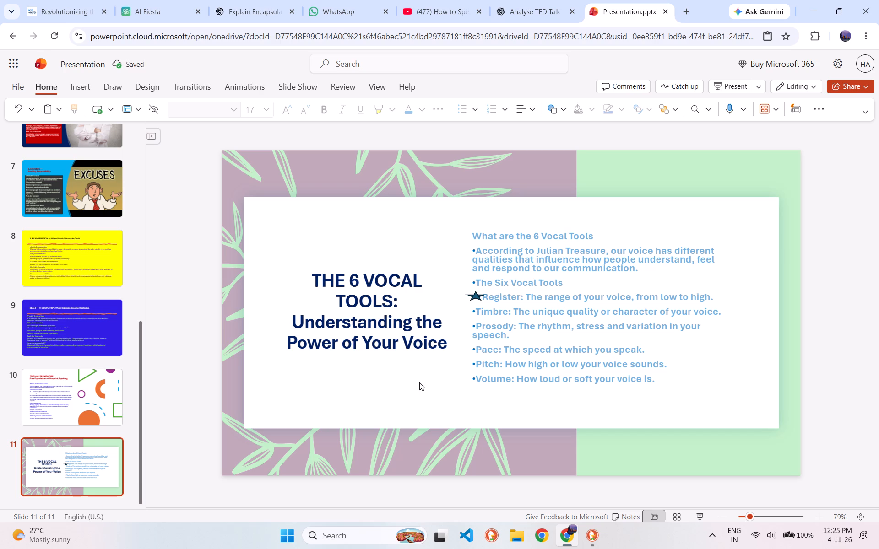
Move the star away from the text into the slide's lower-right corner, on the green background.
{"action": "left_click", "coordinate": [475, 297]}
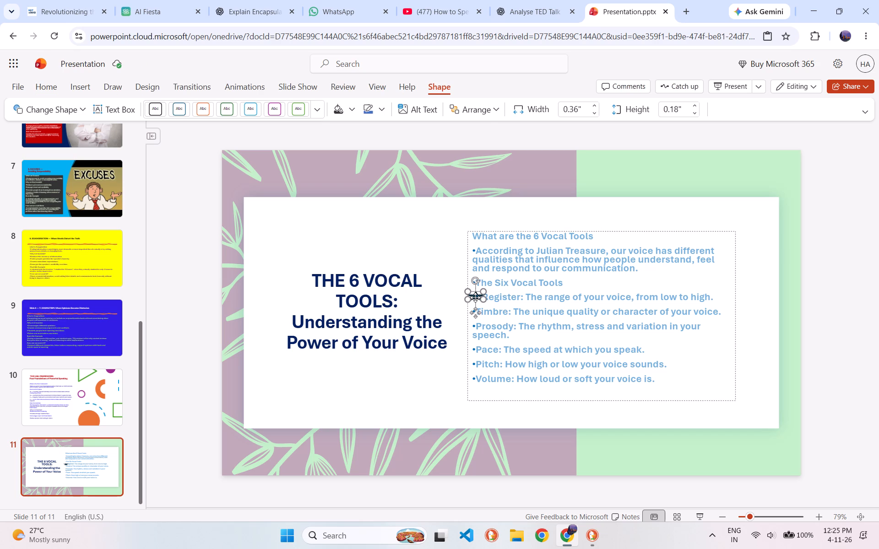
{"action": "left_click_drag", "start_coordinate": [475, 297], "coordinate": [756, 470]}
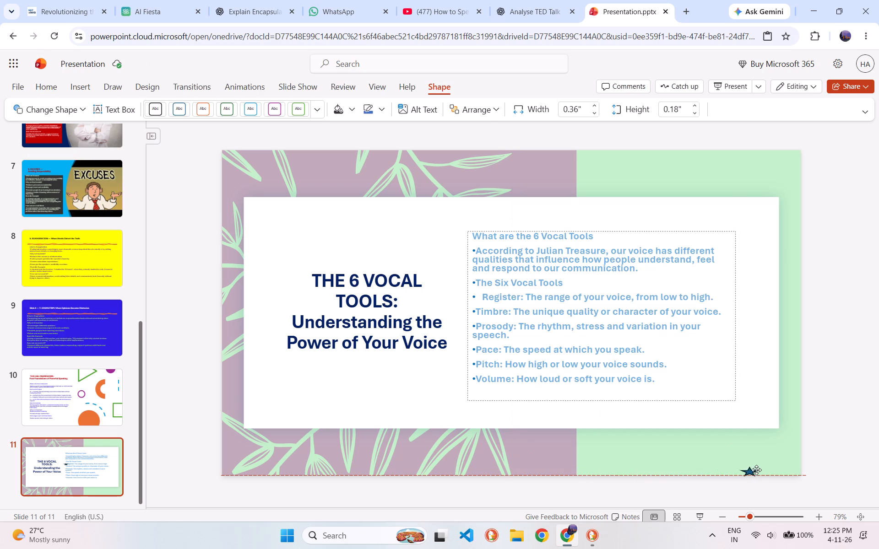
{"action": "left_click_drag", "start_coordinate": [756, 470], "coordinate": [787, 470]}
{"action": "left_click_drag", "start_coordinate": [788, 471], "coordinate": [788, 464]}
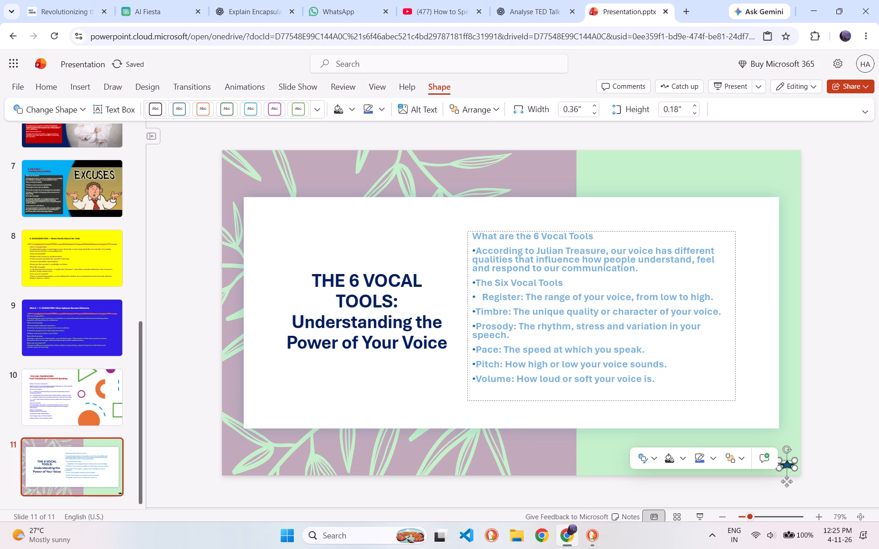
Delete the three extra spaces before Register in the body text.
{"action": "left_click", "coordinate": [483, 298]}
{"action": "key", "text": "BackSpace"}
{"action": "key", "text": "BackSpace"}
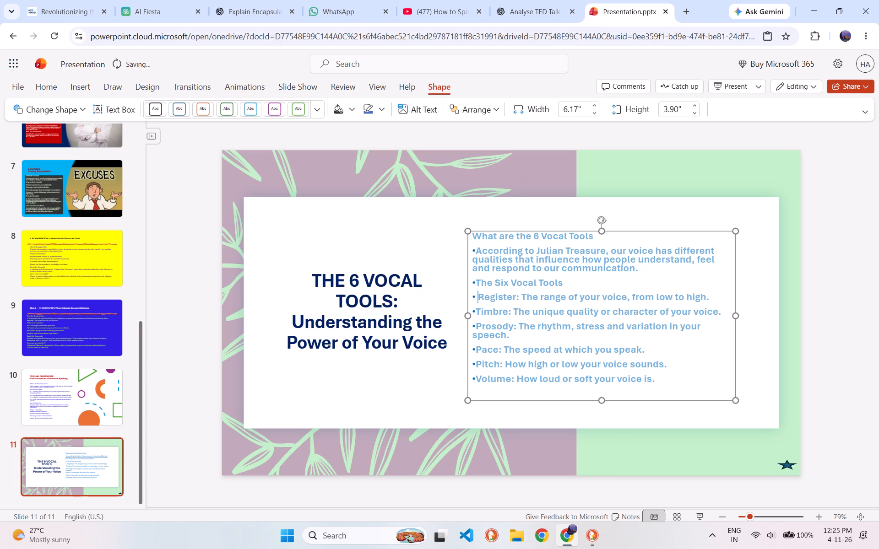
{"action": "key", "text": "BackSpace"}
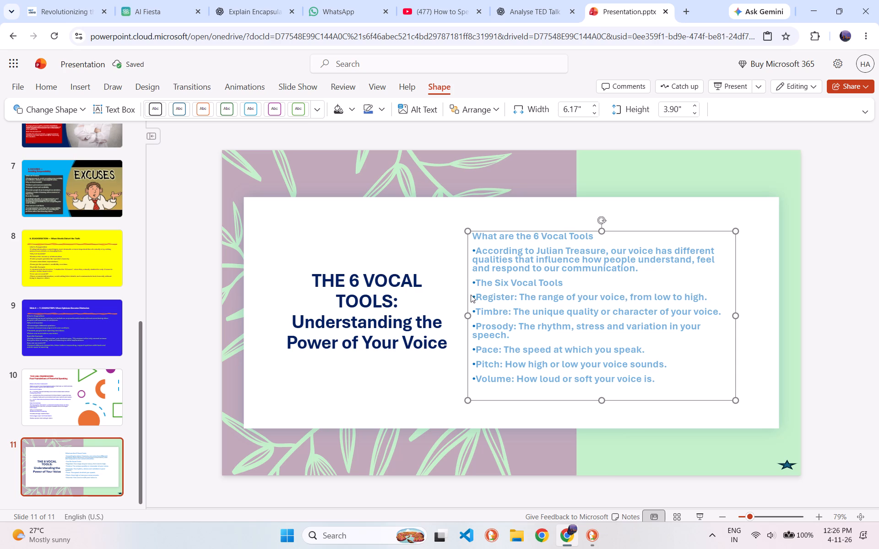
Apply arrow-style bullets to the six vocal tool lines, from Register through Volume.
{"action": "left_click_drag", "start_coordinate": [471, 295], "coordinate": [490, 322]}
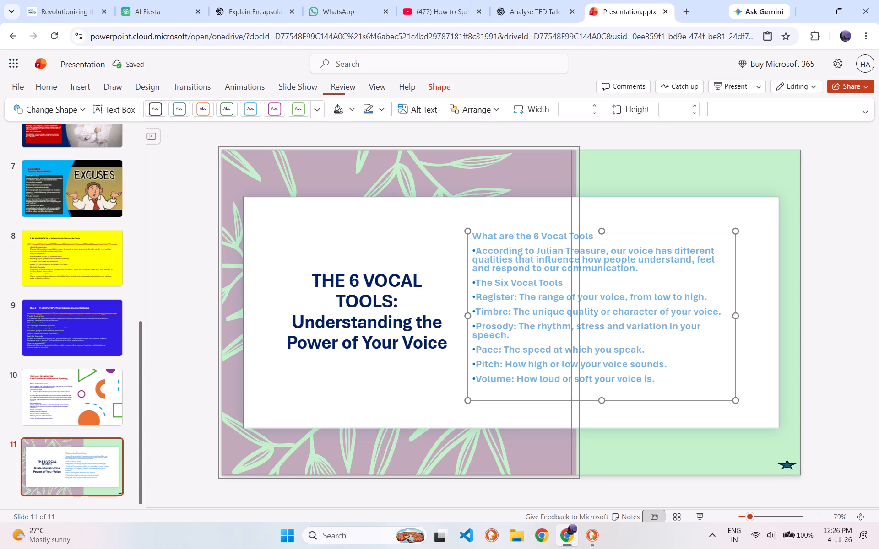
{"action": "left_click", "coordinate": [678, 335]}
{"action": "left_click_drag", "start_coordinate": [671, 388], "coordinate": [470, 313]}
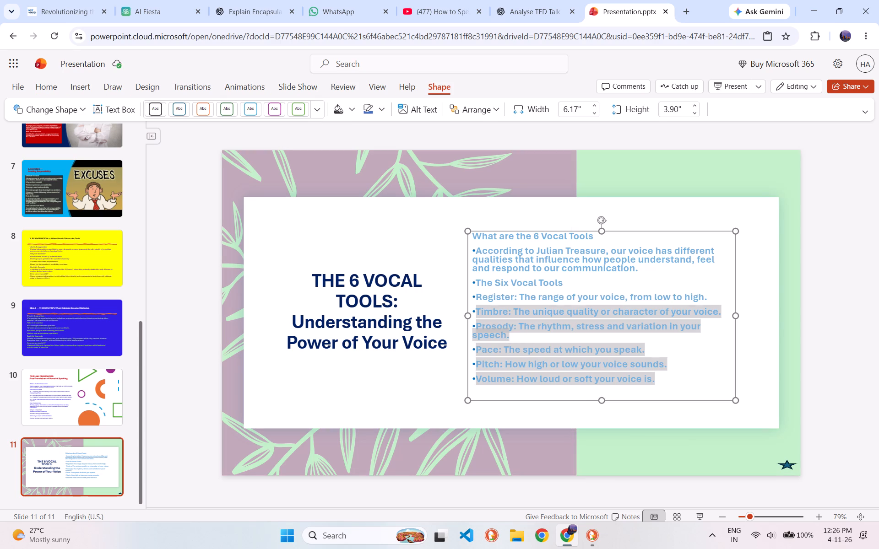
{"action": "left_click_drag", "start_coordinate": [470, 313], "coordinate": [456, 301]}
{"action": "right_click", "coordinate": [514, 311]}
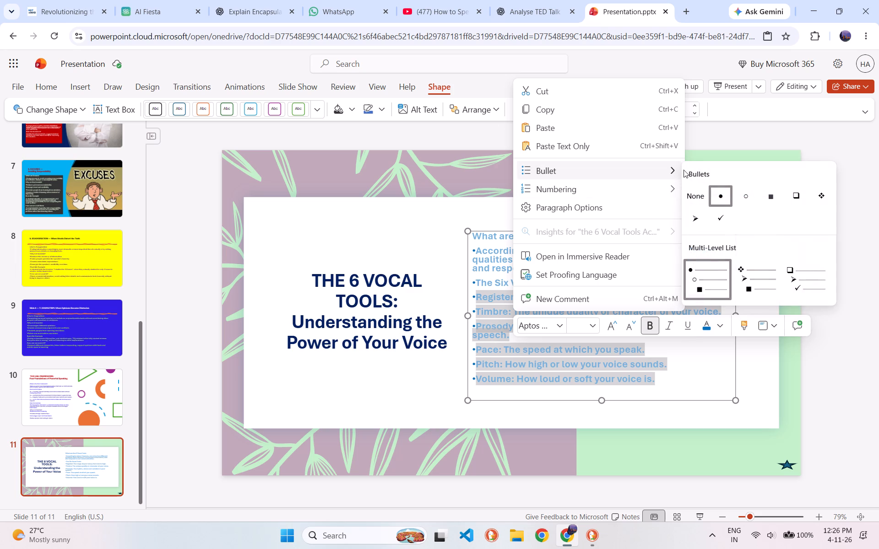
{"action": "left_click", "coordinate": [695, 216]}
{"action": "left_click", "coordinate": [618, 344]}
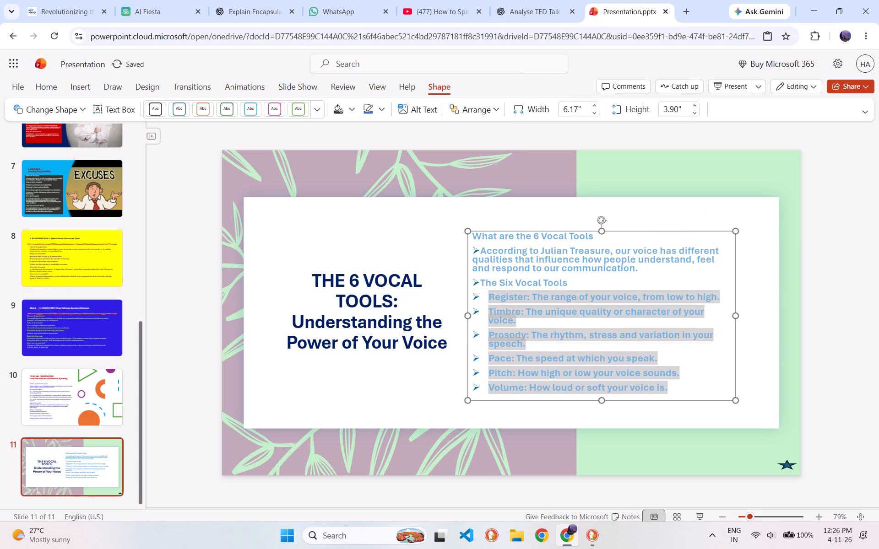
Replace the arrow bullets on the "According to Julian Treasure" and "The Six Vocal Tools" lines with typed hyphens.
{"action": "left_click", "coordinate": [479, 283]}
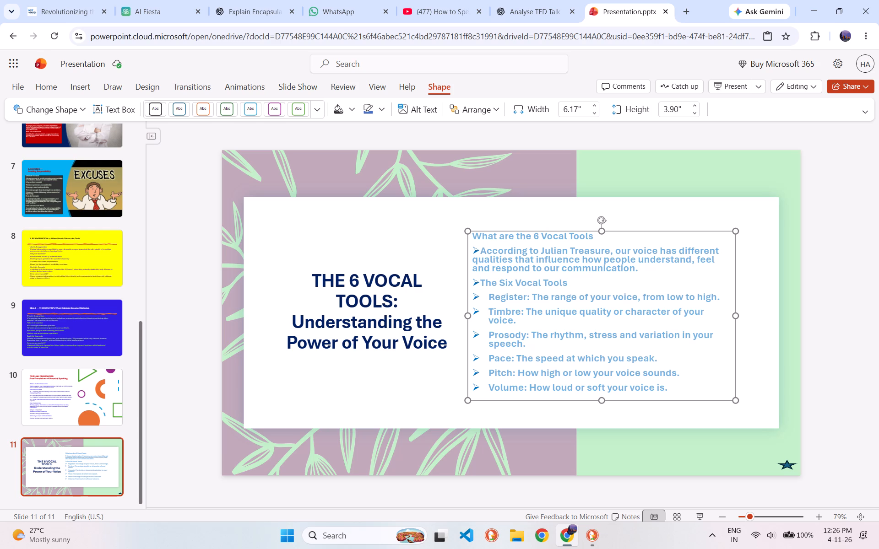
{"action": "left_click", "coordinate": [479, 251]}
{"action": "key", "text": "BackSpace"}
{"action": "key", "text": "minus"}
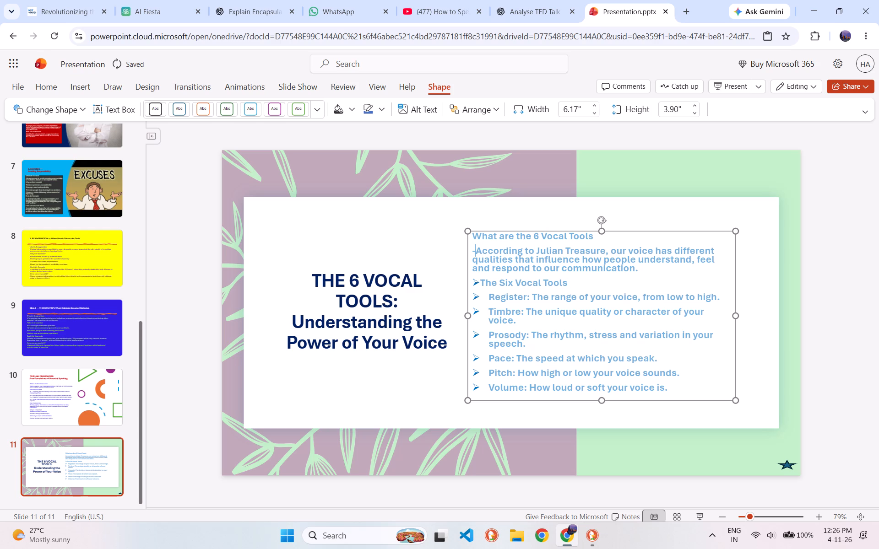
{"action": "left_click", "coordinate": [480, 283]}
{"action": "key", "text": "BackSpace"}
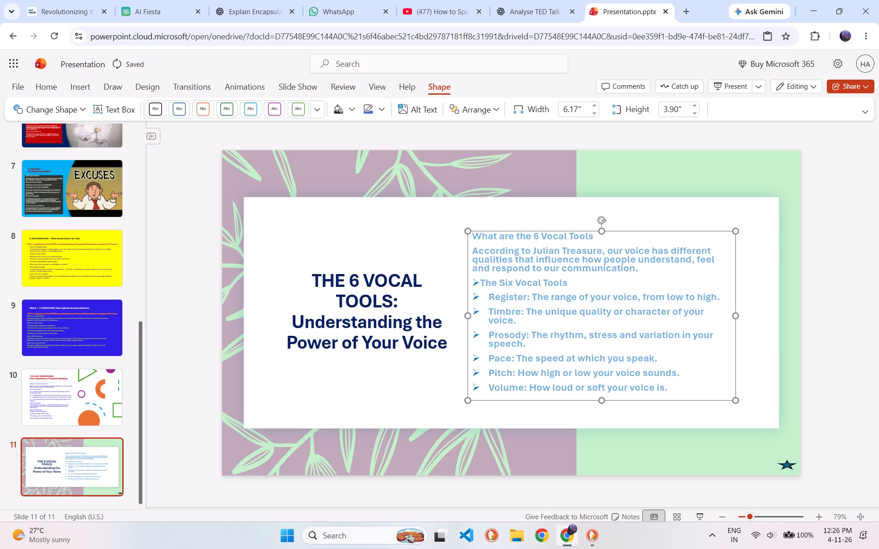
{"action": "key", "text": "BackSpace"}
{"action": "key", "text": "minus"}
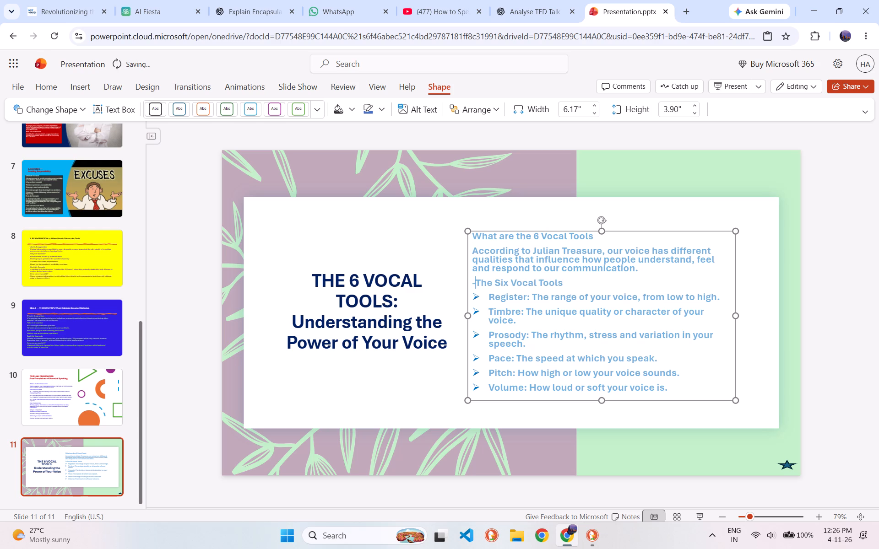
{"action": "left_click", "coordinate": [473, 254]}
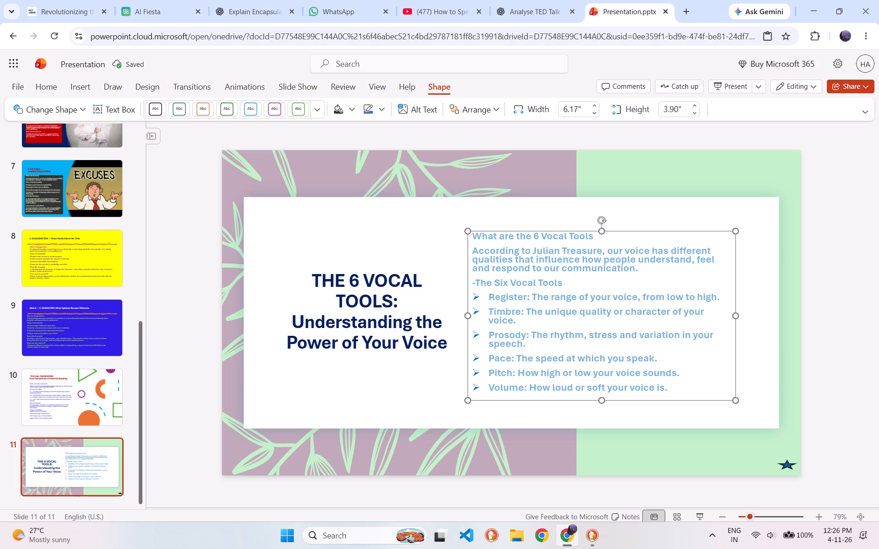
{"action": "left_click", "coordinate": [473, 254]}
{"action": "key", "text": "minus"}
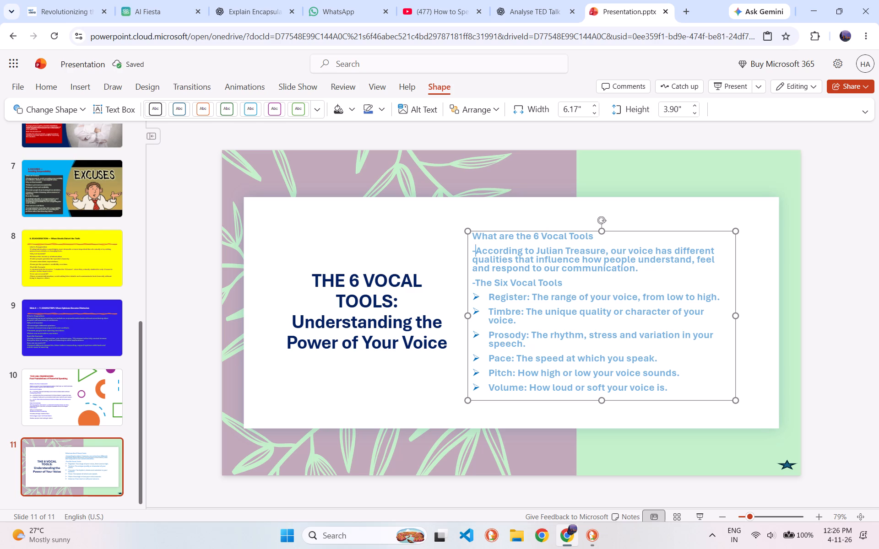
Set the font colour of the six vocal tool lines, from Register through Volume, to Dark Red on slide 11.
{"action": "scroll", "coordinate": [667, 382], "scroll_direction": "up", "scroll_amount": 1}
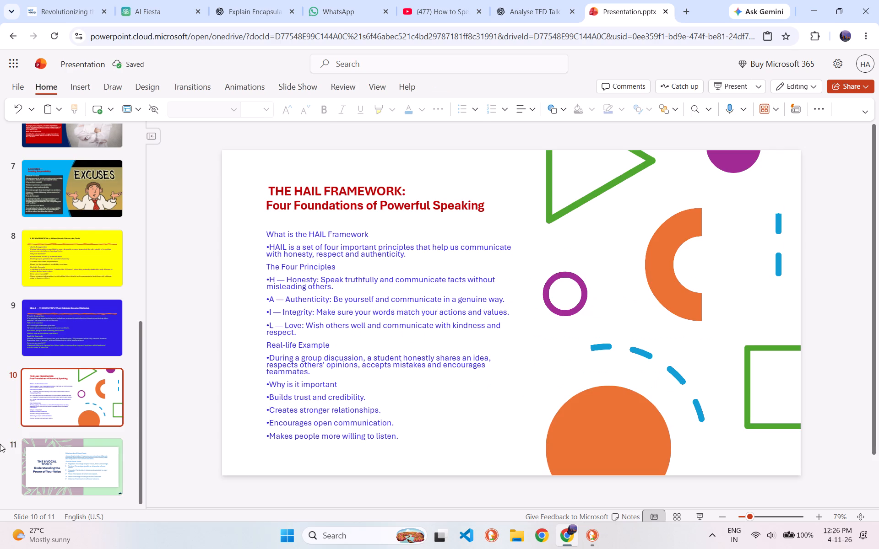
{"action": "scroll", "coordinate": [21, 414], "scroll_direction": "down", "scroll_amount": 6}
{"action": "left_click", "coordinate": [46, 444]}
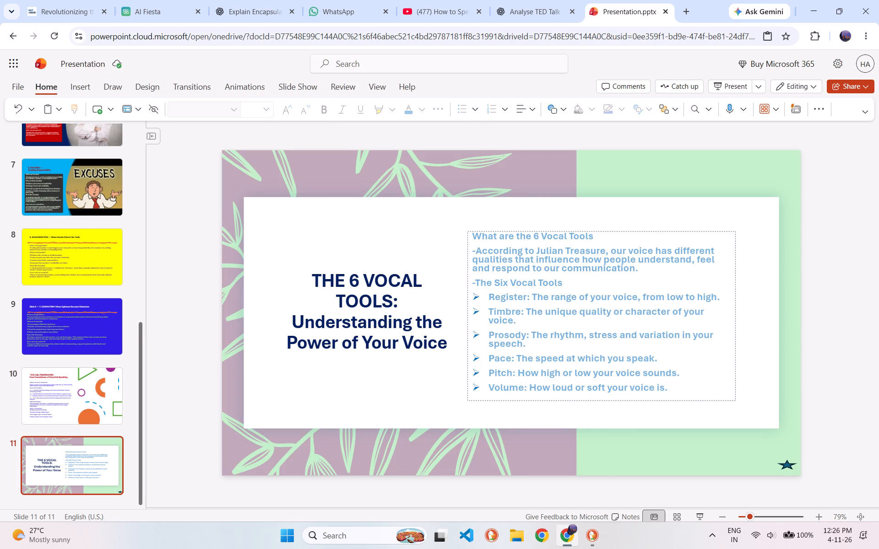
{"action": "left_click_drag", "start_coordinate": [671, 389], "coordinate": [467, 300]}
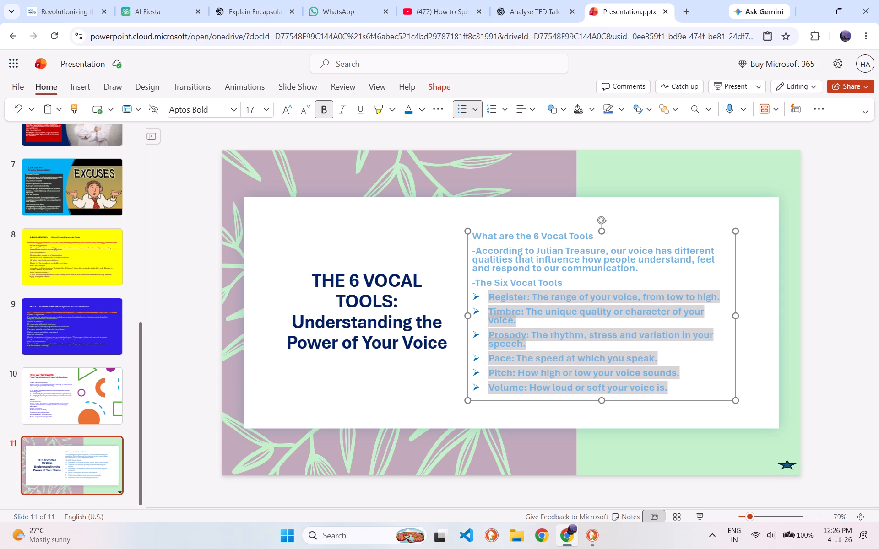
{"action": "left_click_drag", "start_coordinate": [467, 300], "coordinate": [466, 300]}
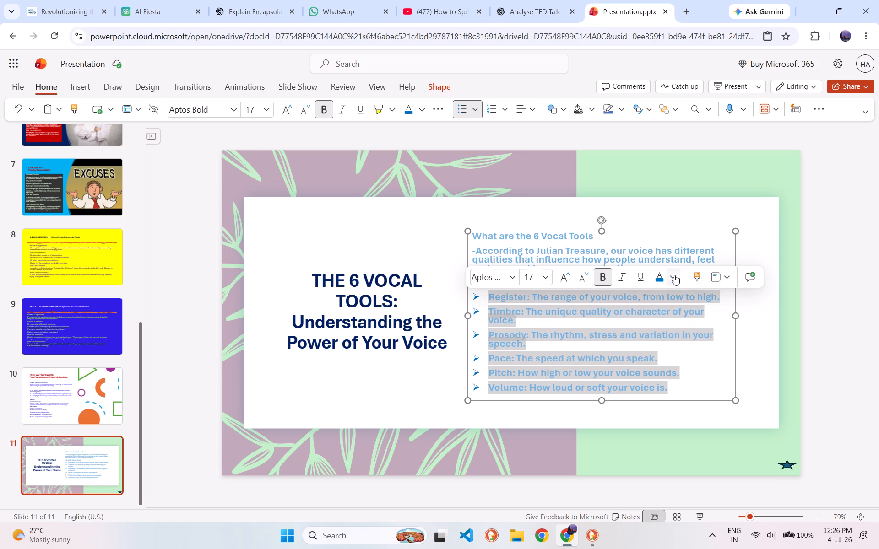
{"action": "left_click", "coordinate": [673, 275]}
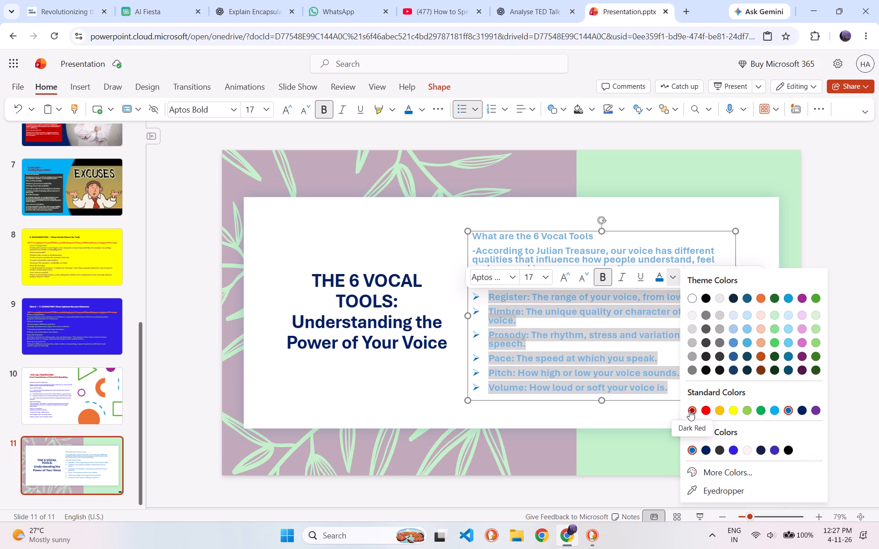
{"action": "left_click", "coordinate": [689, 410]}
{"action": "left_click", "coordinate": [659, 368]}
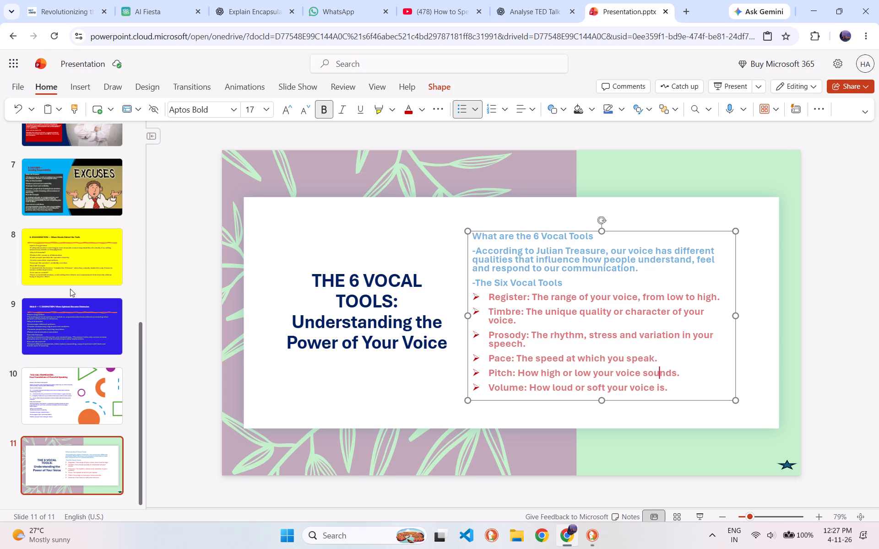
Review the presentation from the opening slide through the Exaggeration slide, checking each slide's title, text and layout.
{"action": "scroll", "coordinate": [60, 300], "scroll_direction": "up", "scroll_amount": 6}
{"action": "scroll", "coordinate": [60, 300], "scroll_direction": "down", "scroll_amount": 1}
{"action": "scroll", "coordinate": [60, 300], "scroll_direction": "up", "scroll_amount": 5}
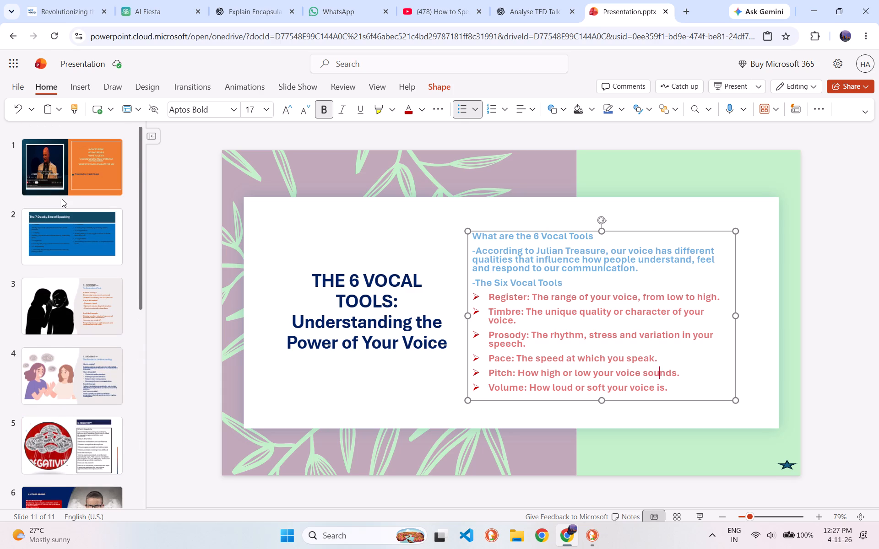
{"action": "left_click", "coordinate": [62, 191]}
{"action": "left_click", "coordinate": [65, 228]}
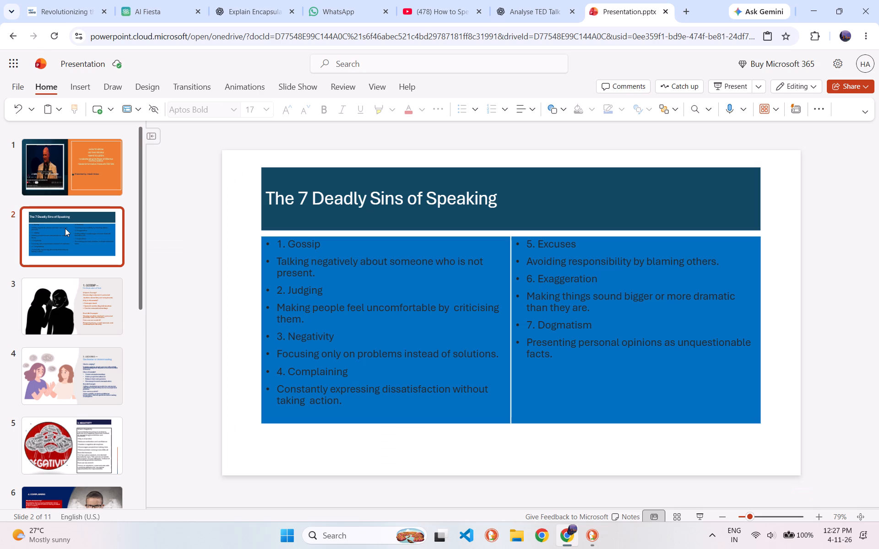
{"action": "left_click", "coordinate": [89, 308]}
{"action": "left_click", "coordinate": [72, 396]}
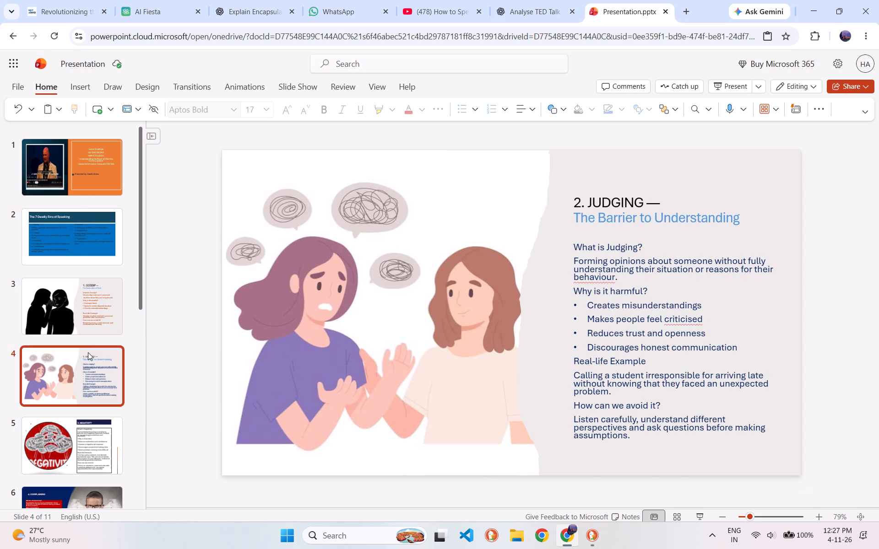
{"action": "left_click", "coordinate": [80, 299]}
{"action": "left_click", "coordinate": [87, 398]}
{"action": "scroll", "coordinate": [87, 308], "scroll_direction": "down", "scroll_amount": 2}
{"action": "left_click", "coordinate": [86, 318]}
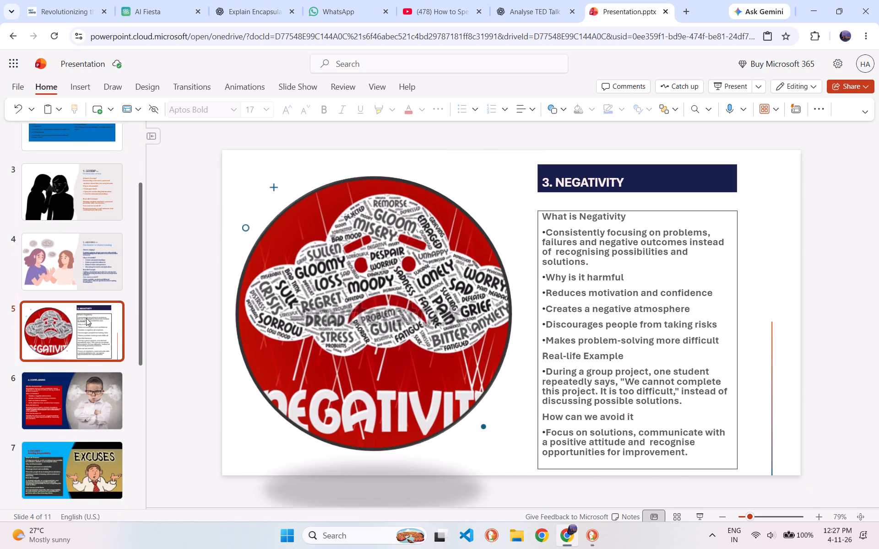
{"action": "scroll", "coordinate": [86, 318], "scroll_direction": "down", "scroll_amount": 1}
{"action": "left_click", "coordinate": [85, 364]}
{"action": "scroll", "coordinate": [85, 360], "scroll_direction": "down", "scroll_amount": 2}
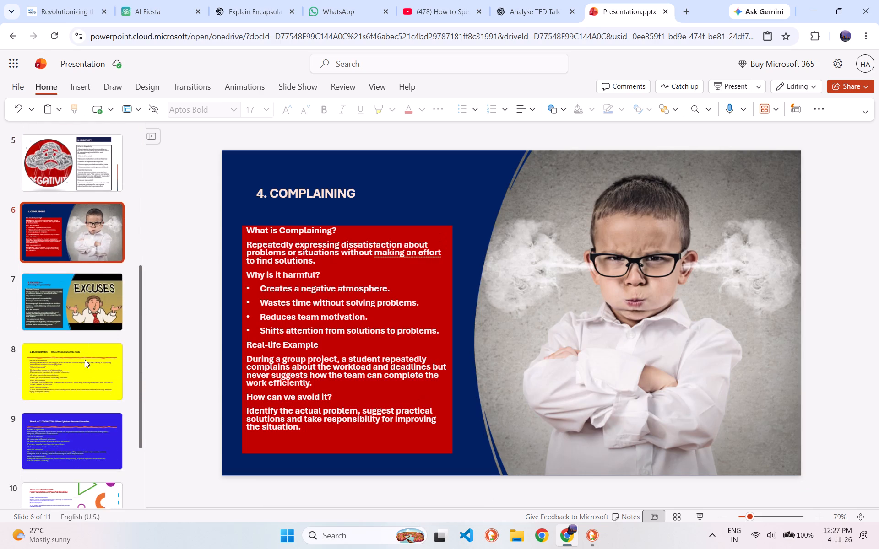
{"action": "left_click", "coordinate": [78, 314]}
{"action": "left_click", "coordinate": [80, 374]}
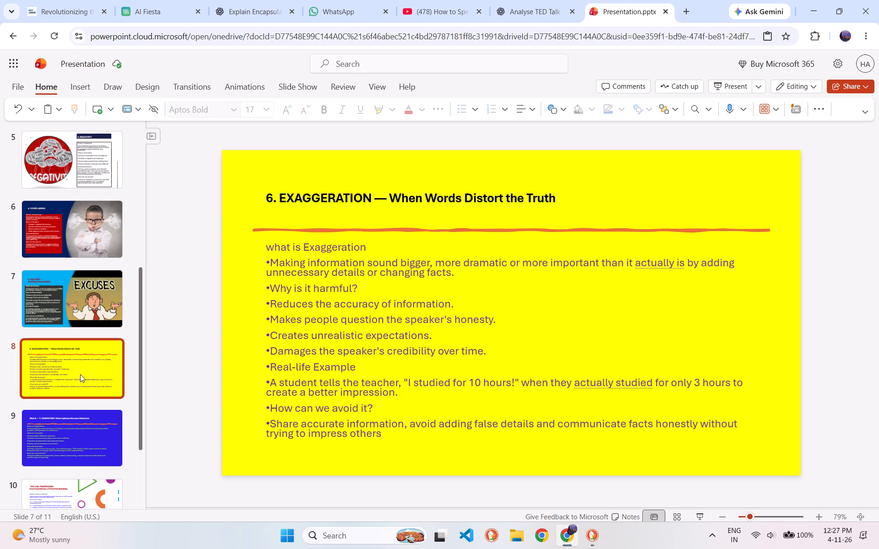
{"action": "scroll", "coordinate": [82, 363], "scroll_direction": "down", "scroll_amount": 2}
Remove the "Slide 9 —" prefix from the Dogmatism slide's title so it starts with "7. DOGMATISM".
{"action": "left_click", "coordinate": [78, 325]}
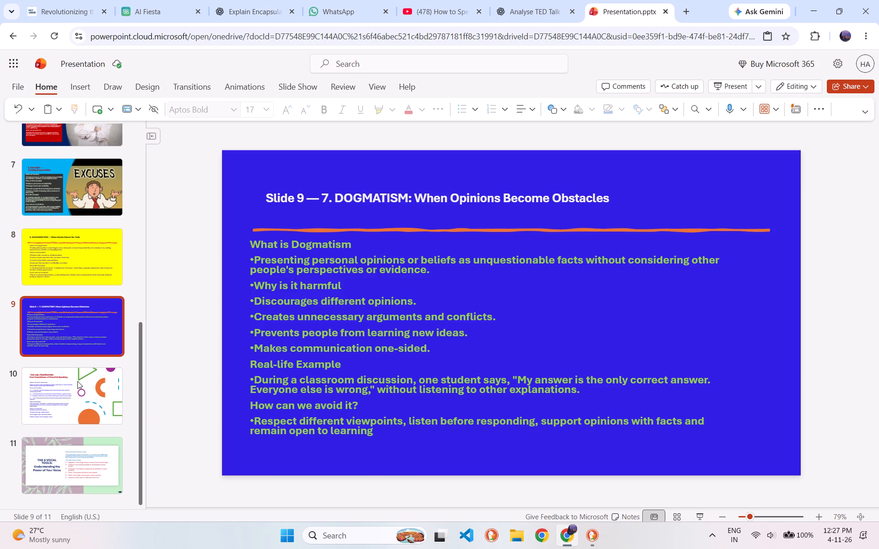
{"action": "left_click", "coordinate": [310, 209]}
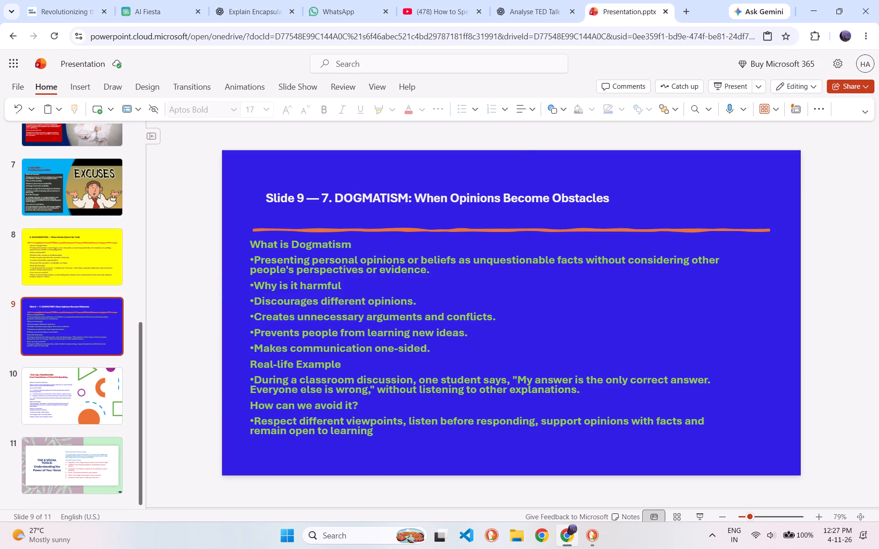
{"action": "left_click", "coordinate": [305, 198]}
{"action": "key", "text": "BackSpace"}
{"action": "key", "text": "BackSpace"}
{"action": "key", "text": "BackSpace"}
{"action": "key", "text": "BackSpace"}
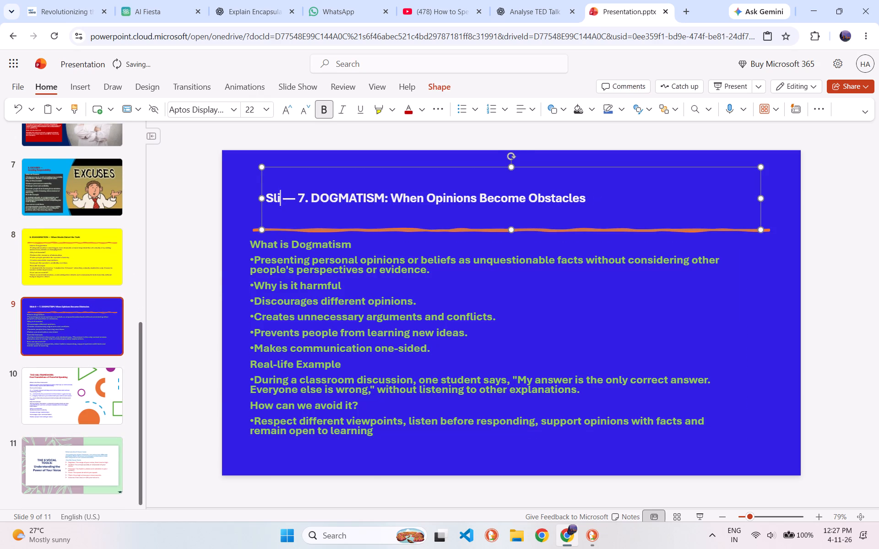
{"action": "key", "text": "BackSpace"}
{"action": "key", "text": "BackSpace"}
{"action": "key", "text": "BackSpace"}
{"action": "key", "text": "Delete"}
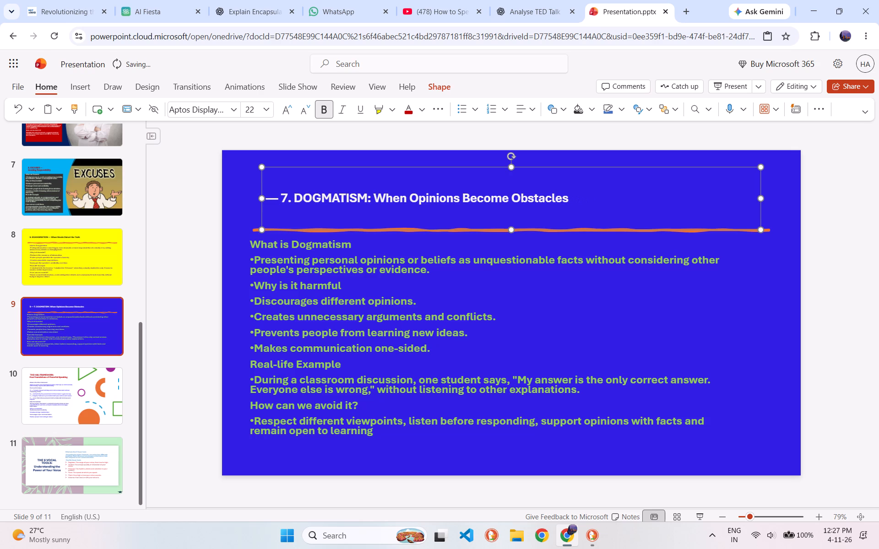
{"action": "left_click", "coordinate": [277, 201]}
{"action": "left_click", "coordinate": [266, 200]}
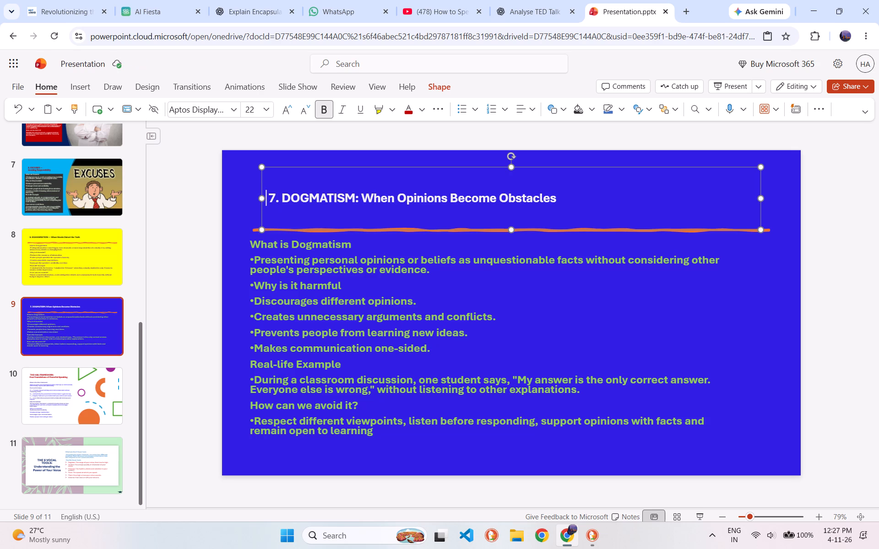
{"action": "key", "text": "BackSpace"}
{"action": "key", "text": "BackSpace"}
Look over the finished slides again, comparing slides 7 to 11 and the Negativity slide, ending on the 6 Vocal Tools slide.
{"action": "left_click", "coordinate": [108, 397]}
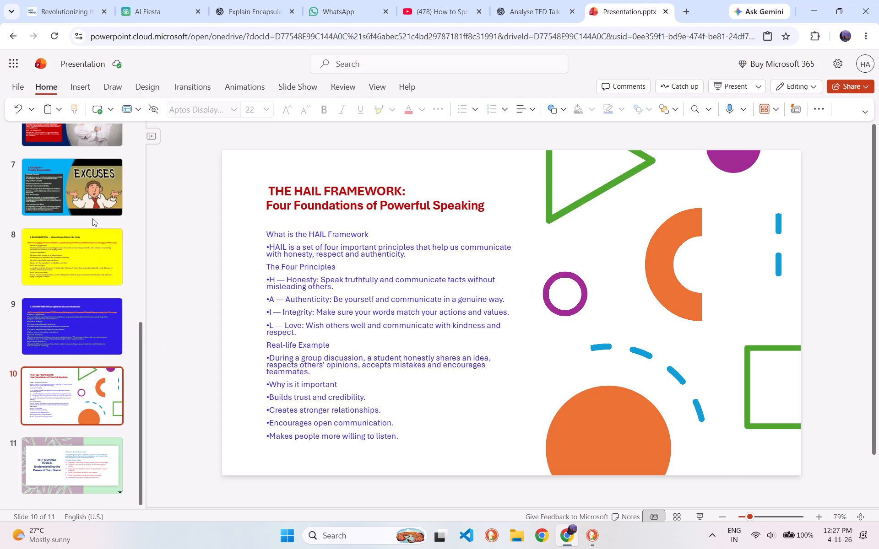
{"action": "left_click", "coordinate": [92, 218]}
{"action": "left_click", "coordinate": [92, 208]}
{"action": "left_click", "coordinate": [101, 193]}
{"action": "left_click", "coordinate": [101, 241]}
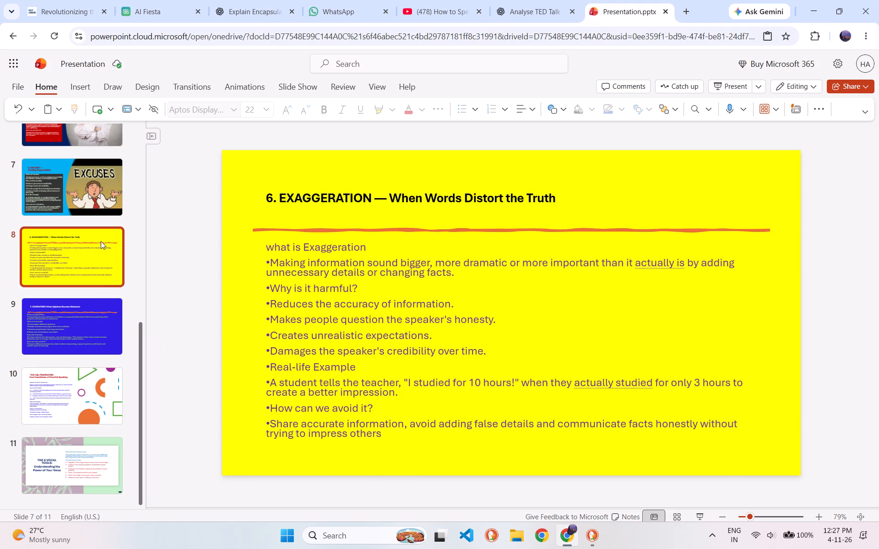
{"action": "scroll", "coordinate": [101, 267], "scroll_direction": "down", "scroll_amount": 1}
{"action": "left_click", "coordinate": [101, 324]}
{"action": "scroll", "coordinate": [101, 324], "scroll_direction": "down", "scroll_amount": 1}
{"action": "left_click", "coordinate": [103, 388]}
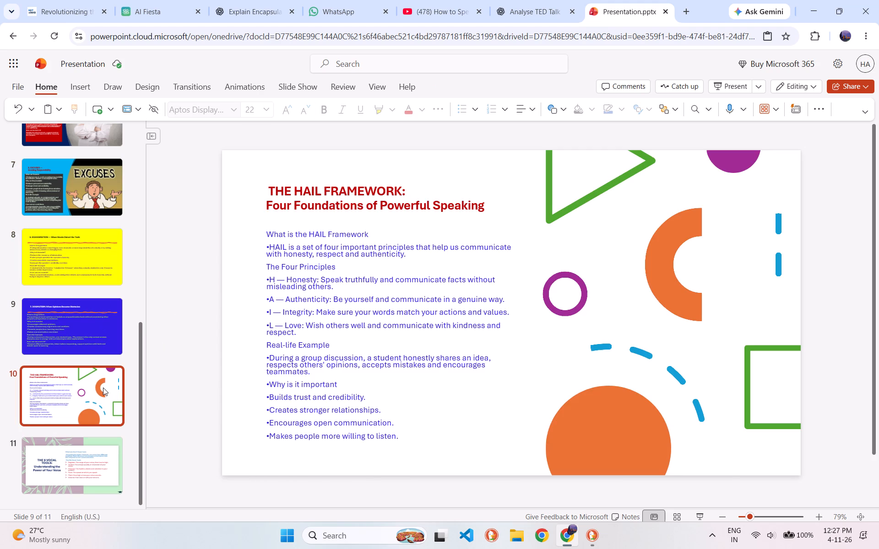
{"action": "left_click", "coordinate": [87, 448]}
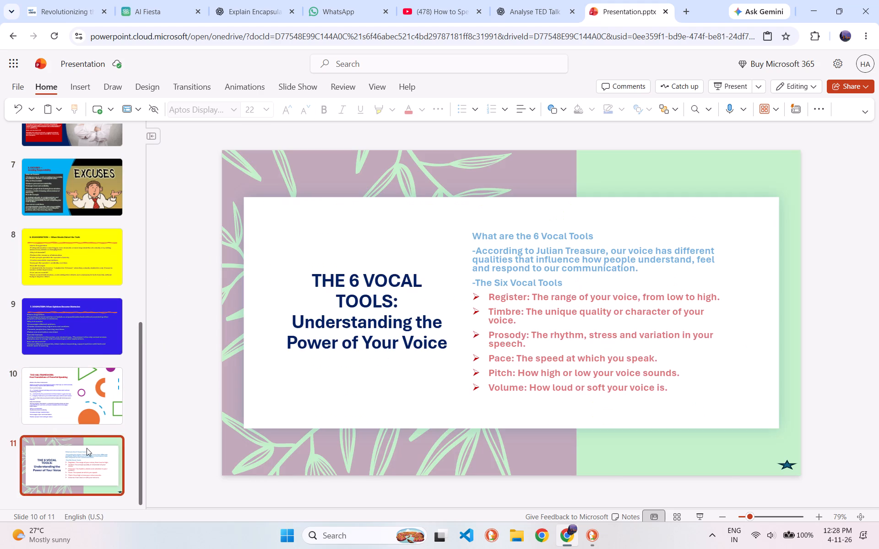
{"action": "scroll", "coordinate": [72, 318], "scroll_direction": "down", "scroll_amount": 3}
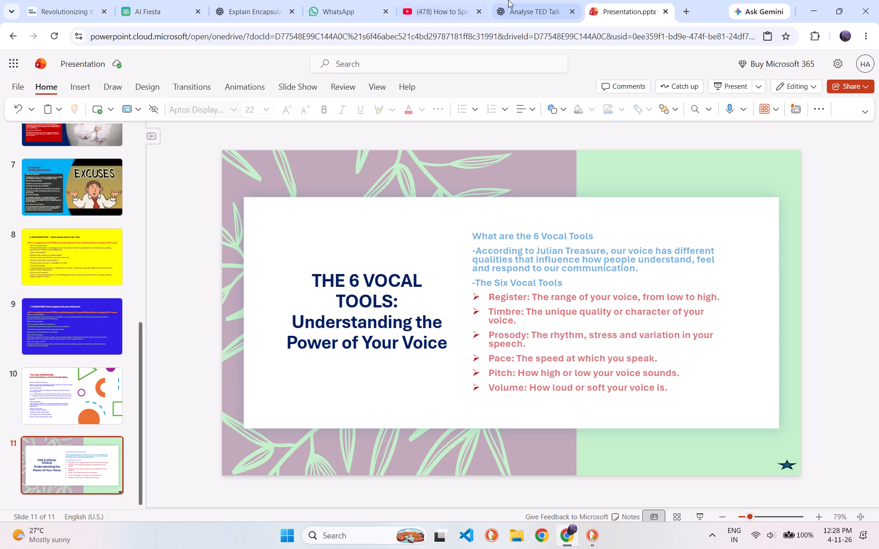
{"action": "left_click", "coordinate": [32, 398]}
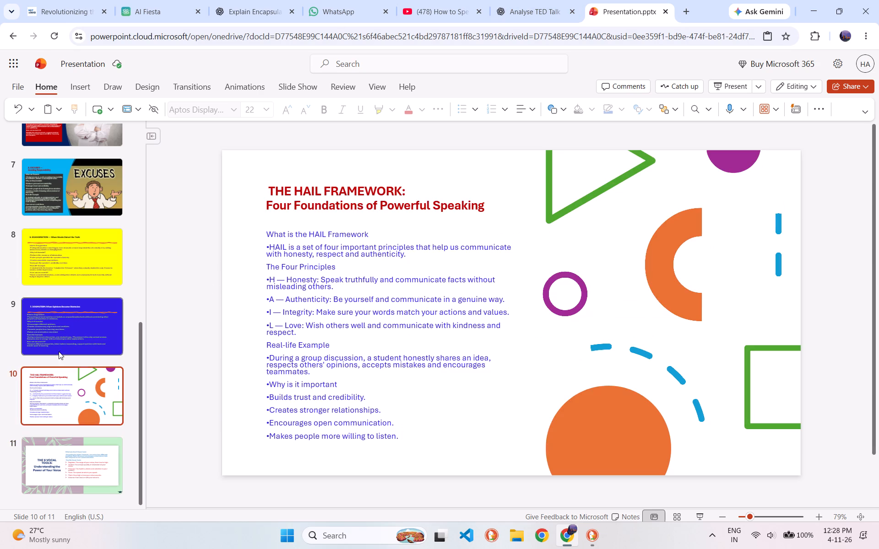
{"action": "left_click", "coordinate": [65, 342]}
{"action": "left_click", "coordinate": [73, 275]}
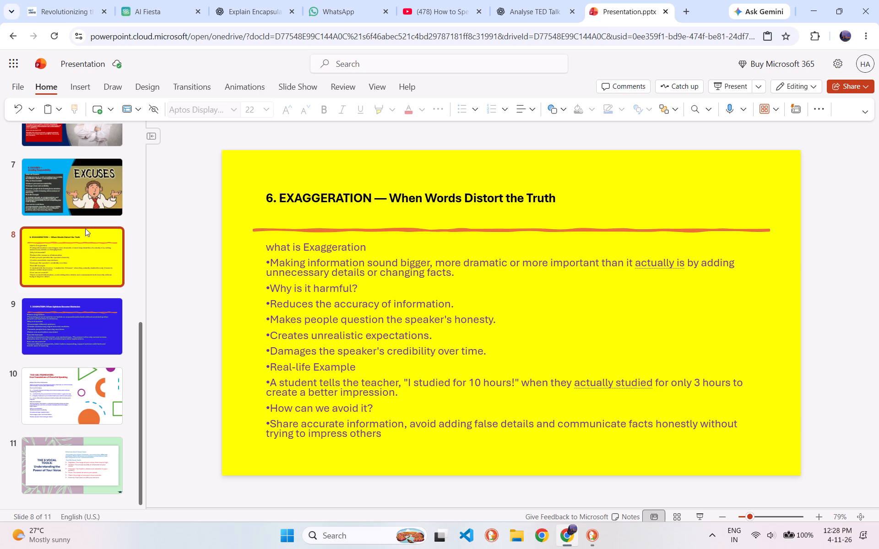
{"action": "left_click", "coordinate": [96, 193]}
{"action": "left_click", "coordinate": [86, 449]}
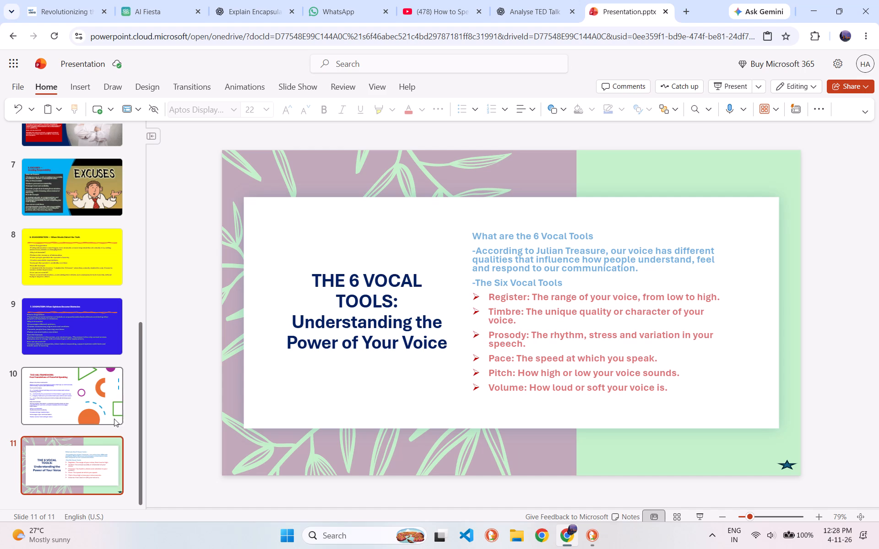
{"action": "scroll", "coordinate": [78, 305], "scroll_direction": "up", "scroll_amount": 6}
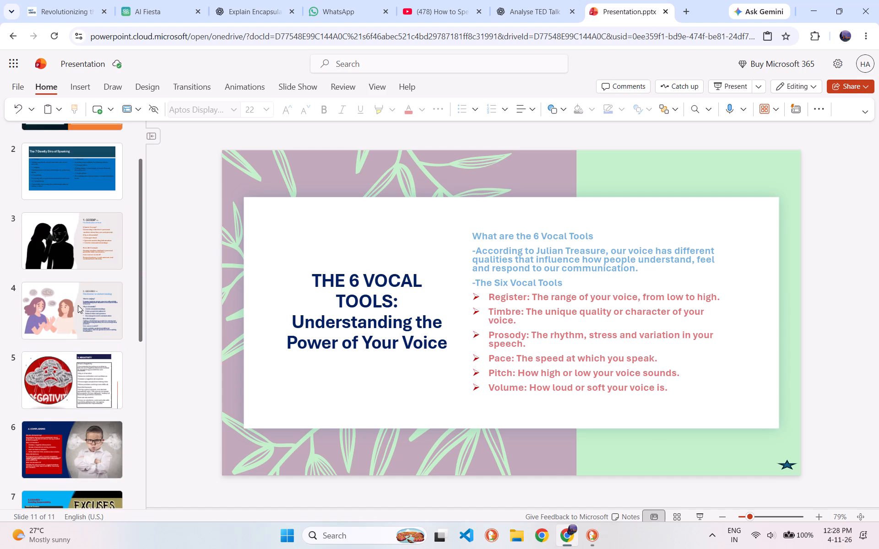
{"action": "left_click", "coordinate": [78, 406]}
{"action": "scroll", "coordinate": [78, 354], "scroll_direction": "down", "scroll_amount": 8}
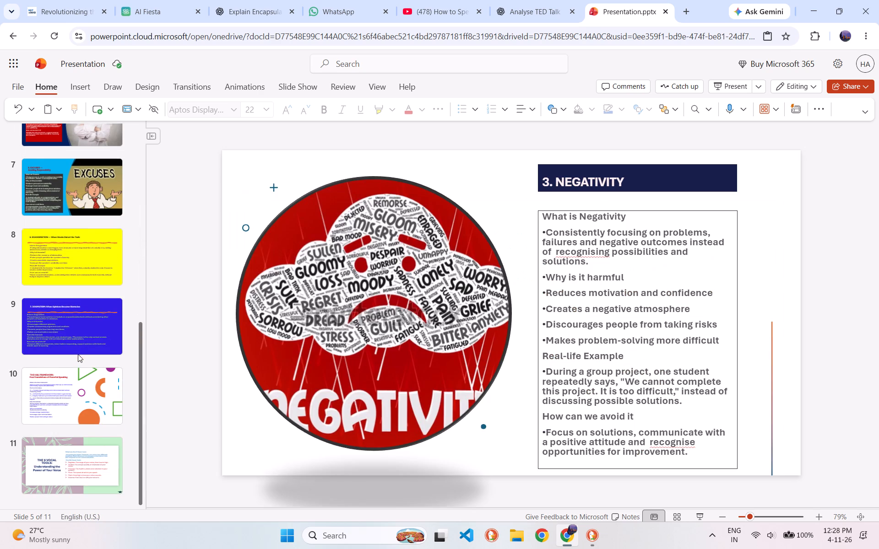
{"action": "scroll", "coordinate": [78, 354], "scroll_direction": "down", "scroll_amount": 2}
{"action": "left_click", "coordinate": [64, 451]}
Switch to the ChatGPT conversation holding the Slide 11 content on the 6 Vocal Tools.
{"action": "left_click", "coordinate": [536, 0]}
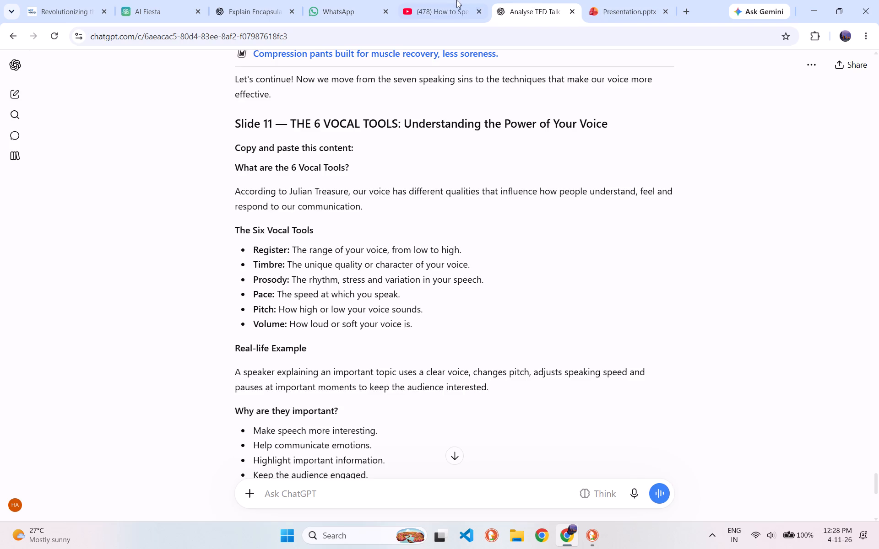
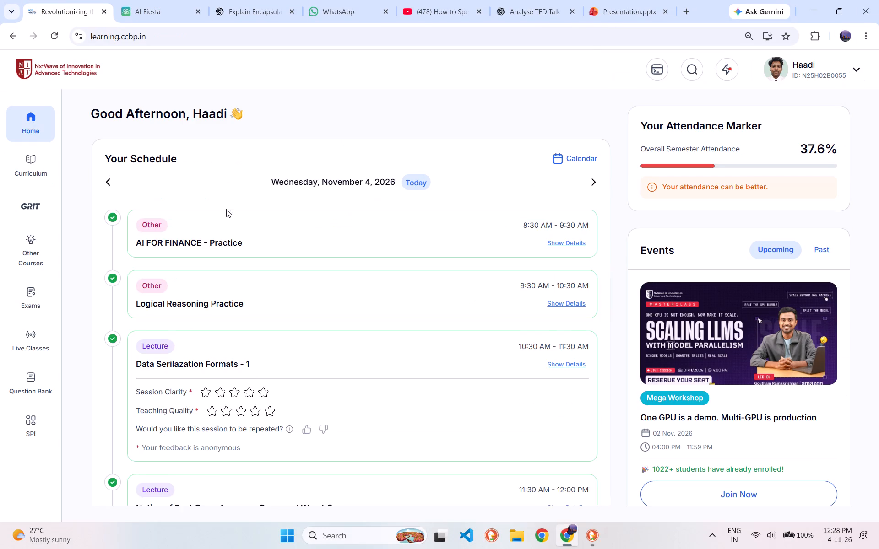
Show the details of the III semester Project - 2 practice session in the November 4 schedule.
{"action": "scroll", "coordinate": [400, 321], "scroll_direction": "down", "scroll_amount": 1}
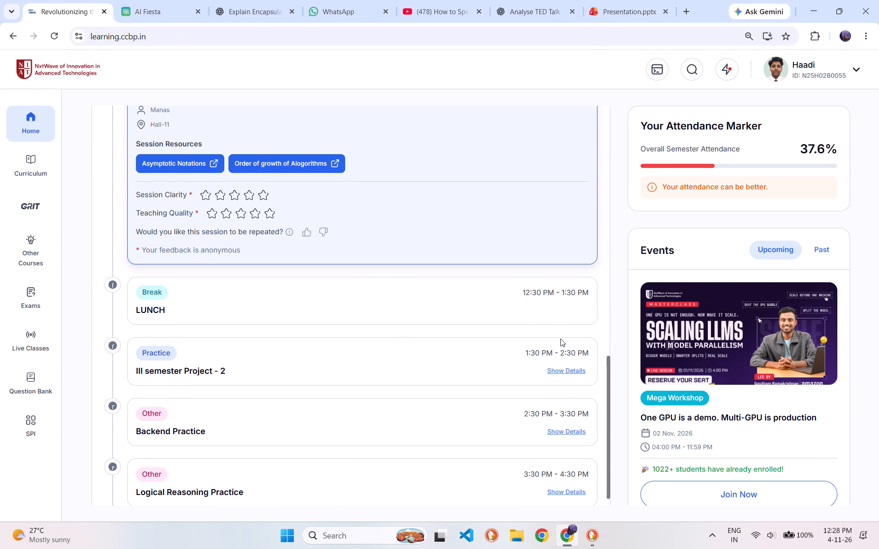
{"action": "left_click", "coordinate": [586, 367]}
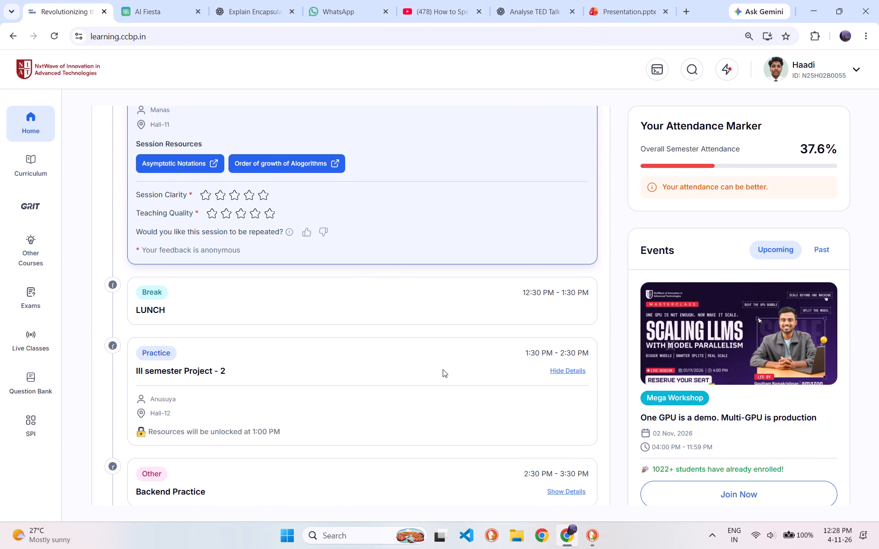
Put the computer to sleep.
{"action": "key", "text": "super+x"}
{"action": "type", "text": "us"}
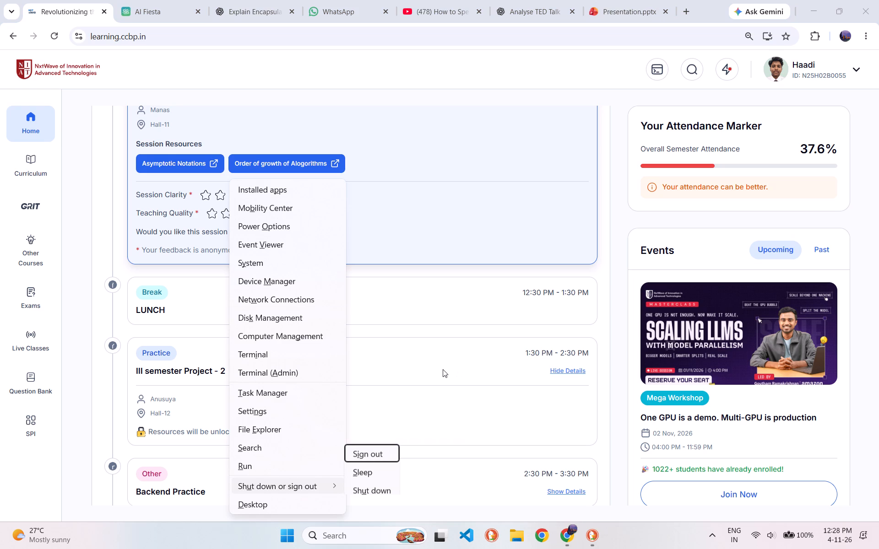